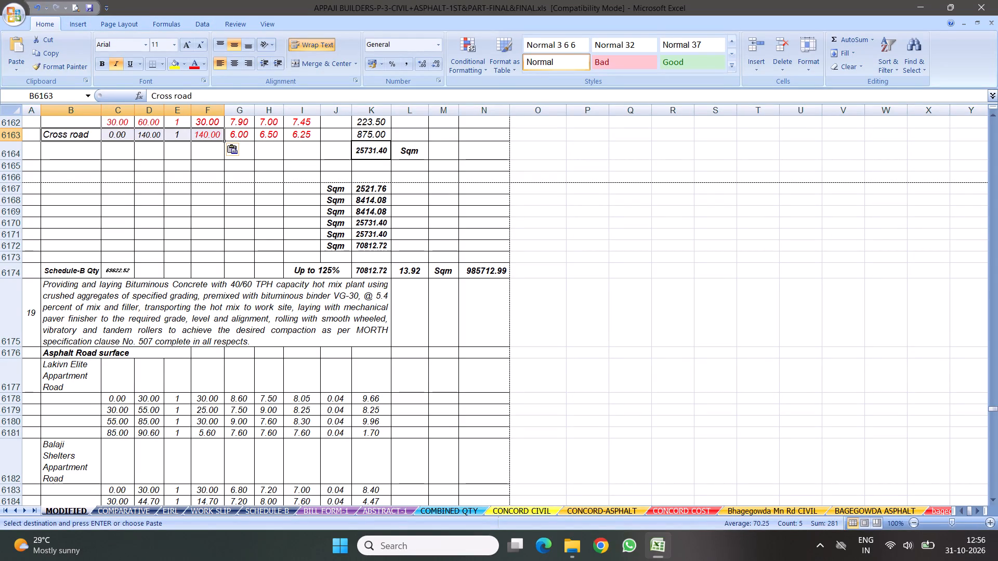
Paste the copied Cross road cells, chainage 0.00 to 140.00, over the Cross road row 6361 of the Bituminous Concrete item.
scroll(212, 312, down, 5)
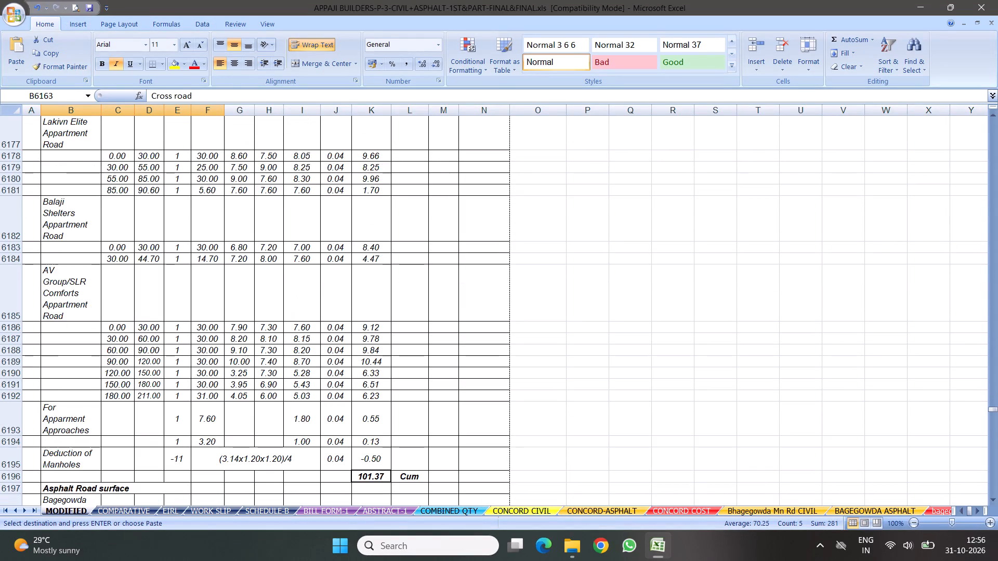
scroll(232, 309, down, 8)
scroll(227, 281, up, 5)
scroll(249, 310, down, 5)
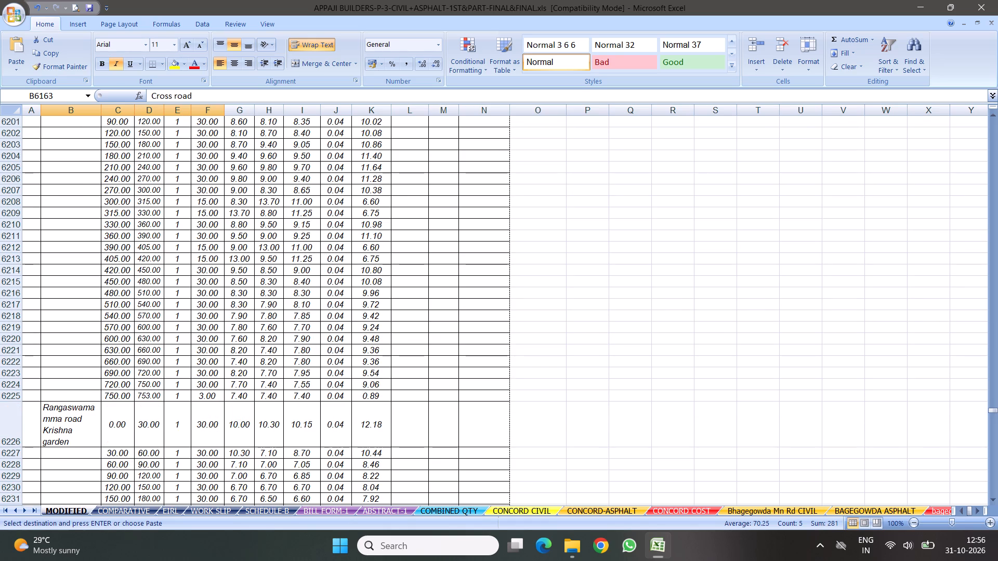
scroll(218, 331, down, 12)
scroll(237, 293, down, 15)
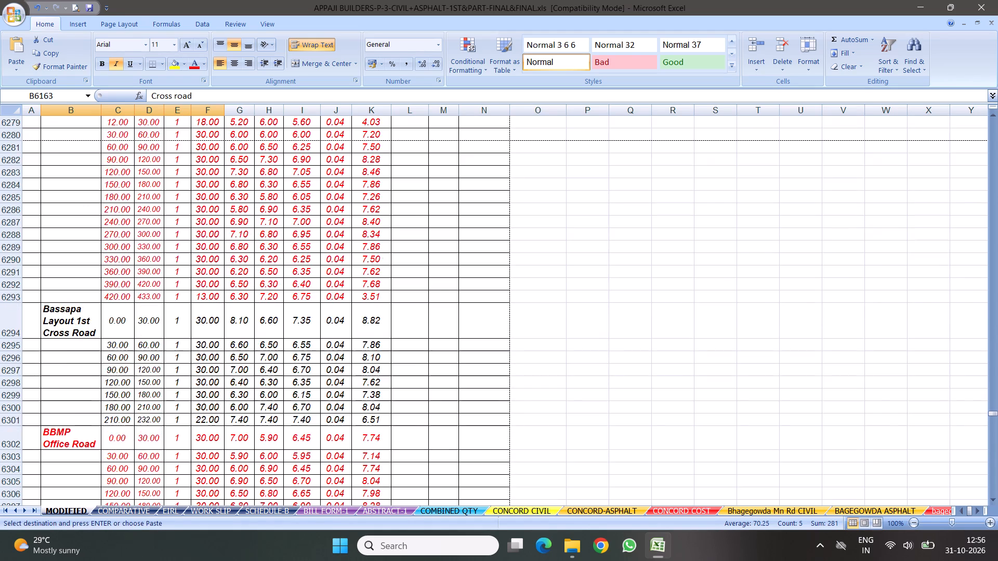
scroll(235, 311, down, 20)
scroll(235, 297, down, 5)
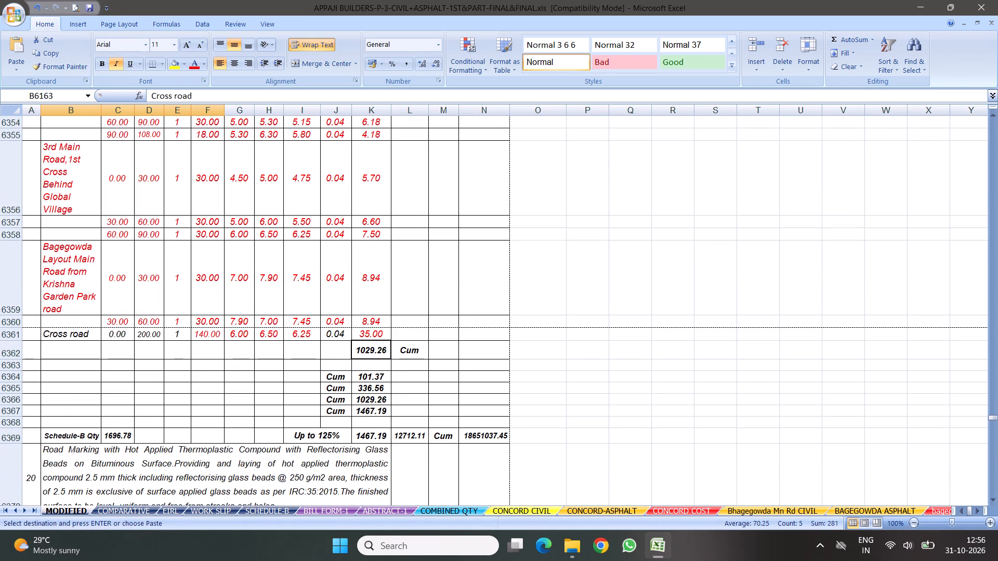
right_click(85, 332)
click(120, 169)
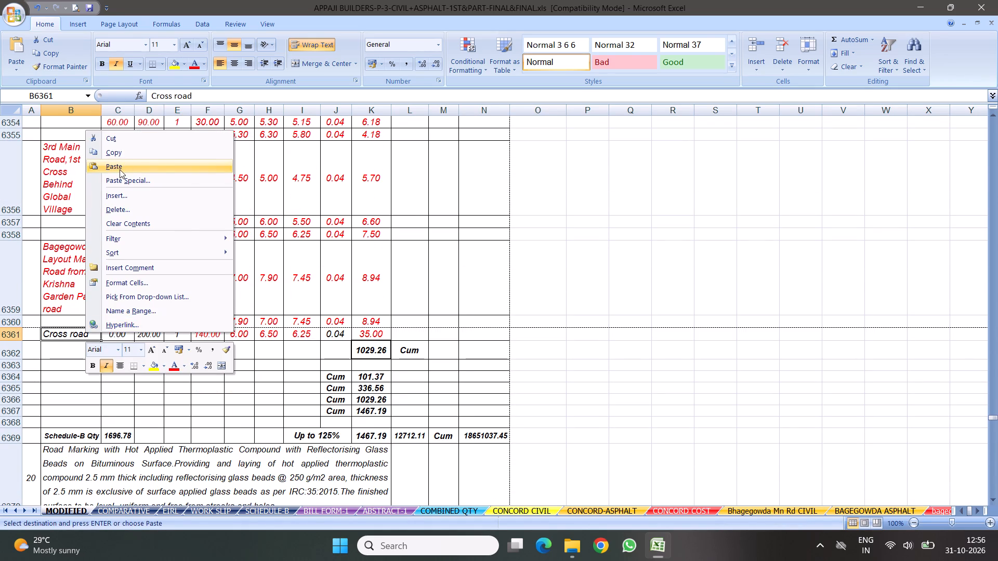
Paste the same copied Cross road cells, chainage 0.00 to 140.00, over the Cross road row 6557 of the Road Marking item.
scroll(316, 384, down, 8)
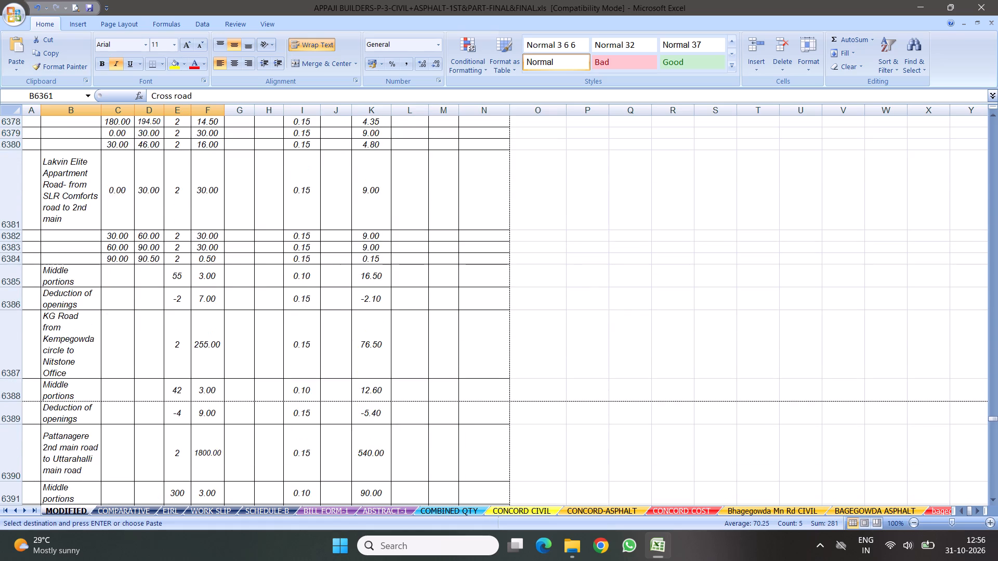
scroll(301, 314, down, 19)
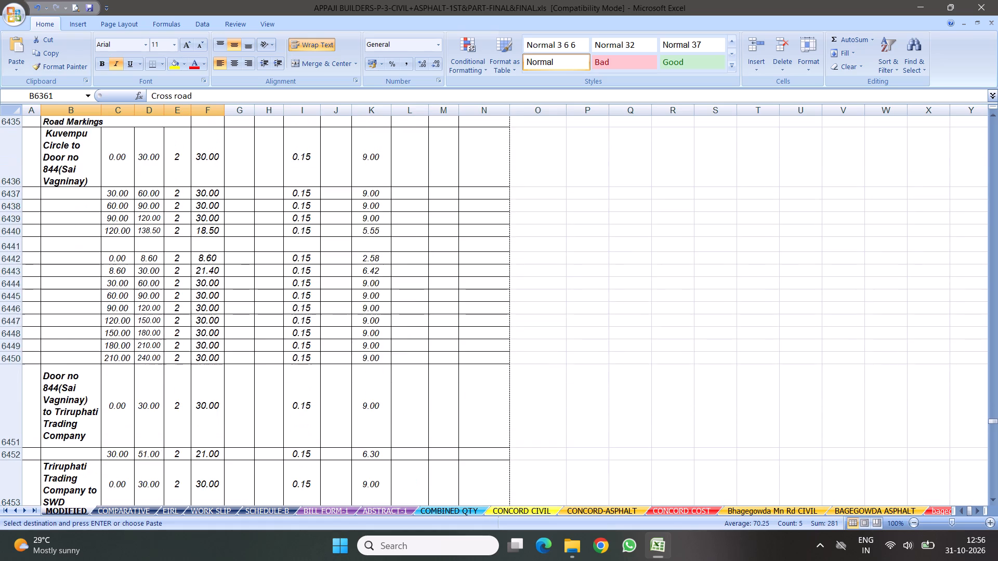
scroll(295, 309, down, 19)
scroll(292, 370, down, 3)
scroll(292, 380, up, 1)
scroll(289, 380, down, 9)
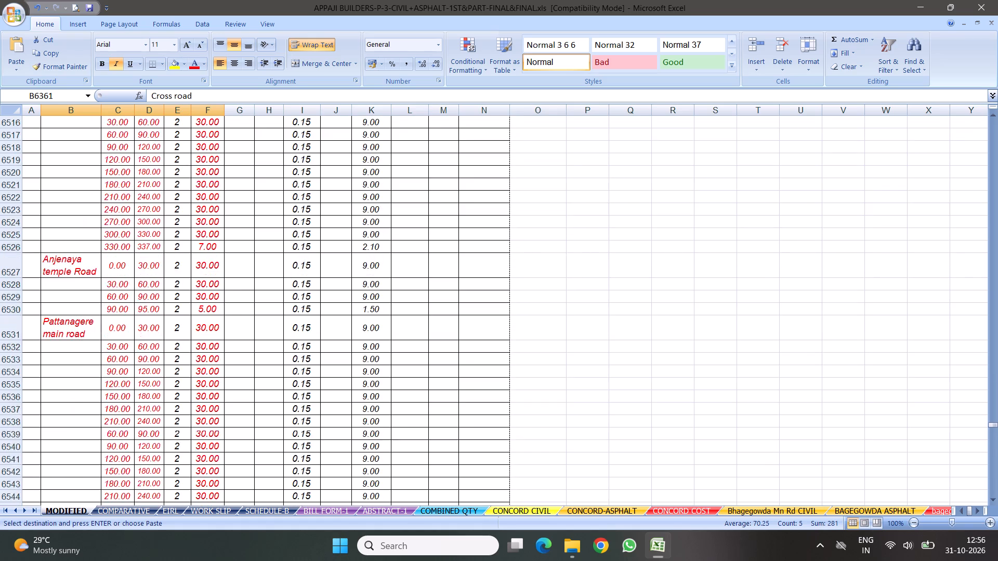
scroll(274, 354, down, 9)
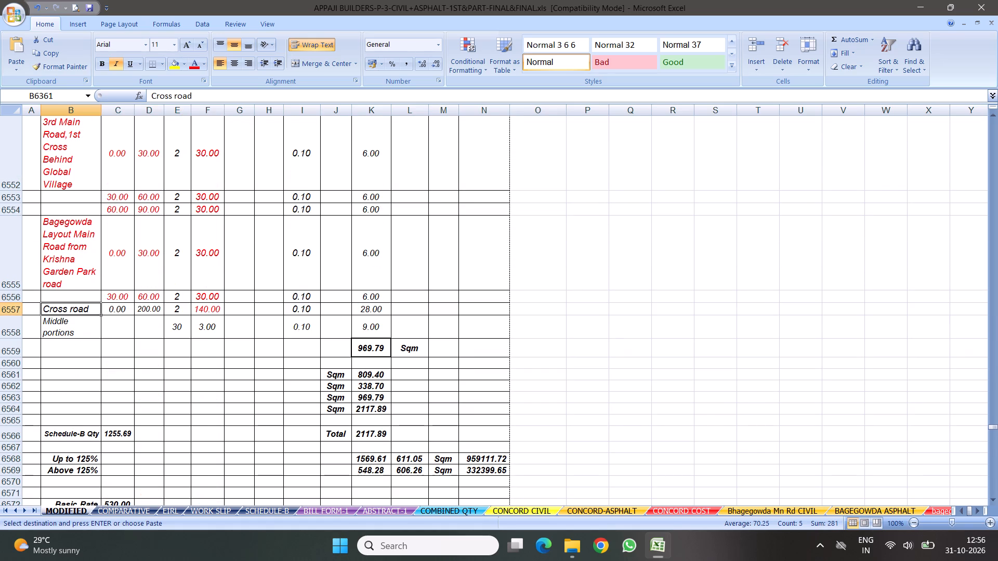
right_click(58, 309)
click(85, 345)
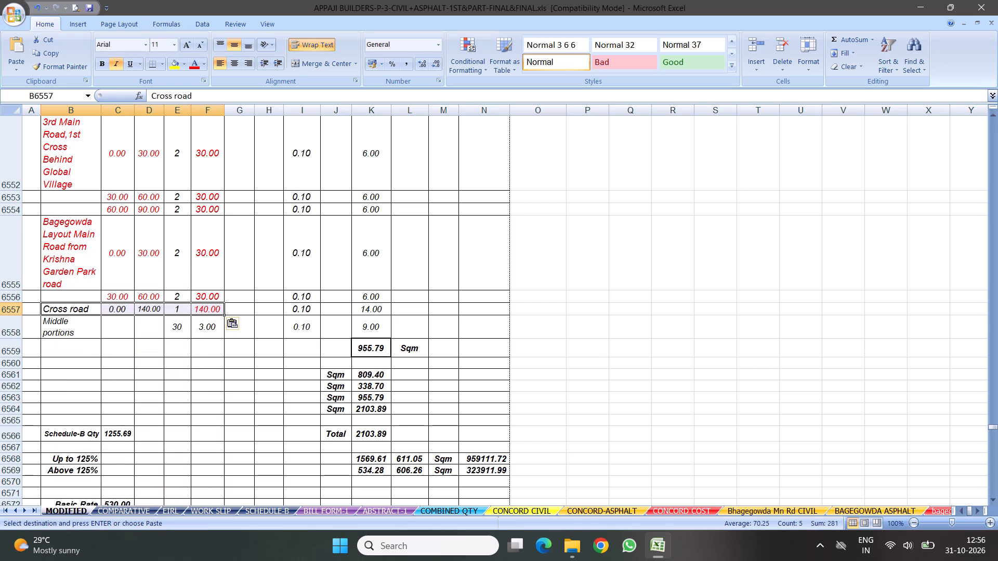
Set the number in column E of the Cross road row 6557 to 2.
click(180, 308)
key(2)
click(317, 279)
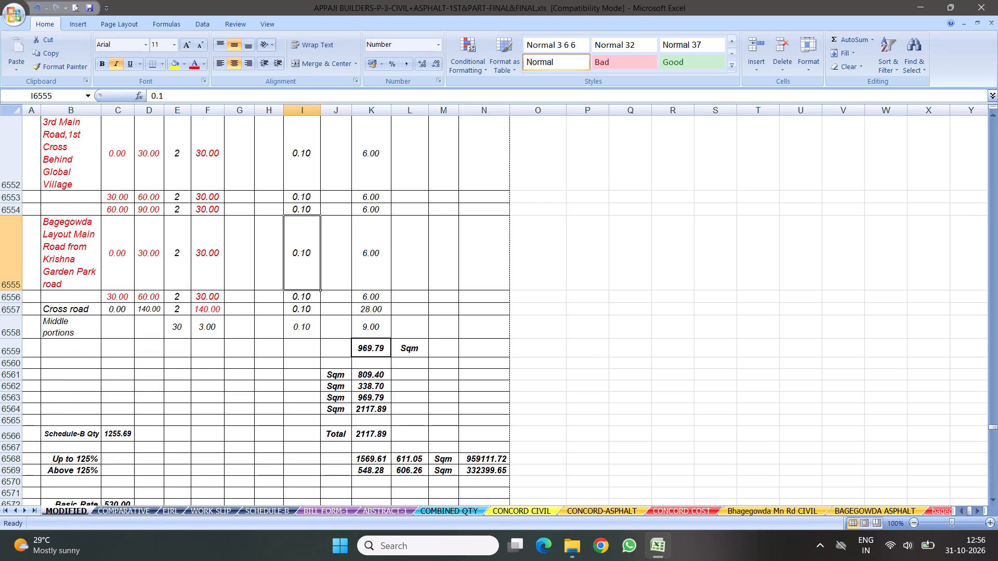
Check the abstract of the work in the COMPARATIVE sheet, then return to the road marking measurements in the MODIFIED sheet.
scroll(226, 314, down, 3)
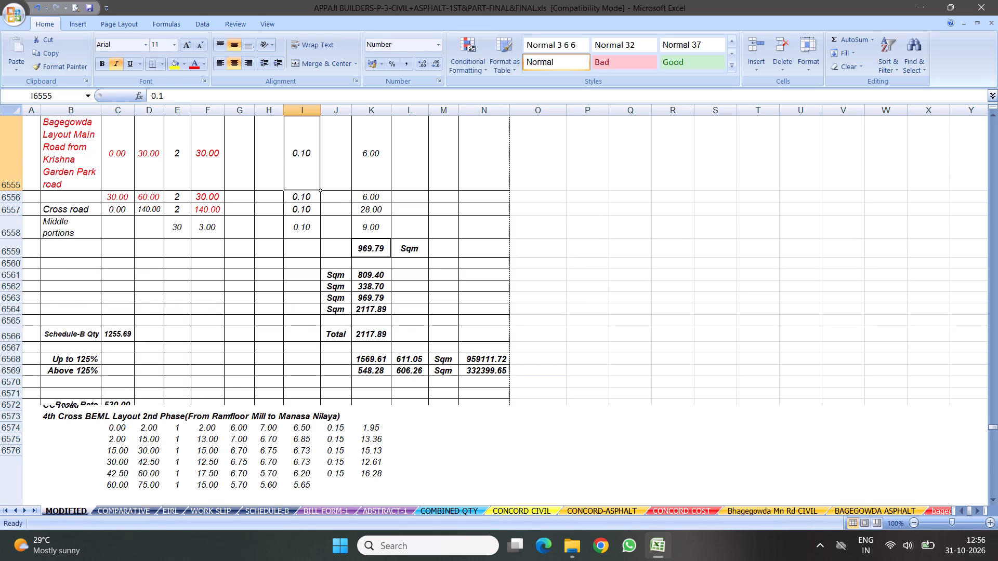
scroll(216, 312, up, 1)
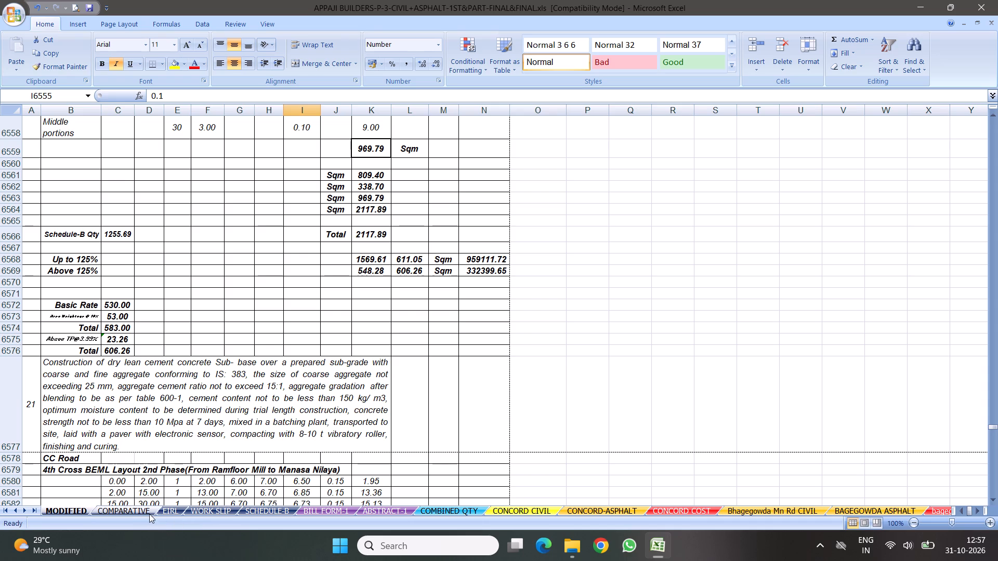
click(128, 510)
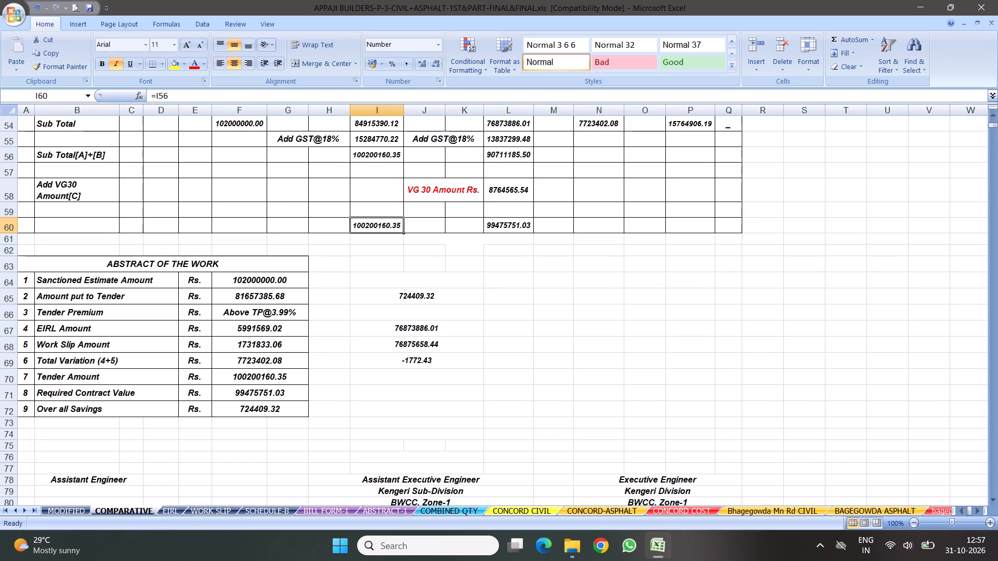
click(66, 510)
scroll(195, 339, up, 4)
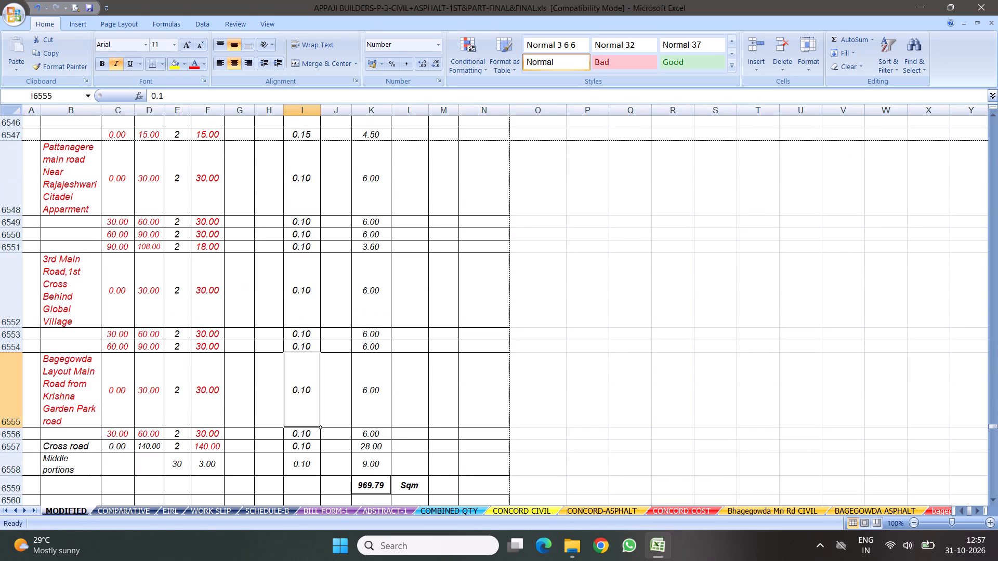
click(310, 315)
key(Escape)
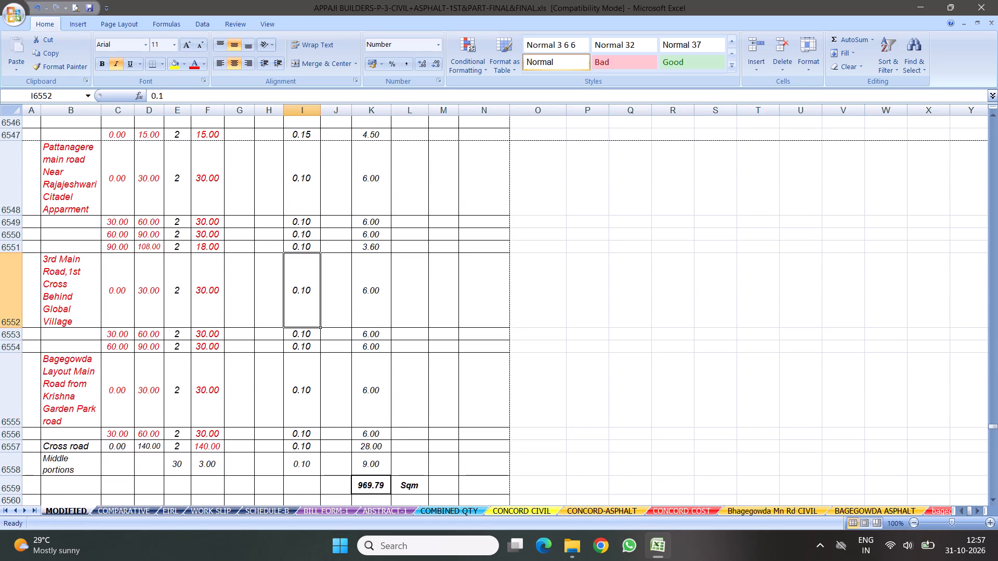
scroll(185, 316, down, 1)
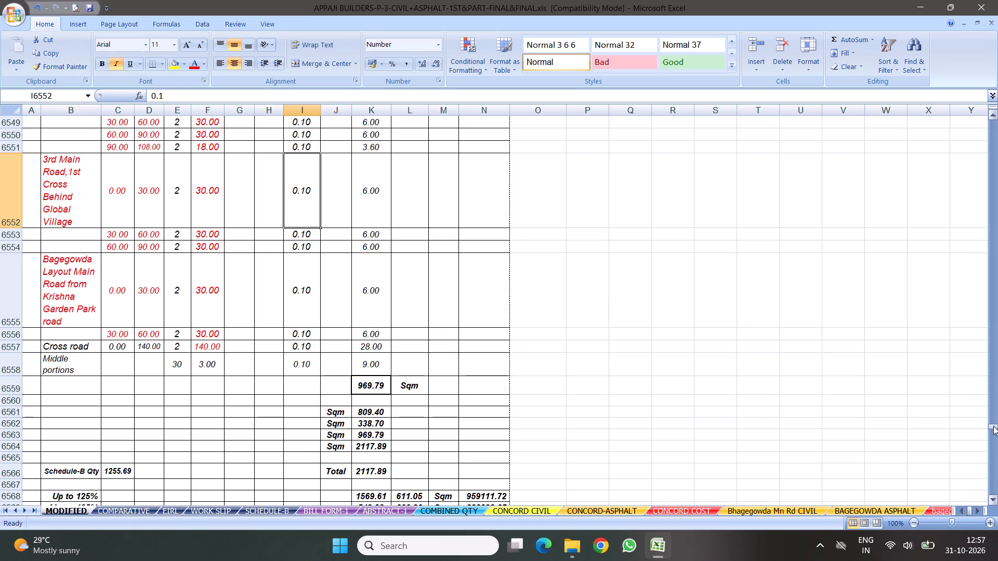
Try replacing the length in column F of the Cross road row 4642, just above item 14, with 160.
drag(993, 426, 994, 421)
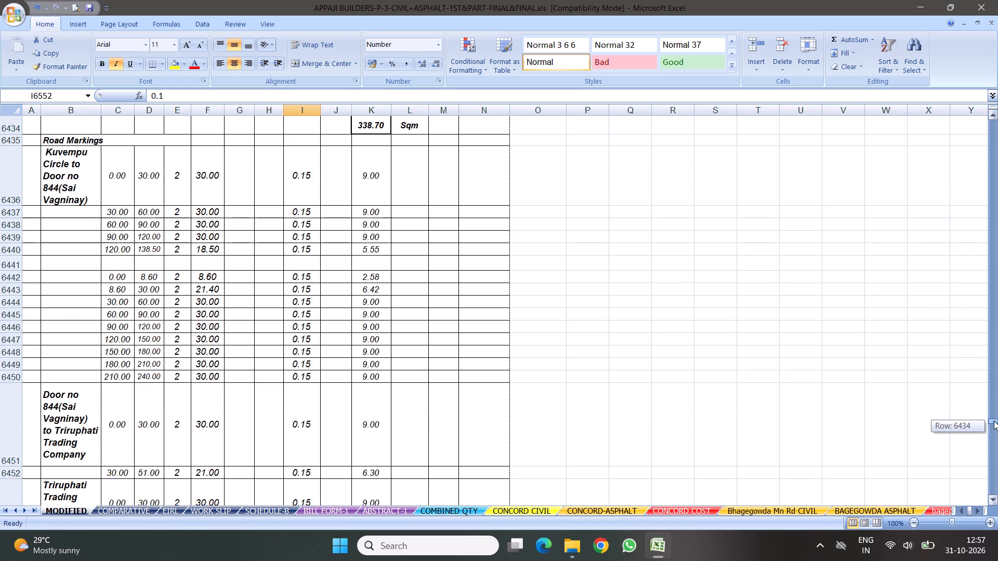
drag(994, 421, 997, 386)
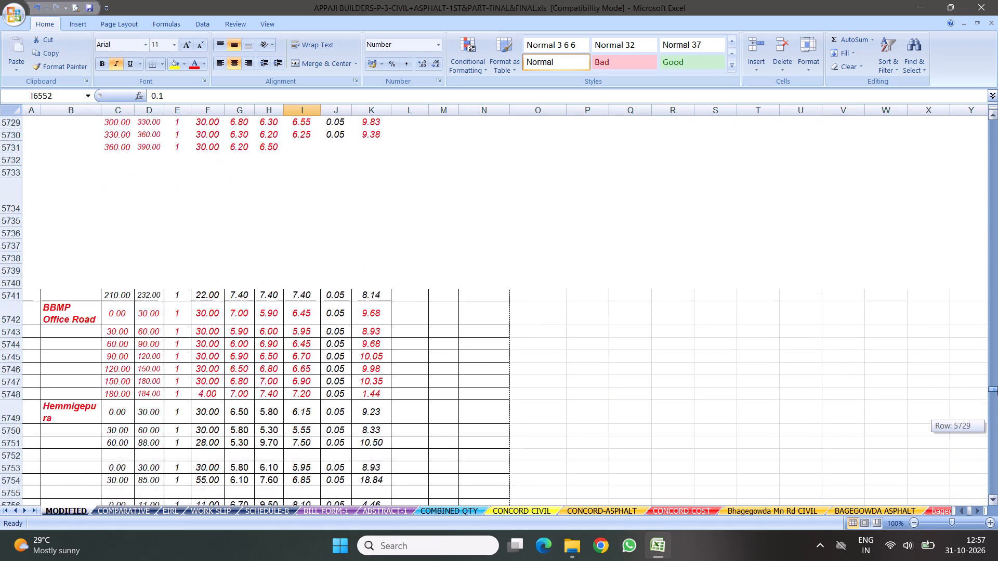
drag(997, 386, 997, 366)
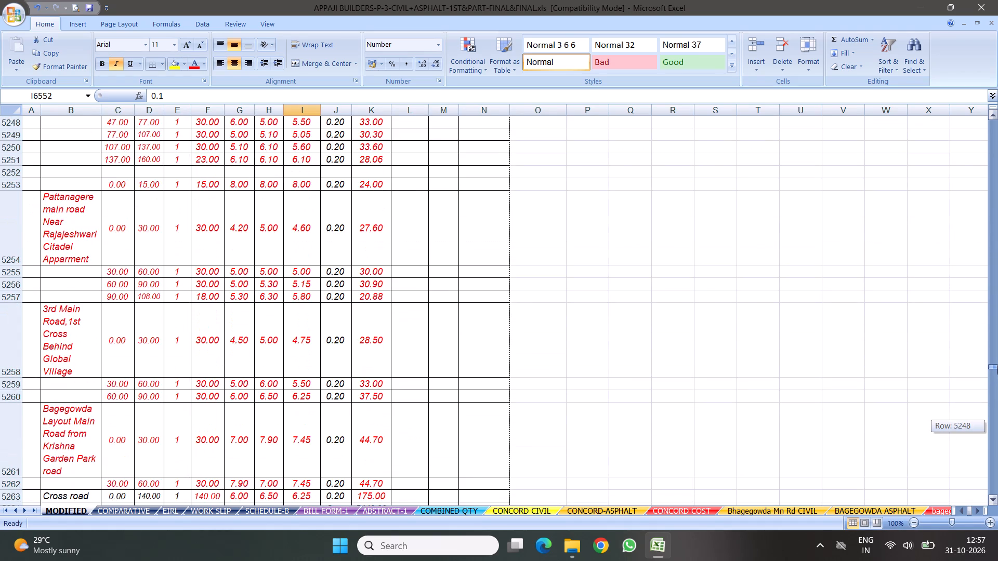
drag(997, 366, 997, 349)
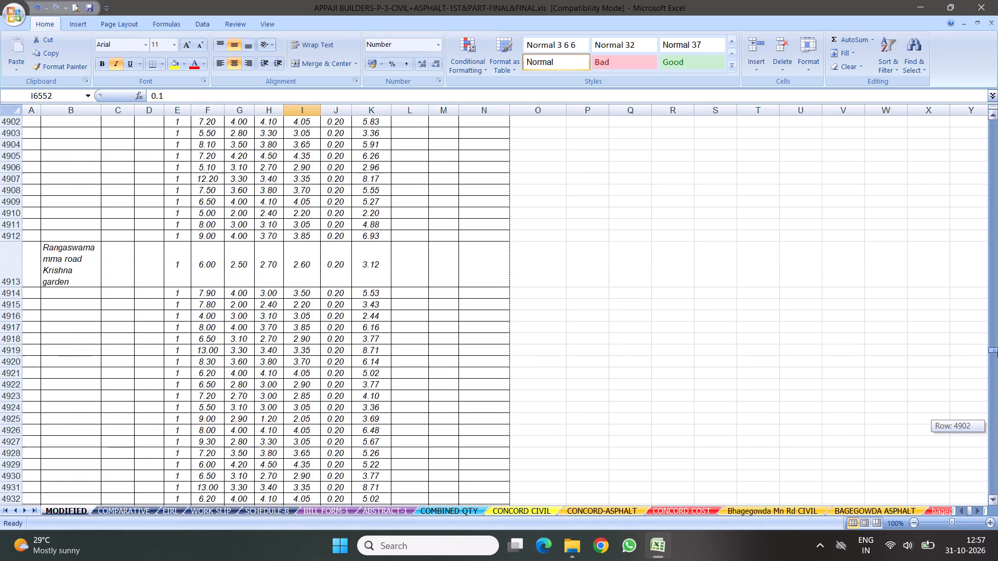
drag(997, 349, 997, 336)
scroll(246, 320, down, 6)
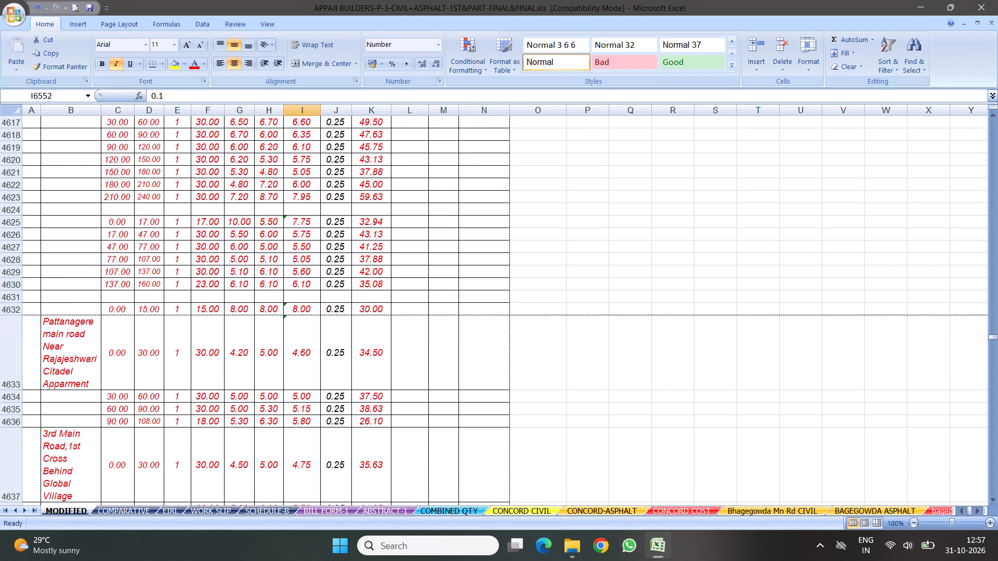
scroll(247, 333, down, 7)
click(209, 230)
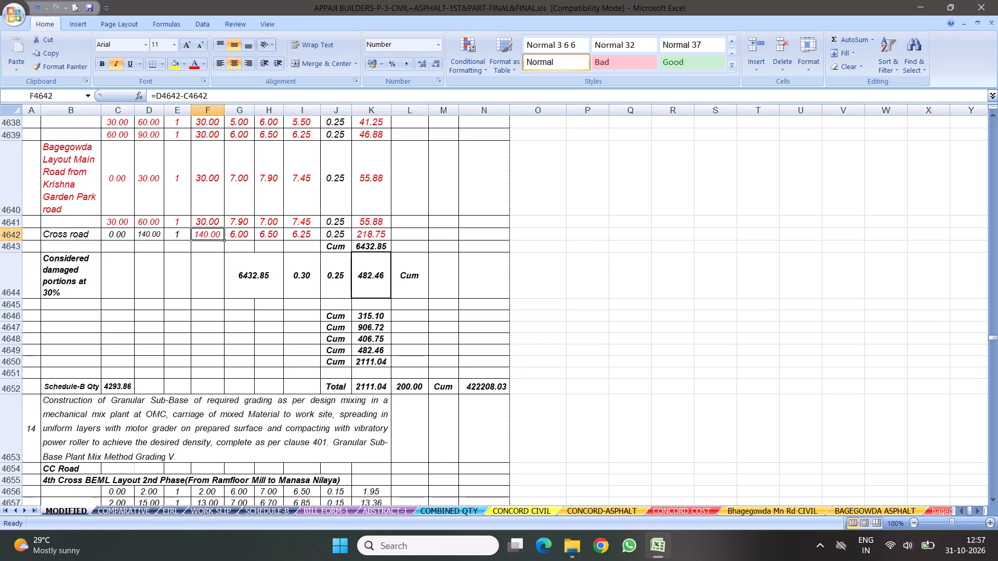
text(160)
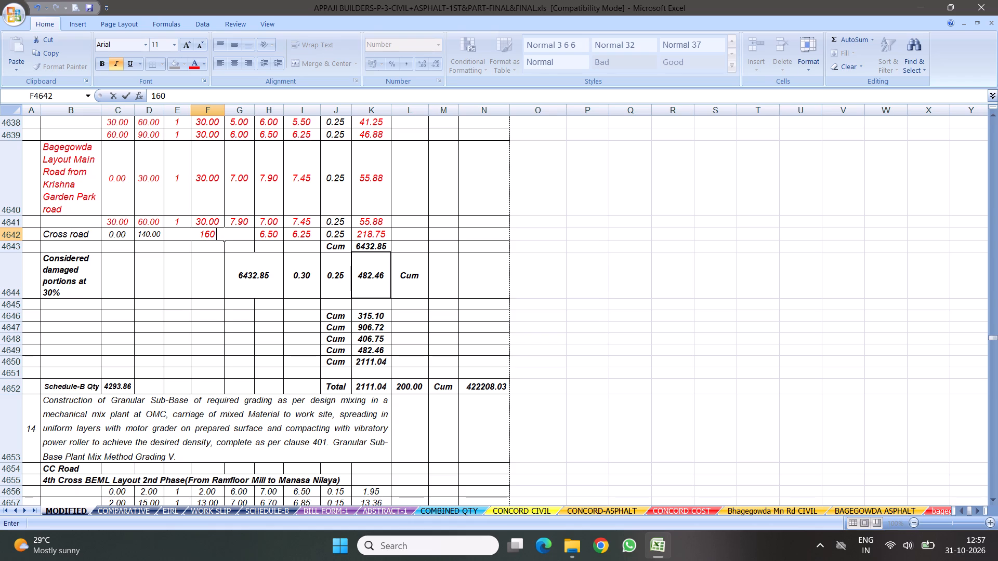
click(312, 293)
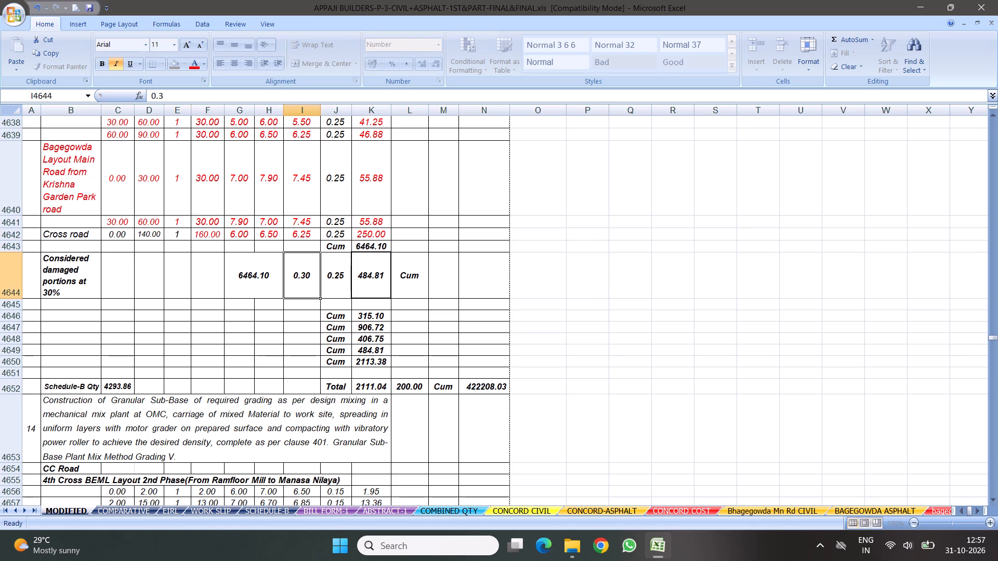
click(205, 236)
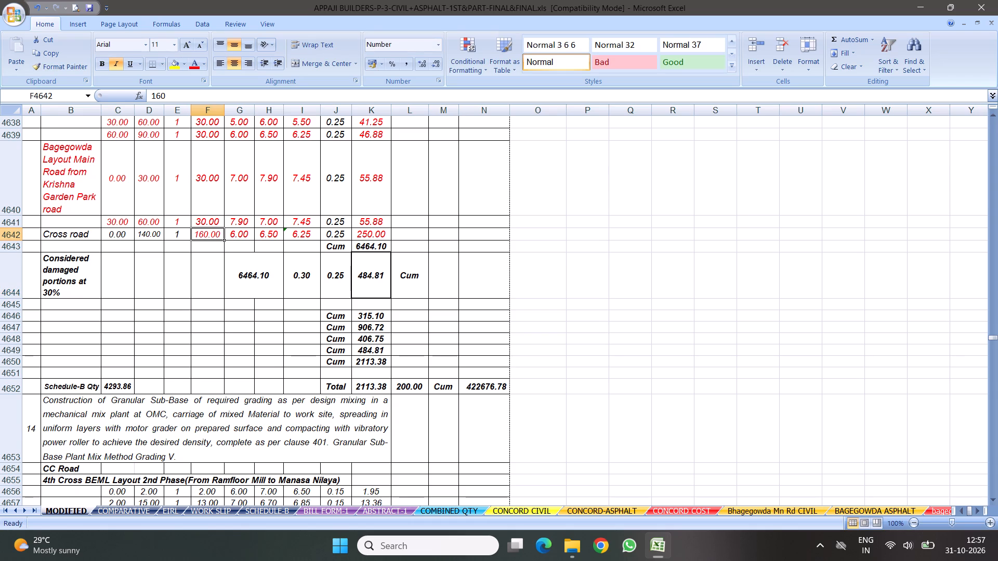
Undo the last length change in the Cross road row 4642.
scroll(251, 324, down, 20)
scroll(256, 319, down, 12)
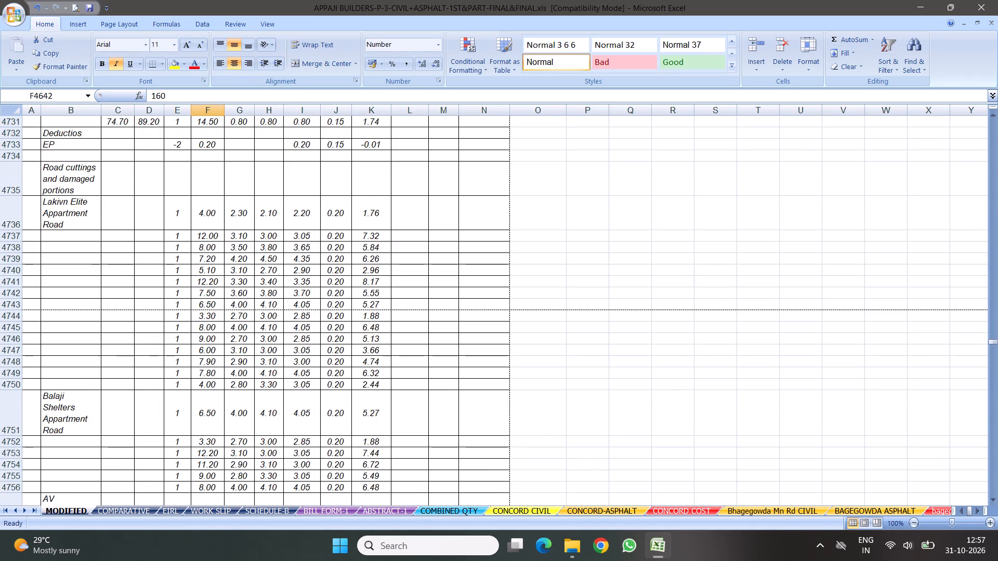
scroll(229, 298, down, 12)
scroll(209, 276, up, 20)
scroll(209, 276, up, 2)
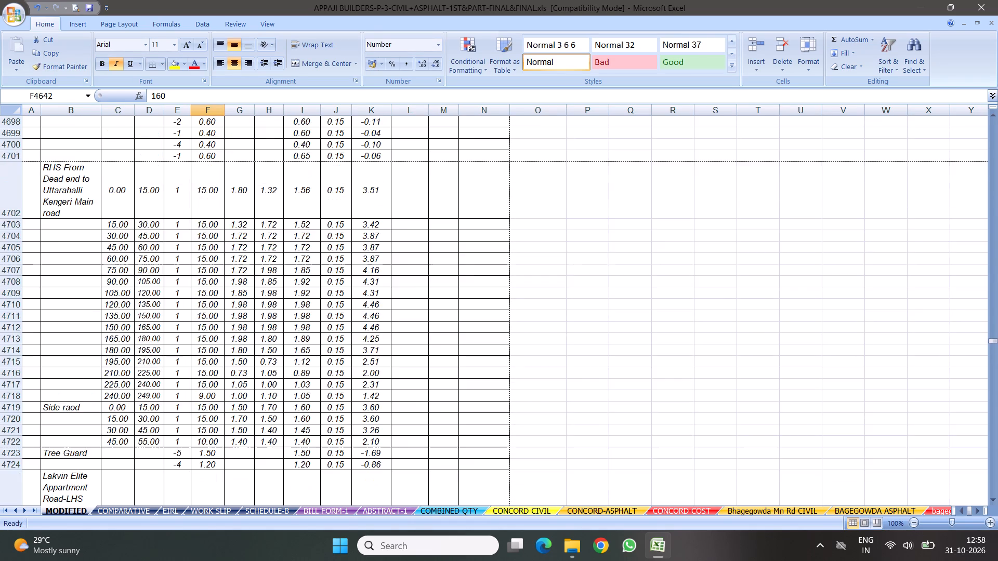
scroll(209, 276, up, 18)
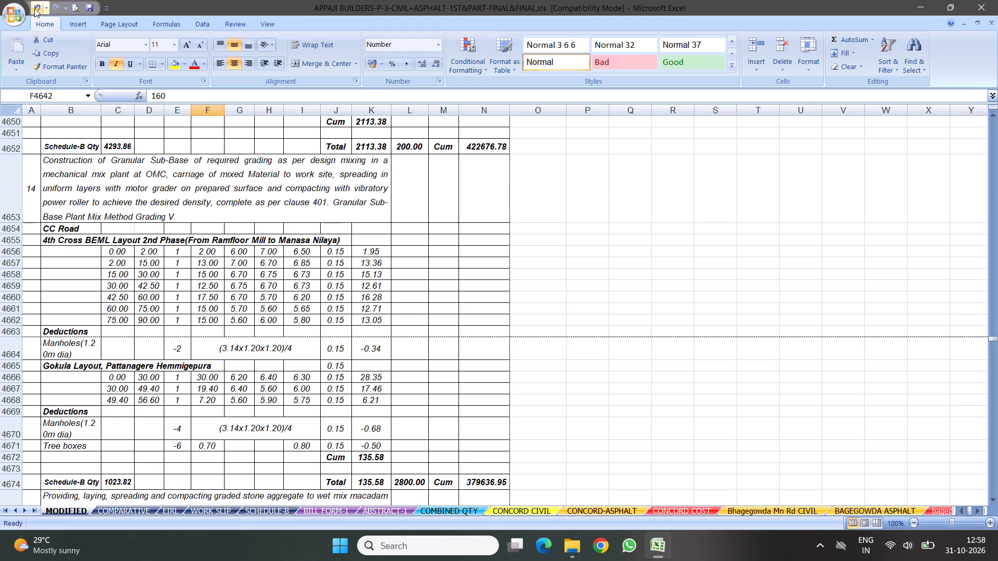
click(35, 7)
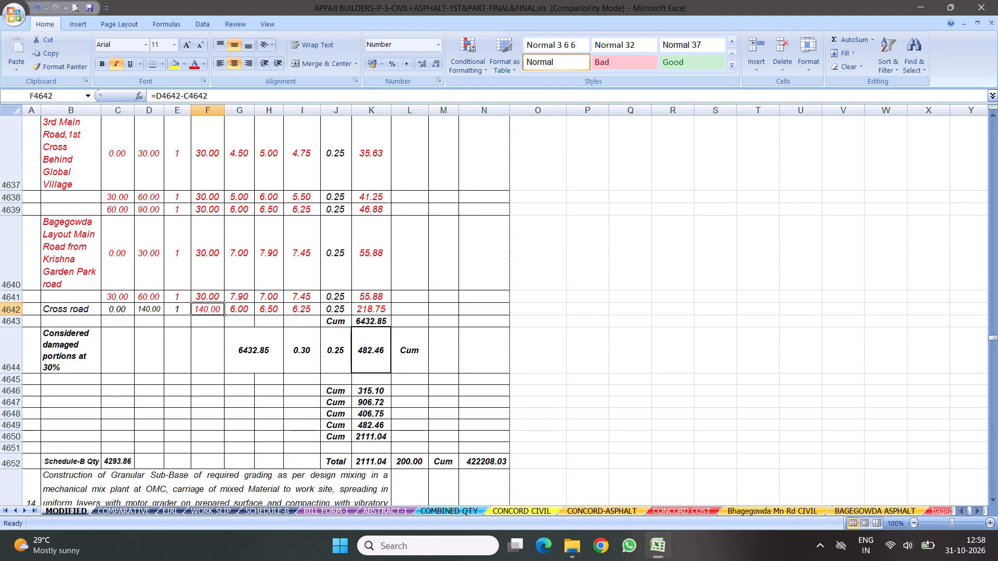
Set the end chainage in column D of the Cross road row 4642 to 160.
click(146, 308)
key(1)
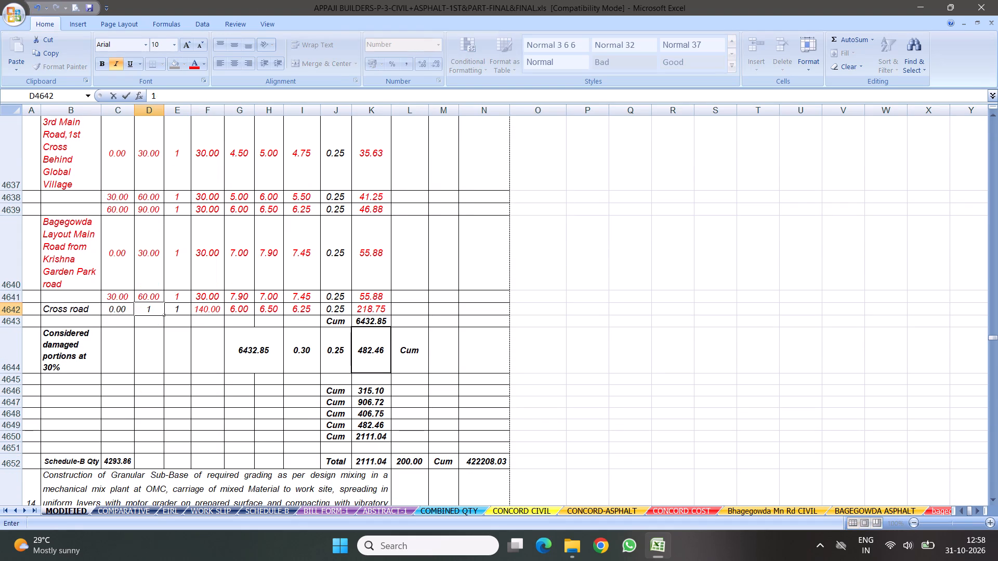
key(6)
key(0)
click(267, 348)
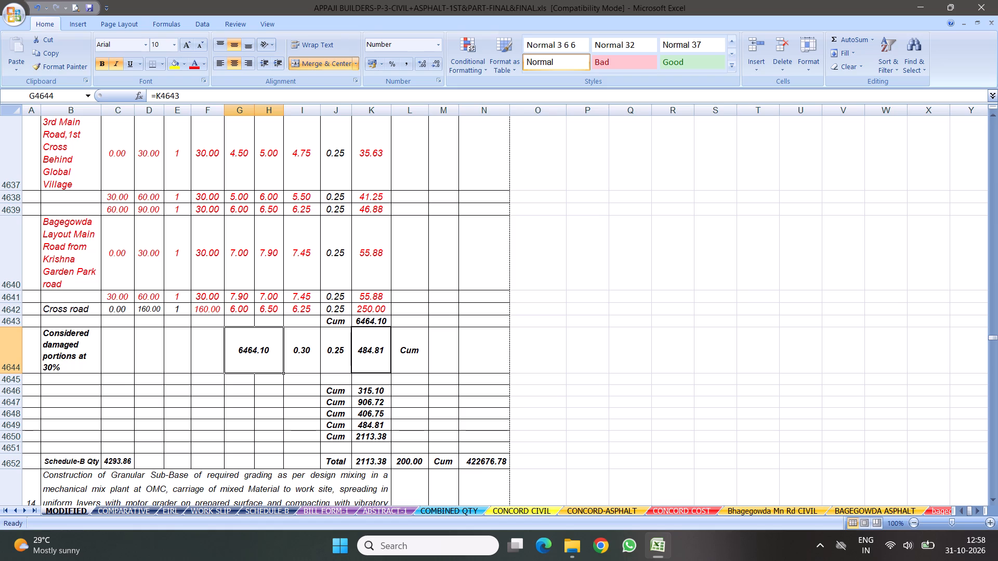
Link the end chainage in column D of the Cross road row 5263, just above item 16, to cell D4642.
scroll(322, 371, down, 6)
scroll(323, 340, down, 20)
scroll(323, 340, down, 1)
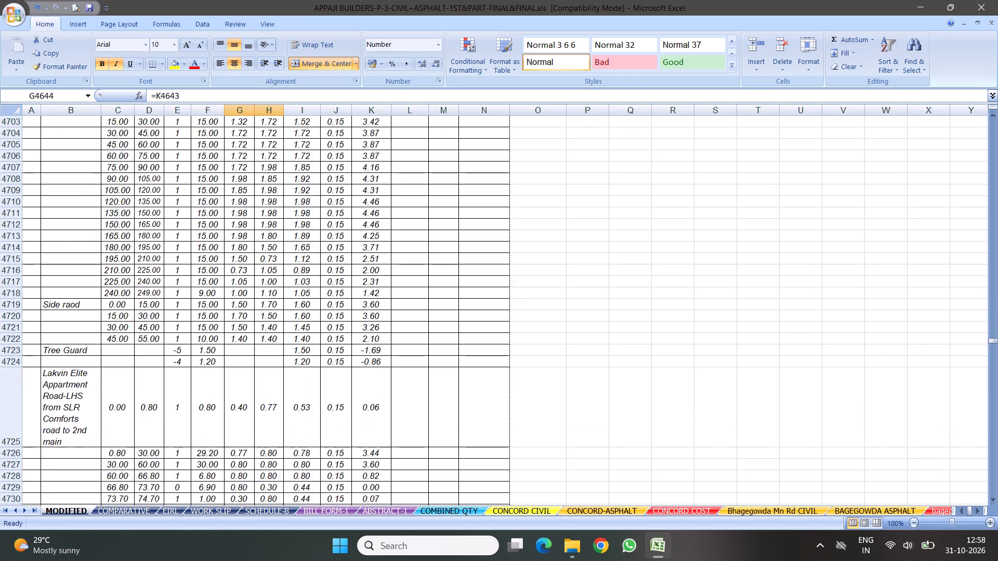
scroll(292, 326, down, 20)
scroll(292, 326, down, 20)
scroll(292, 326, down, 3)
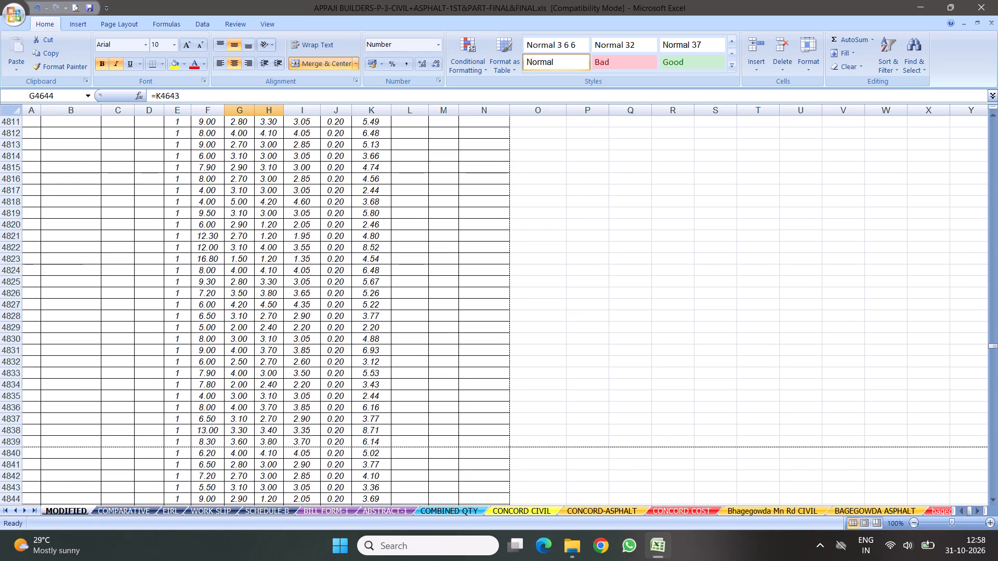
scroll(307, 320, down, 20)
scroll(307, 320, down, 10)
scroll(275, 329, up, 1)
scroll(275, 330, down, 14)
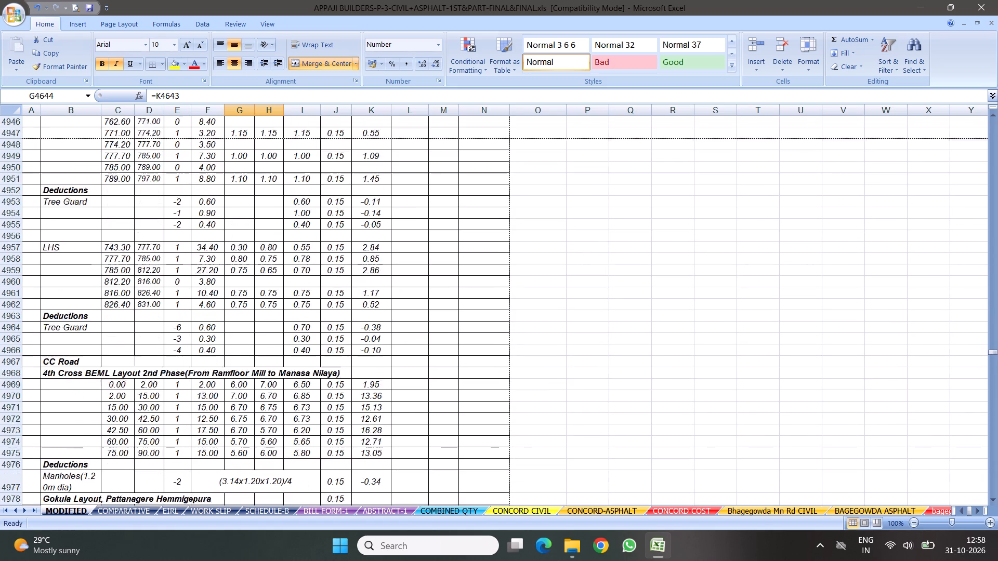
scroll(268, 312, down, 13)
scroll(249, 311, down, 20)
scroll(249, 311, down, 1)
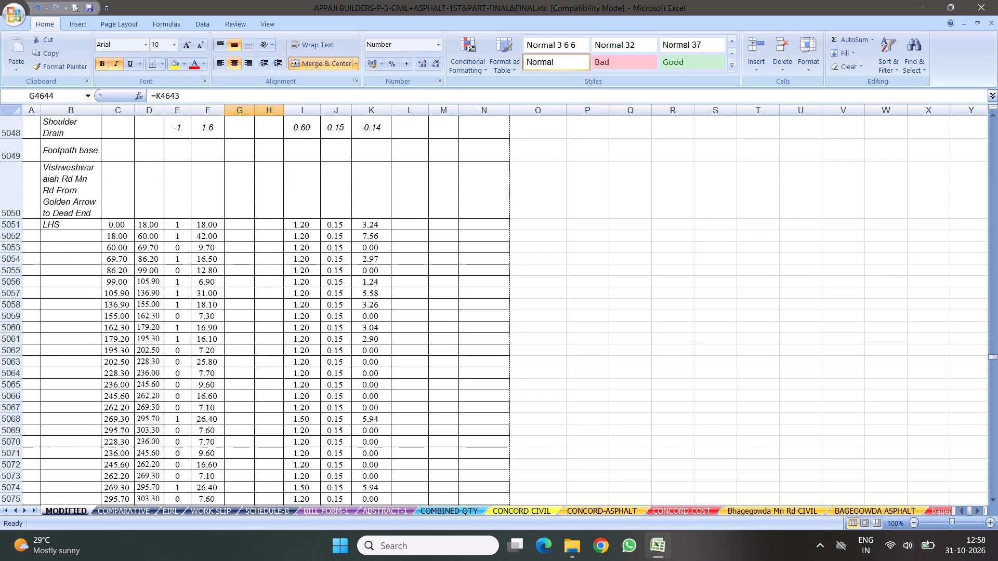
scroll(253, 342, down, 13)
scroll(247, 339, up, 1)
scroll(247, 339, down, 20)
scroll(247, 339, down, 2)
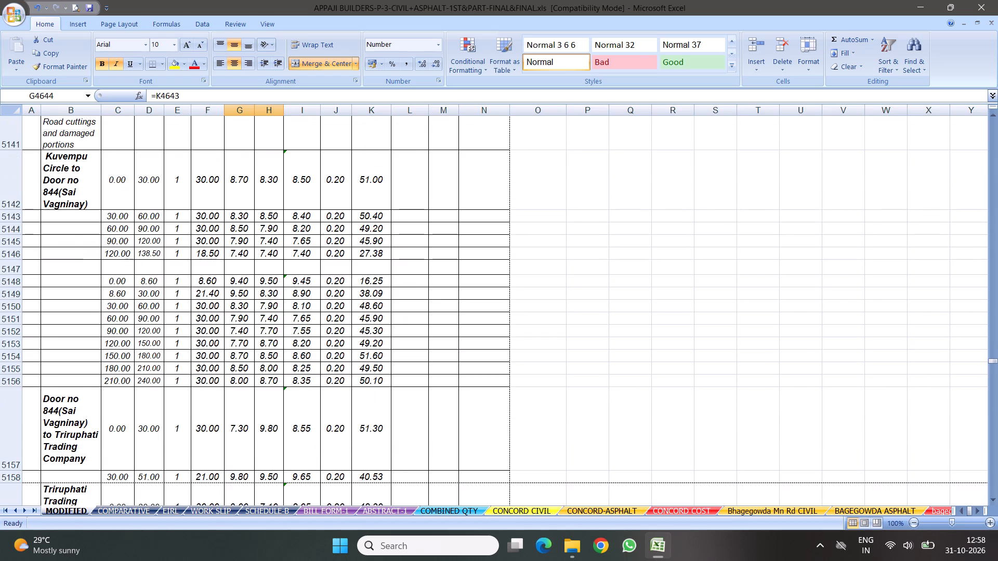
scroll(268, 336, down, 19)
scroll(261, 340, down, 14)
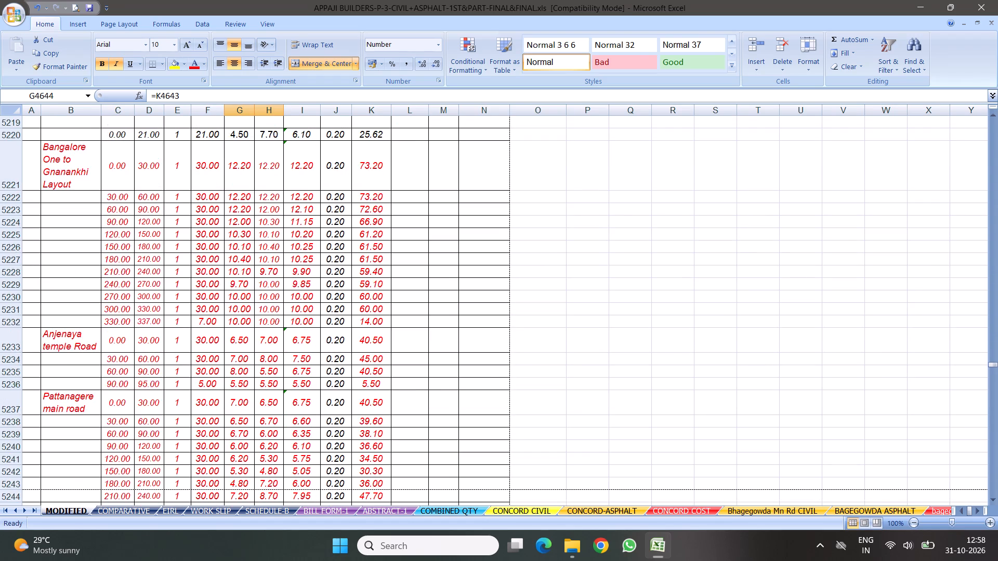
scroll(249, 314, down, 17)
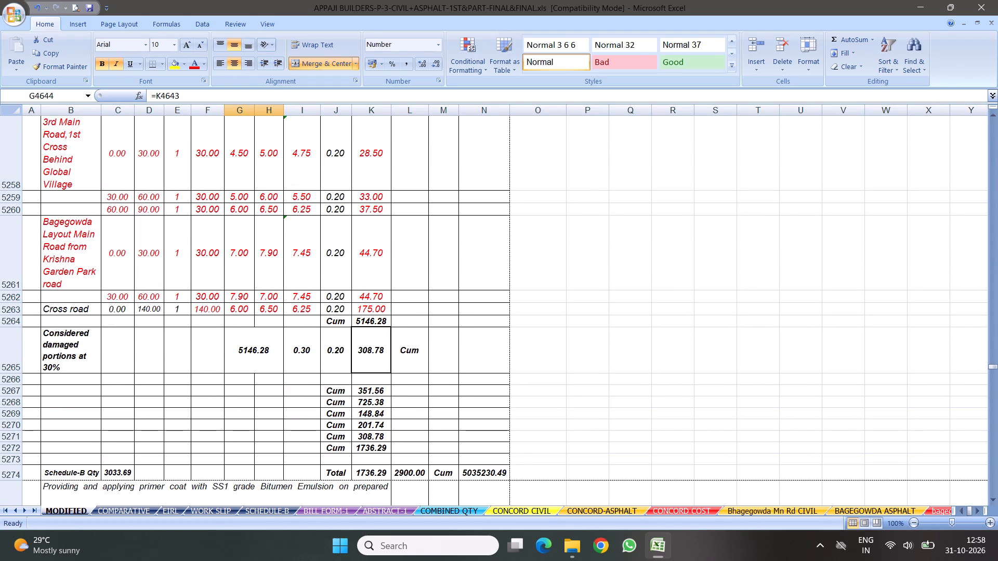
click(145, 312)
key(equal)
scroll(281, 271, up, 12)
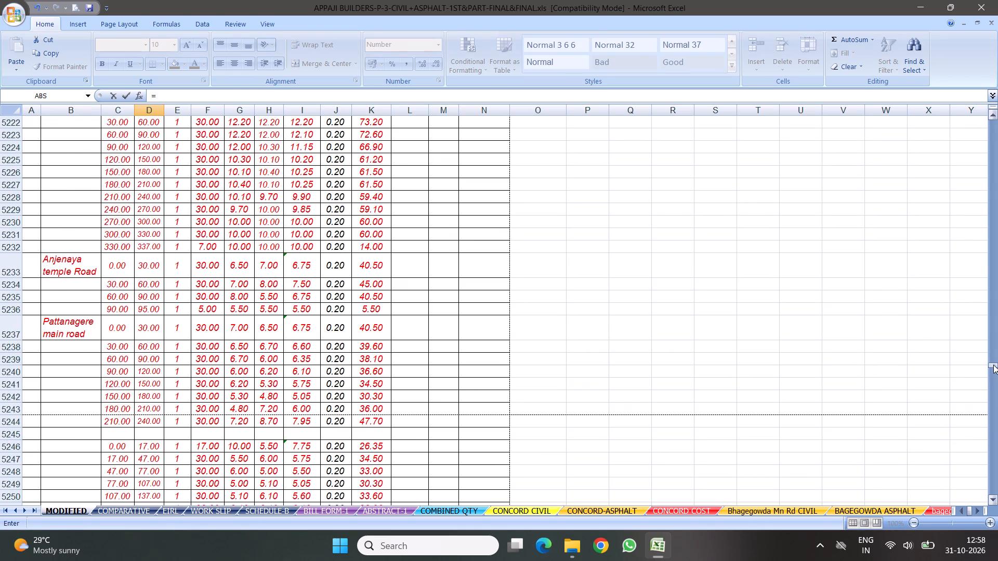
drag(993, 364, 997, 346)
scroll(320, 327, down, 6)
scroll(311, 295, up, 12)
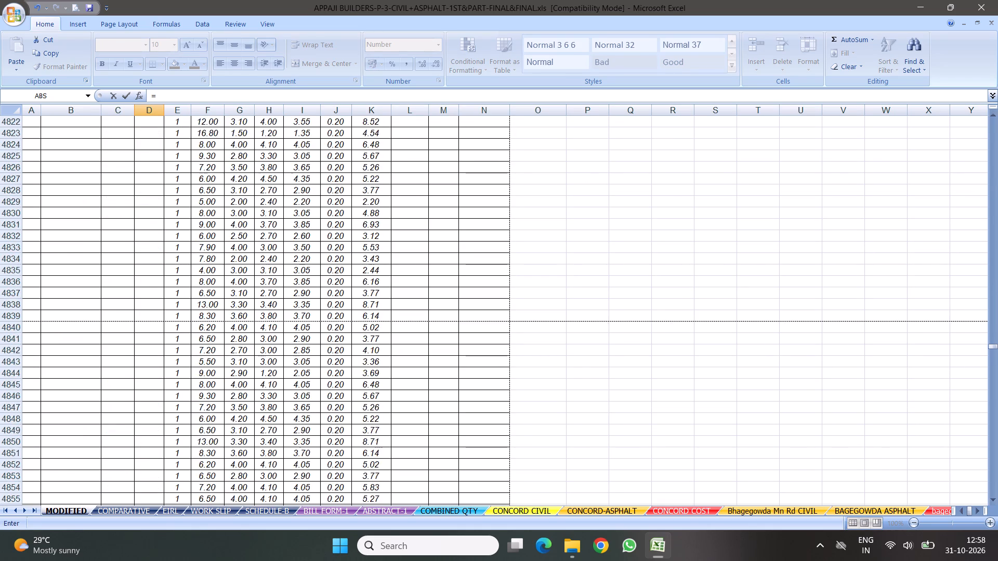
scroll(311, 295, up, 20)
scroll(311, 295, up, 20)
scroll(311, 295, up, 4)
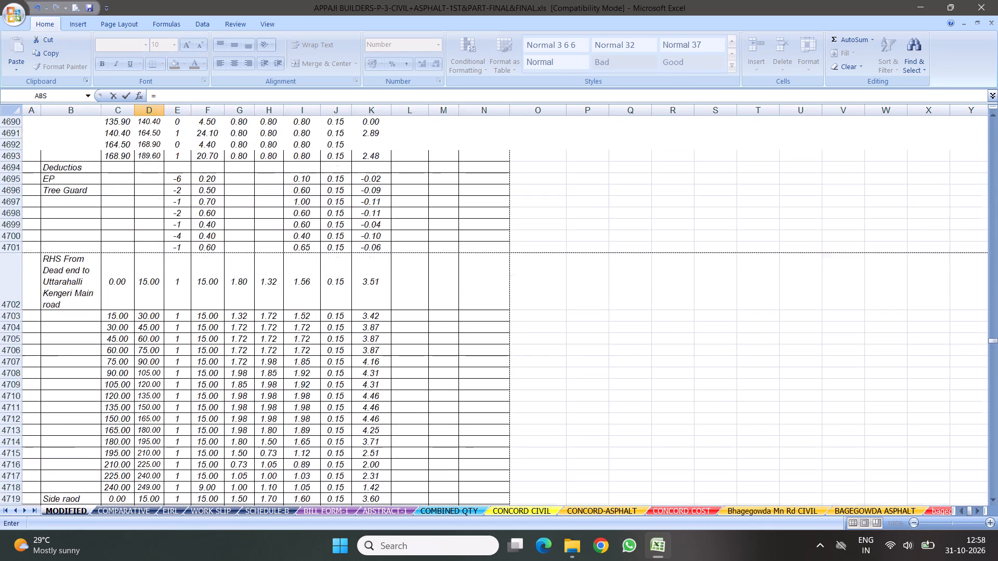
scroll(311, 295, up, 14)
scroll(311, 295, up, 10)
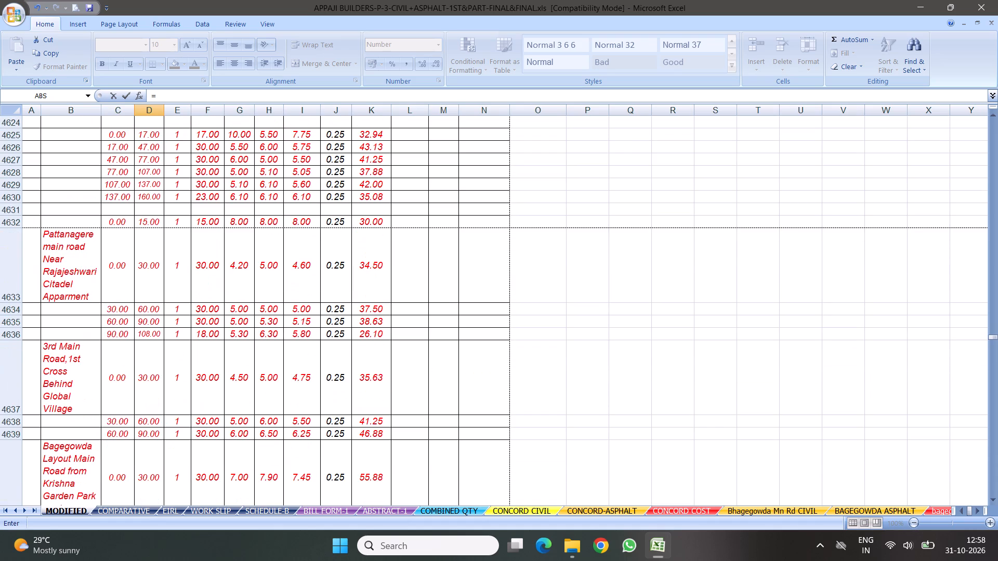
scroll(267, 312, down, 2)
scroll(224, 312, down, 2)
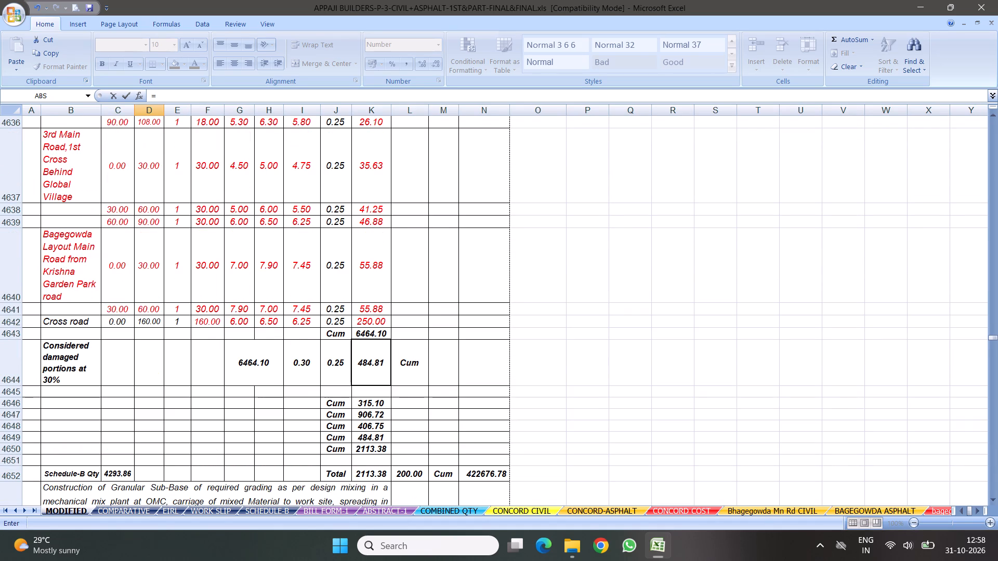
click(154, 320)
key(Return)
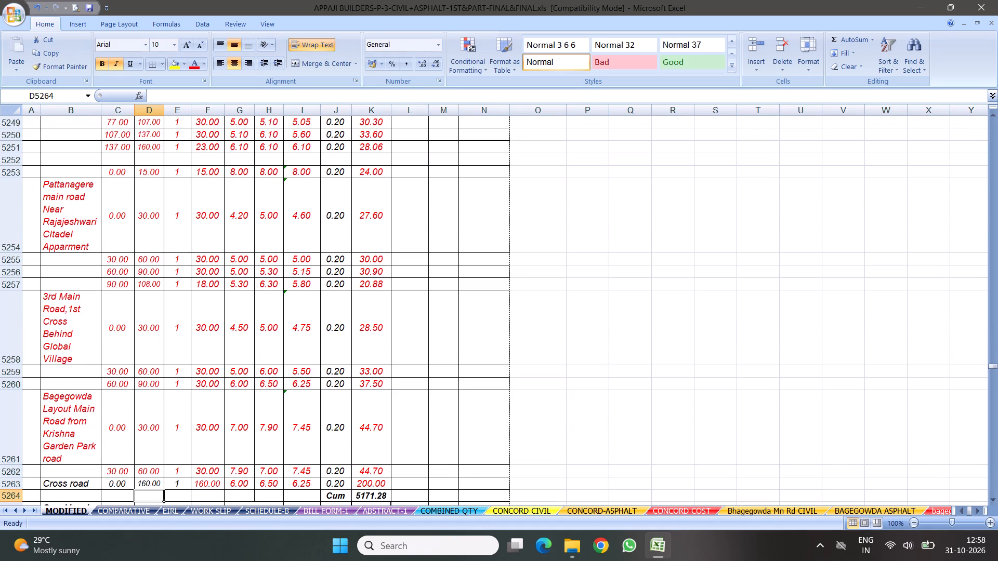
Link the end chainage in column D of the Cross road row 5605, just above item 17, to cell D5263.
scroll(215, 346, down, 14)
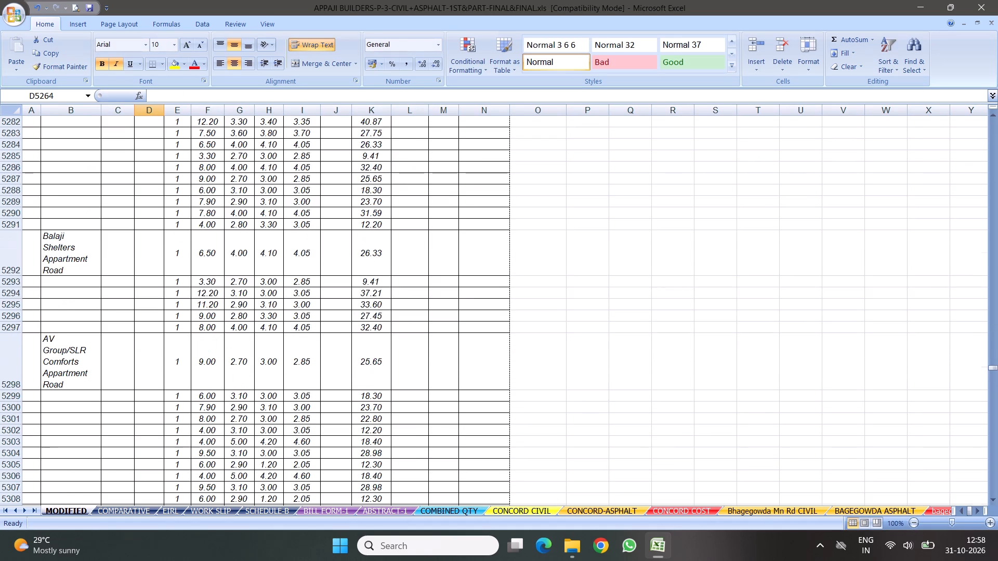
scroll(229, 313, down, 20)
scroll(229, 313, down, 12)
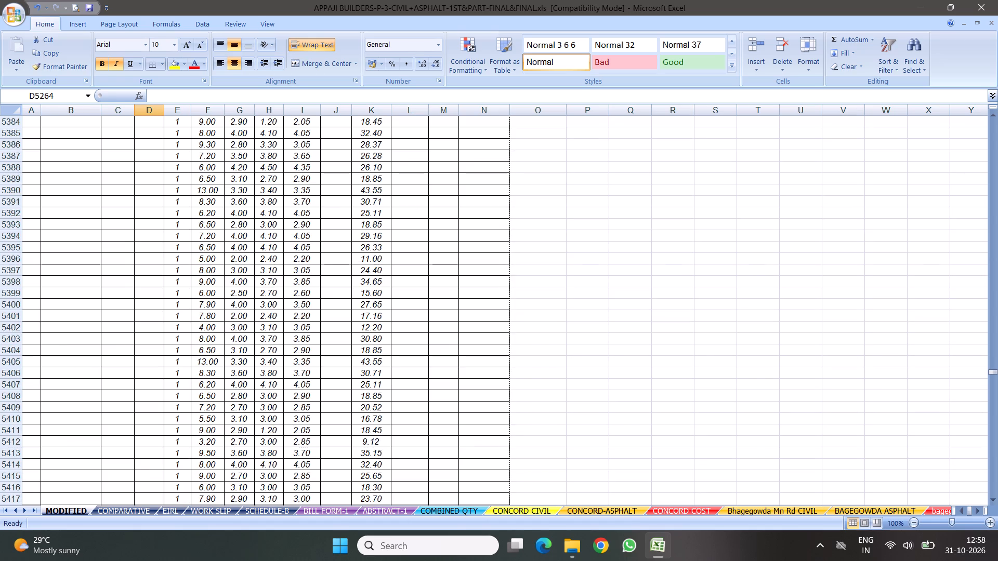
scroll(217, 314, down, 20)
scroll(217, 314, down, 16)
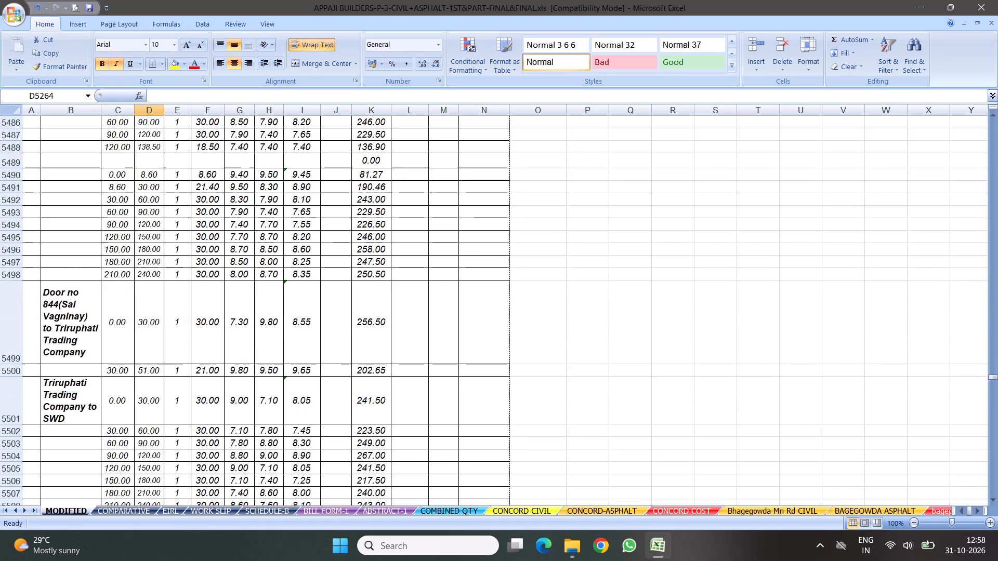
scroll(191, 359, down, 20)
scroll(191, 359, down, 5)
scroll(241, 357, down, 7)
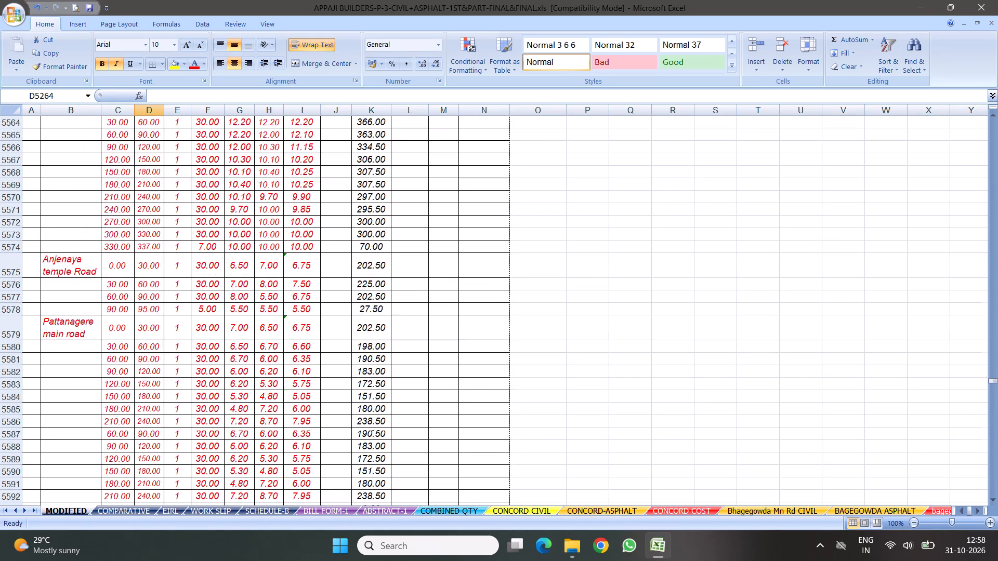
scroll(230, 386, down, 6)
click(153, 305)
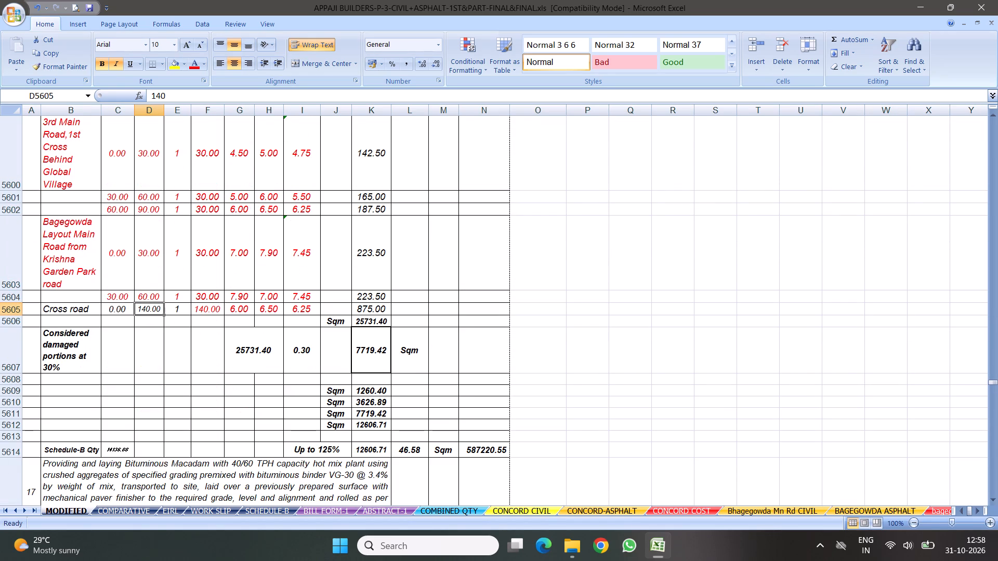
key(equal)
scroll(199, 270, up, 18)
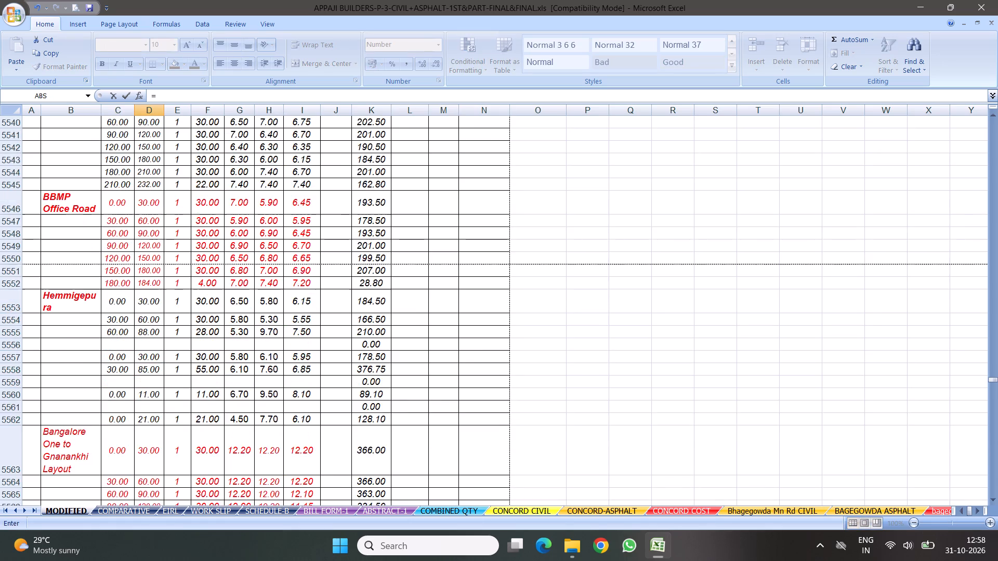
scroll(199, 270, up, 20)
scroll(199, 270, up, 20)
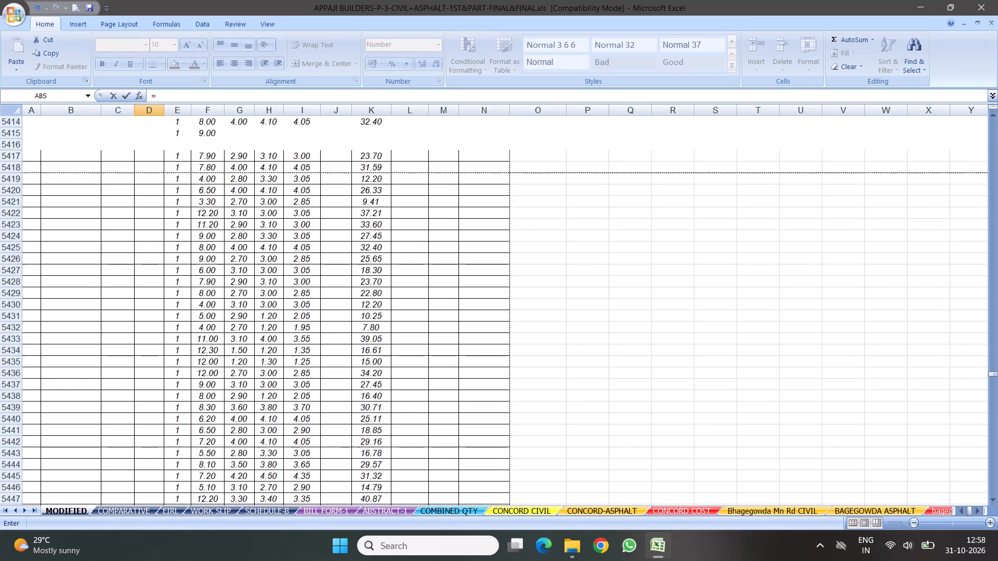
scroll(199, 270, up, 20)
scroll(199, 270, up, 17)
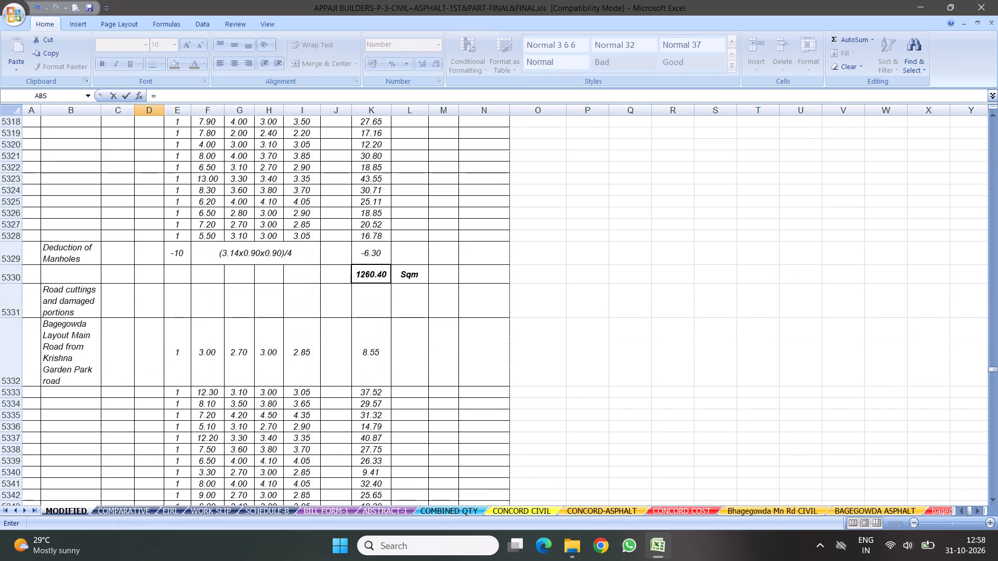
scroll(200, 270, up, 20)
scroll(200, 270, up, 3)
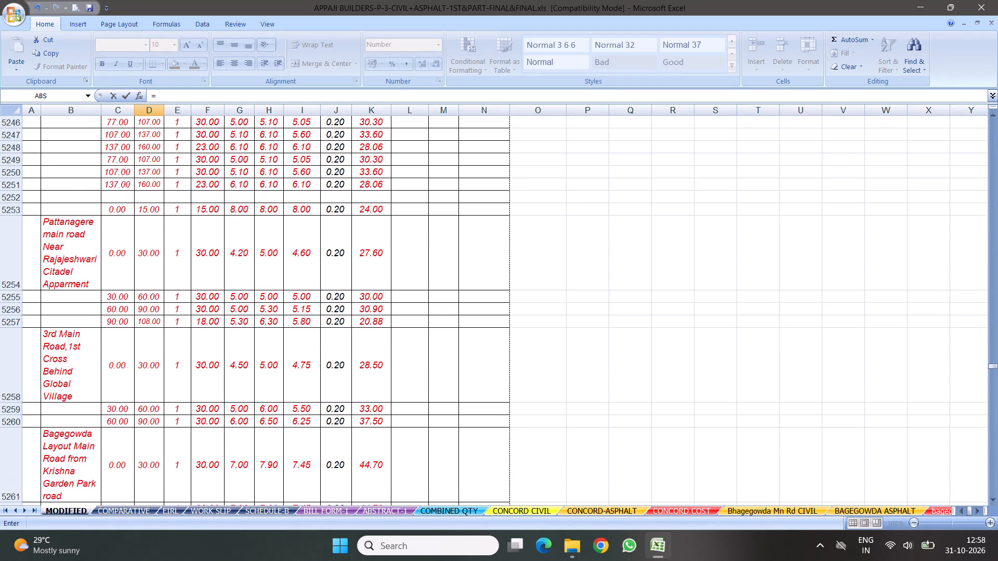
scroll(201, 278, down, 5)
click(143, 213)
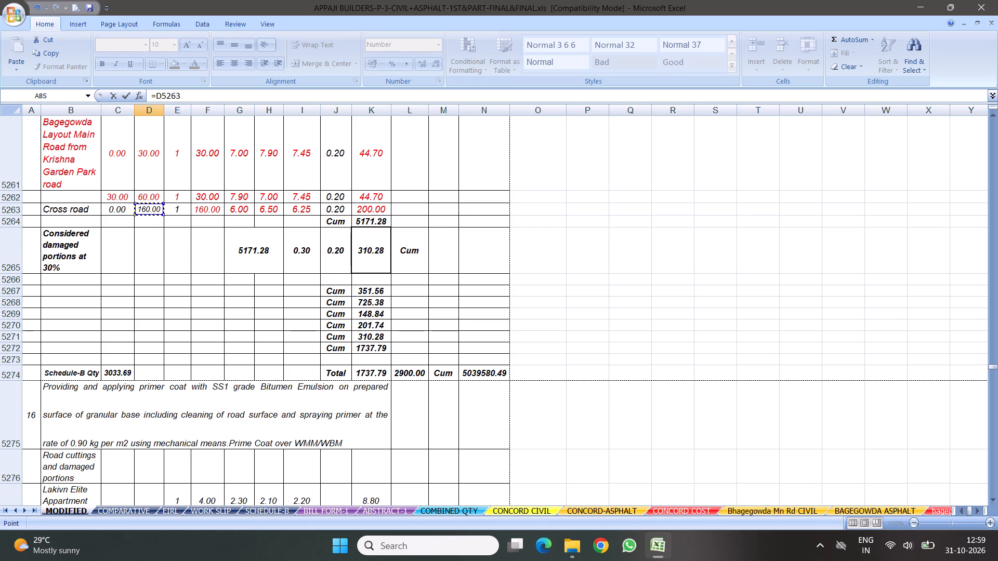
key(Return)
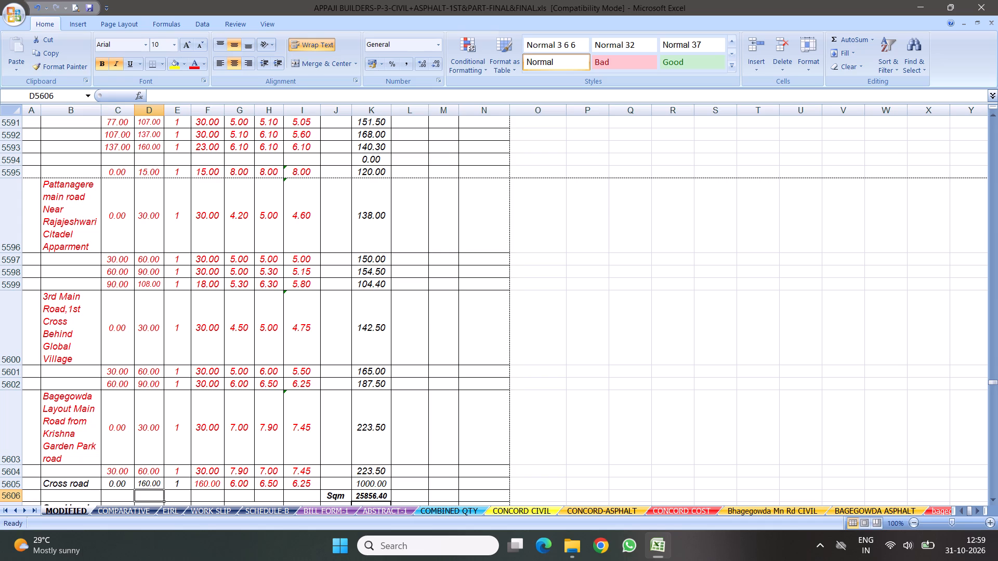
Link the end chainage in column D of the Cross road row 5801, just above item 18, to cell D5605.
scroll(216, 387, down, 4)
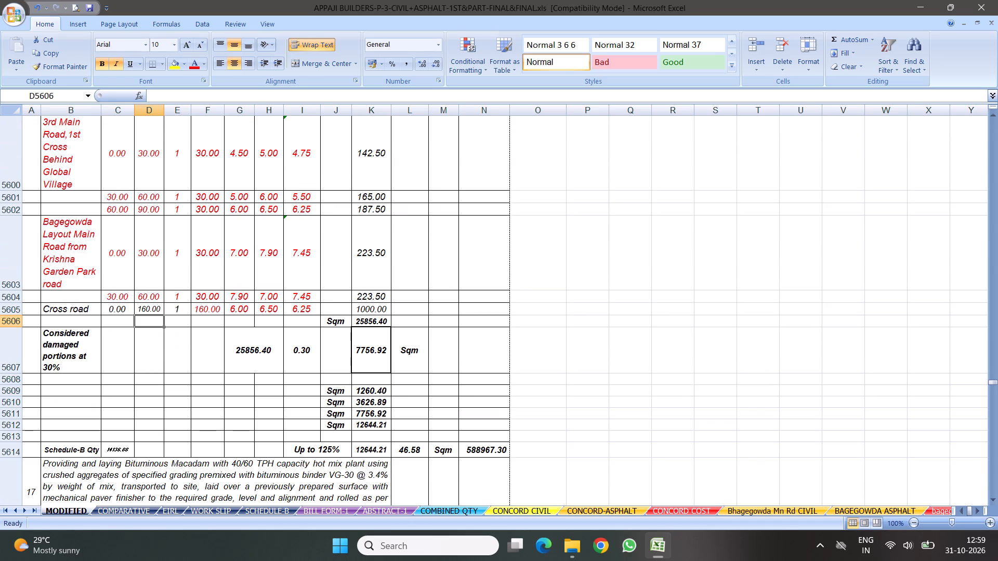
scroll(215, 351, down, 7)
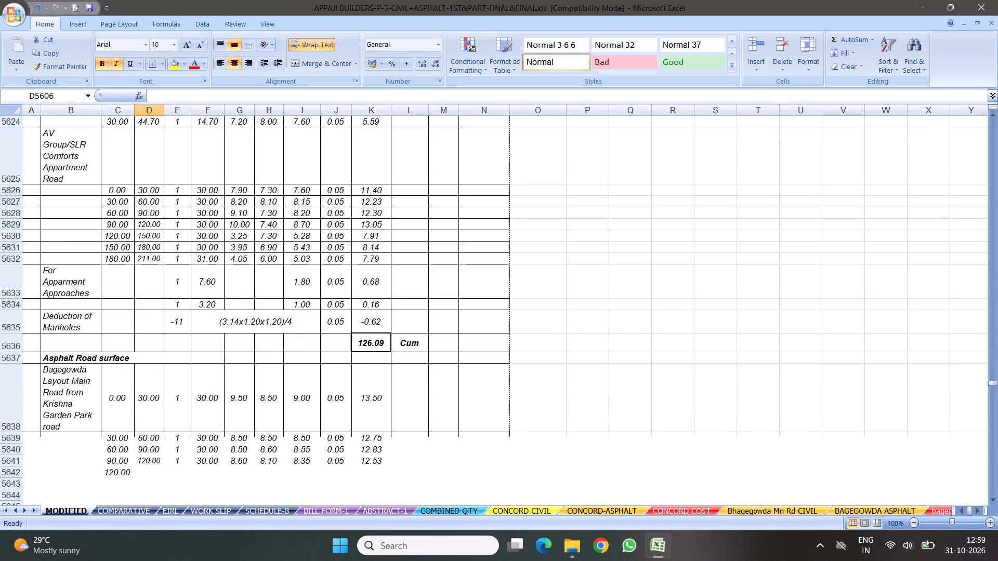
scroll(233, 346, down, 17)
scroll(246, 292, down, 4)
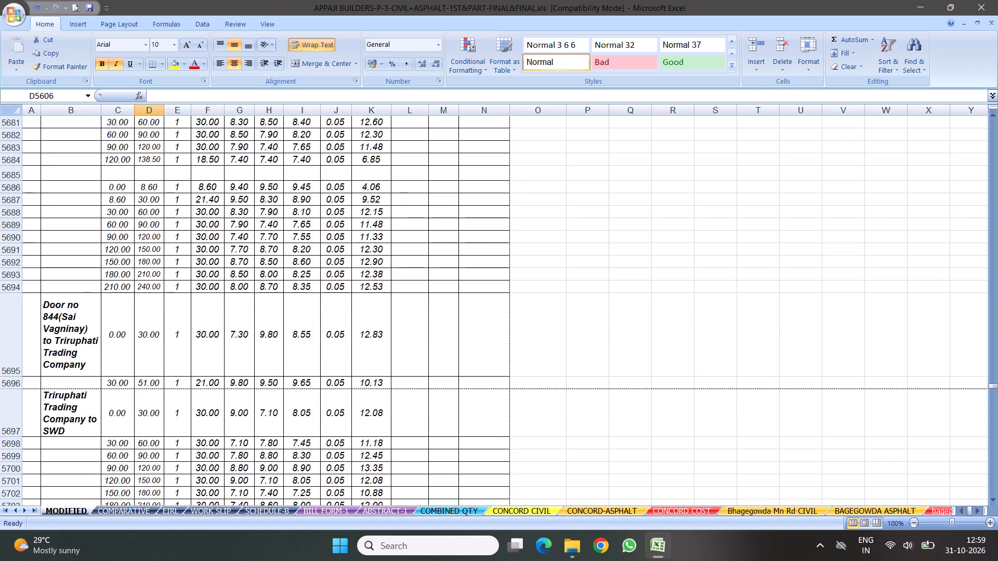
scroll(246, 306, down, 2)
scroll(229, 317, down, 20)
scroll(229, 317, down, 11)
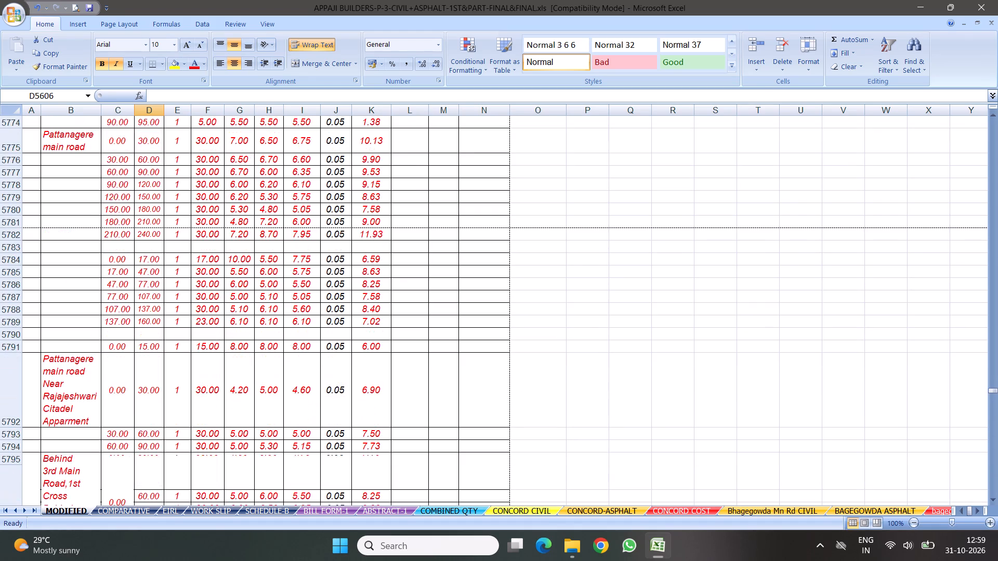
scroll(215, 306, down, 6)
click(150, 322)
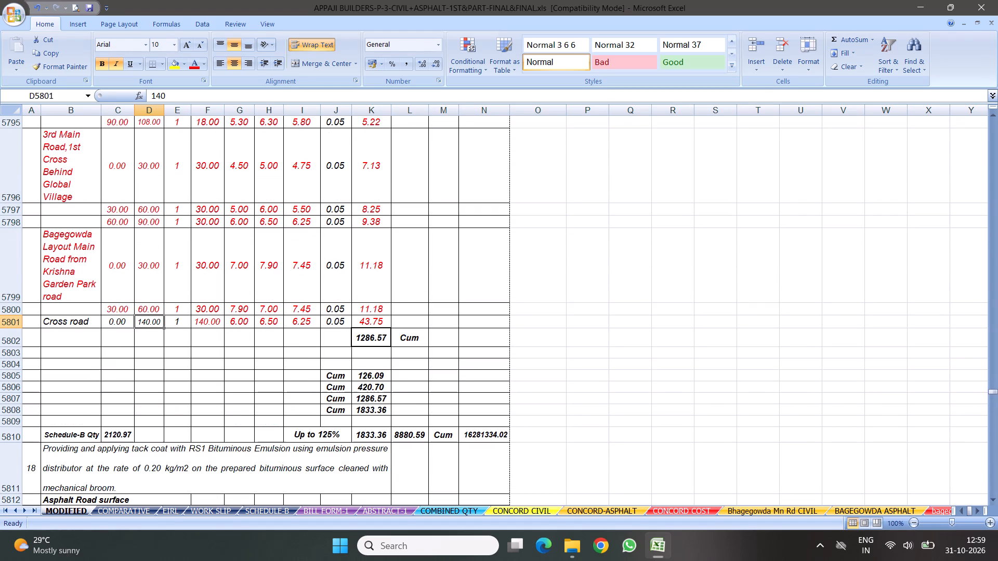
key(equal)
scroll(240, 275, up, 20)
scroll(240, 275, up, 7)
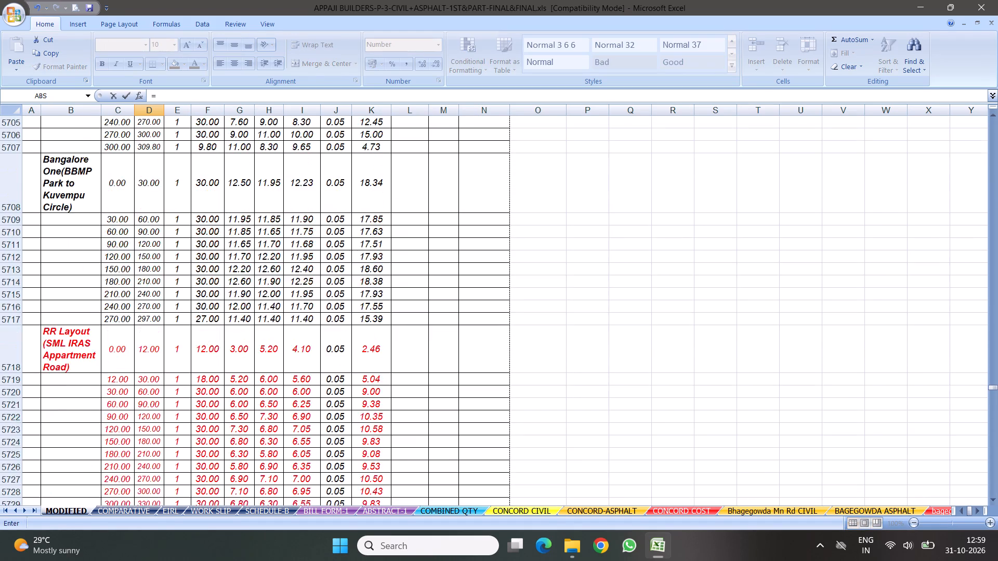
scroll(232, 274, up, 20)
scroll(232, 274, up, 20)
scroll(232, 274, up, 3)
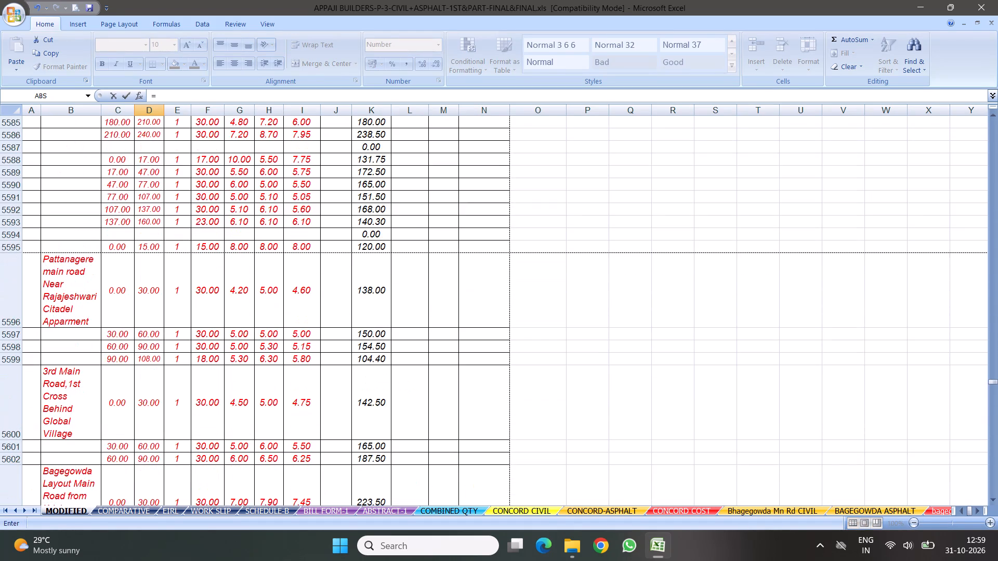
scroll(232, 280, down, 4)
click(149, 351)
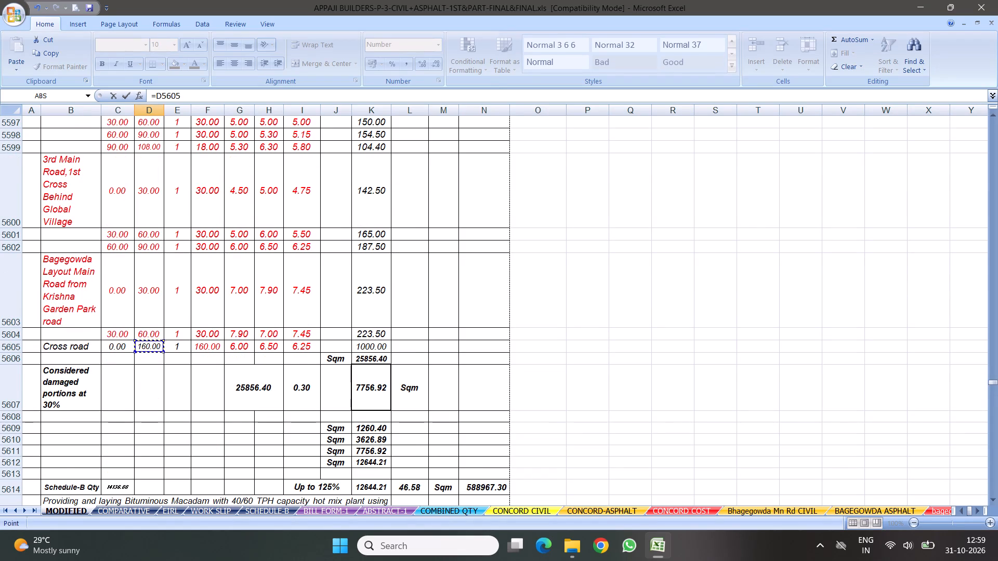
key(Return)
Link the end chainage in column D of the Cross road row 6039, just above the For BC Surface heading, to cell D5801.
scroll(267, 396, down, 1)
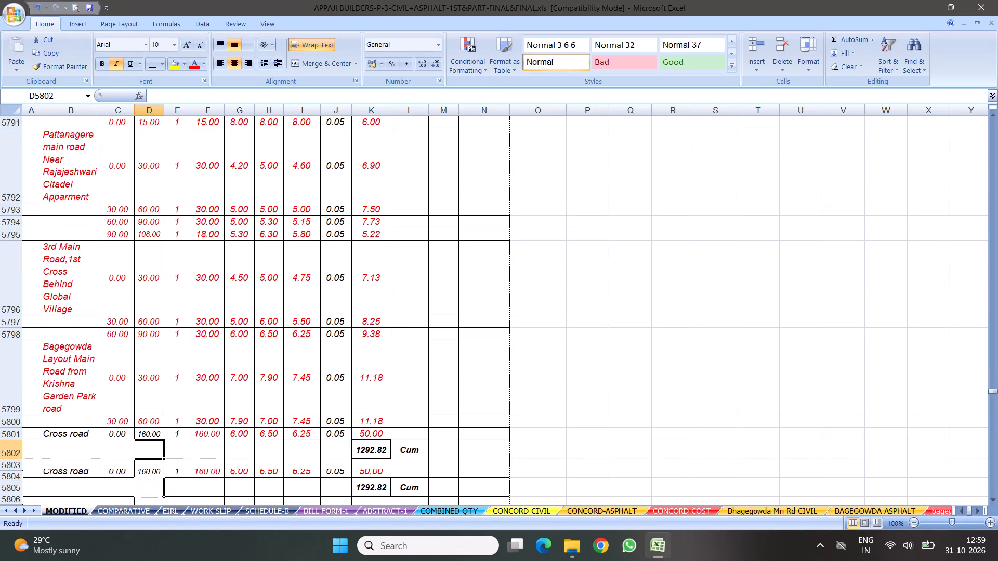
scroll(264, 375, down, 15)
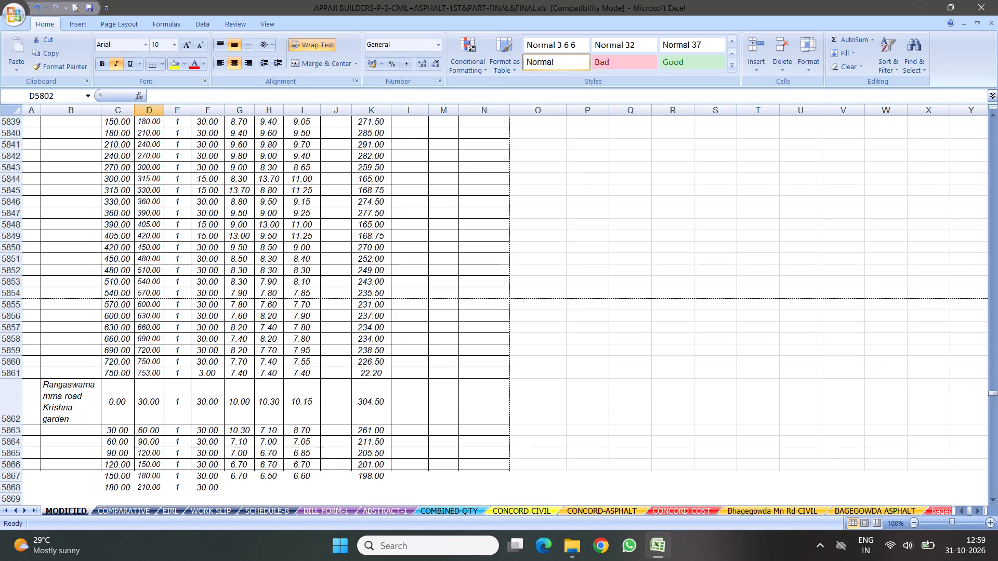
scroll(235, 344, down, 14)
scroll(232, 354, down, 19)
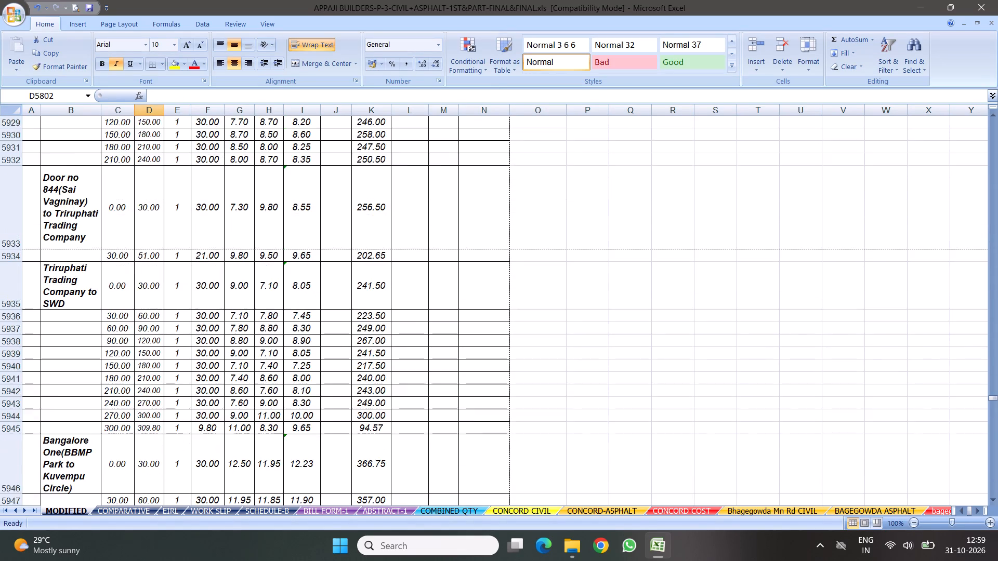
scroll(231, 345, down, 17)
scroll(226, 335, down, 5)
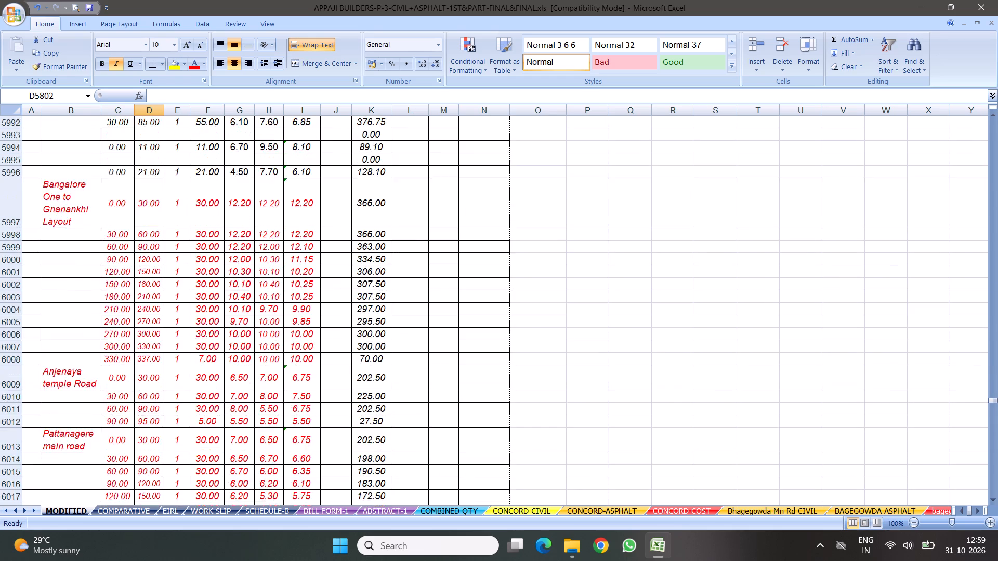
scroll(219, 329, down, 15)
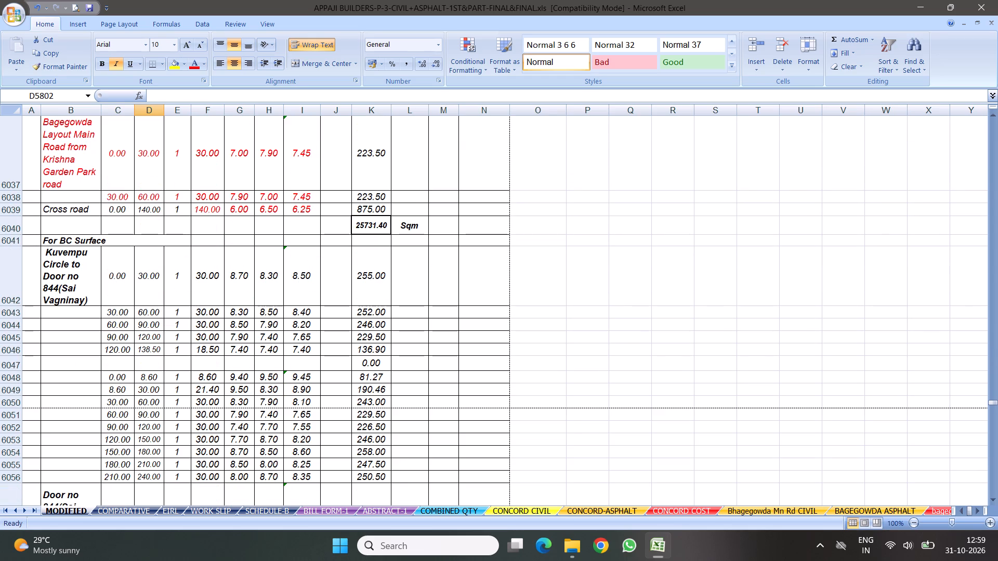
click(147, 213)
key(equal)
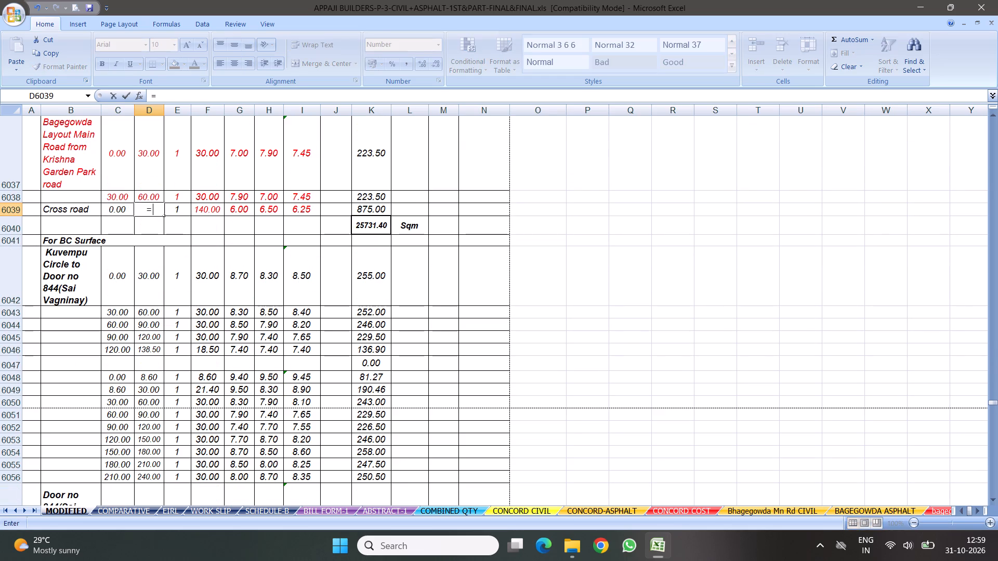
scroll(193, 271, up, 14)
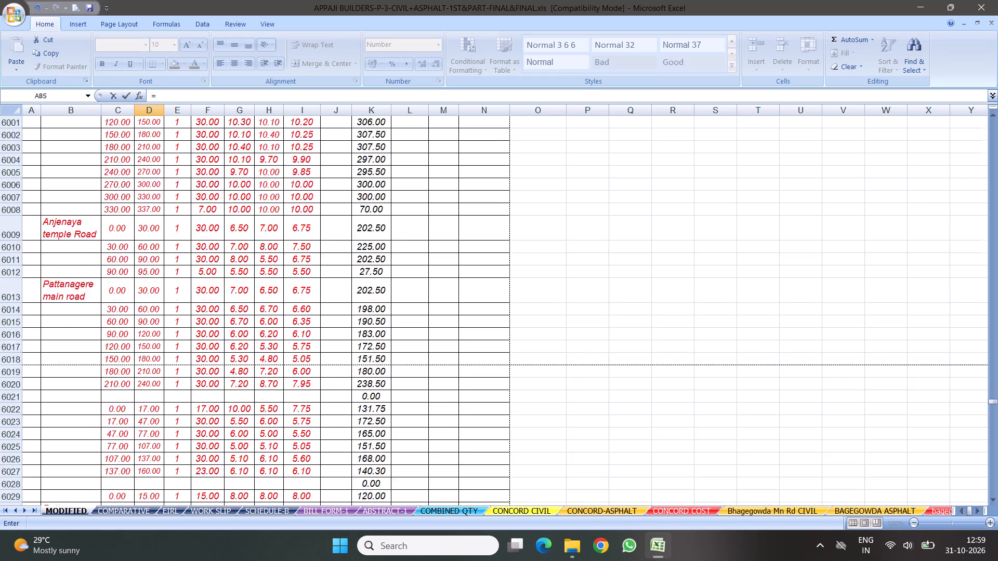
scroll(193, 269, up, 20)
scroll(193, 269, up, 12)
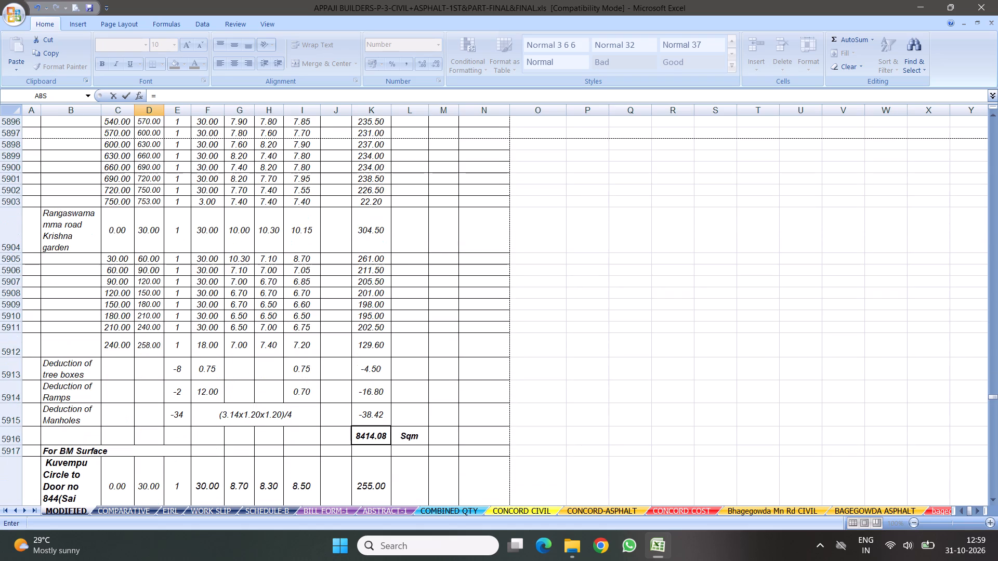
scroll(208, 256, up, 20)
scroll(208, 256, up, 5)
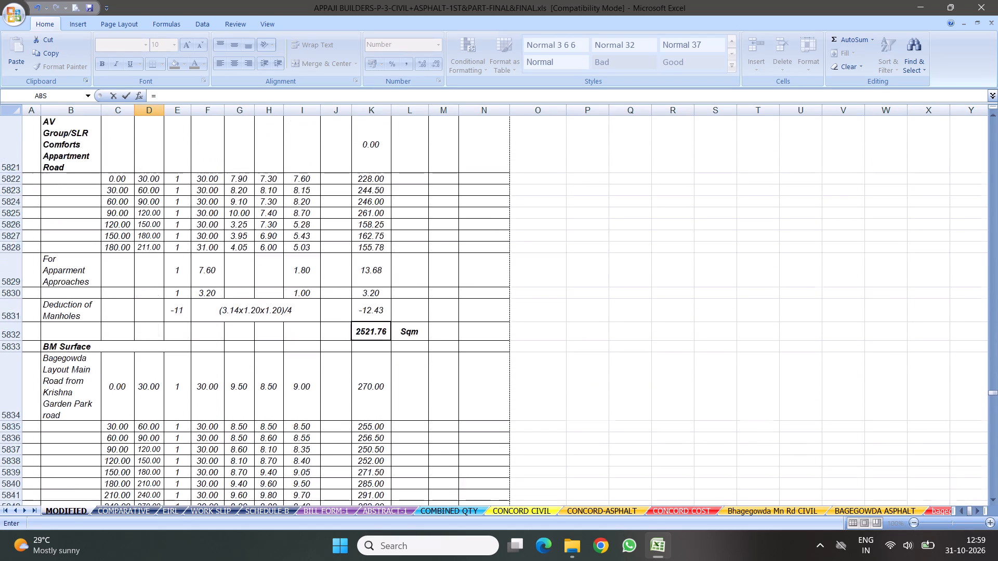
scroll(200, 257, up, 10)
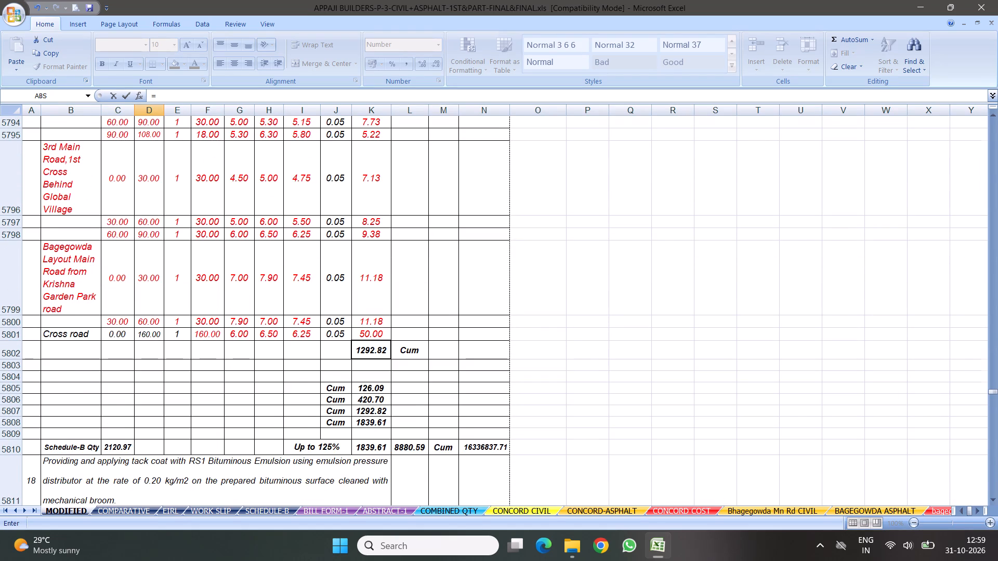
click(143, 432)
key(Return)
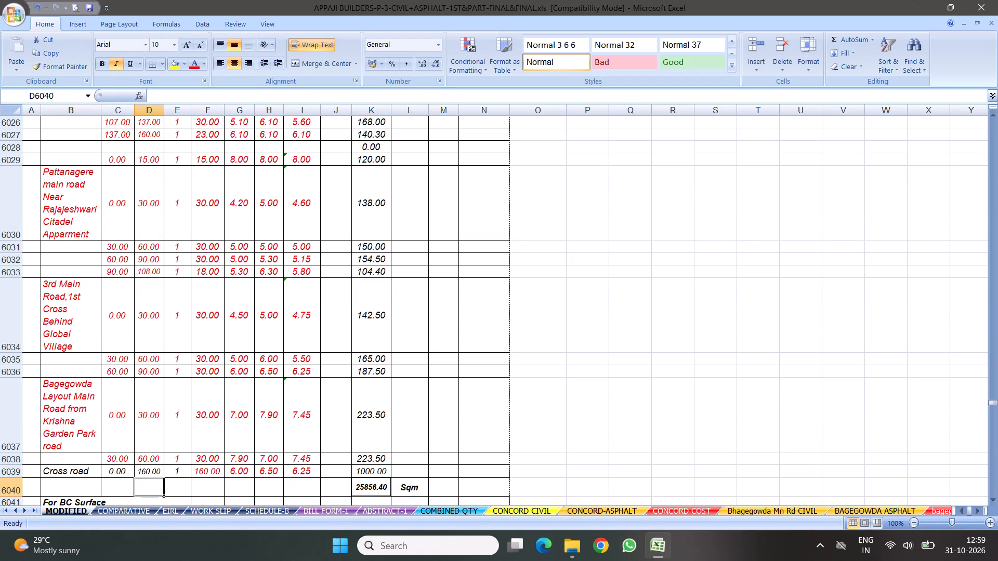
Link the end chainage in column D of the Cross road row 6163, at the end of item 18, to cell D6039.
scroll(244, 373, down, 19)
scroll(219, 356, down, 6)
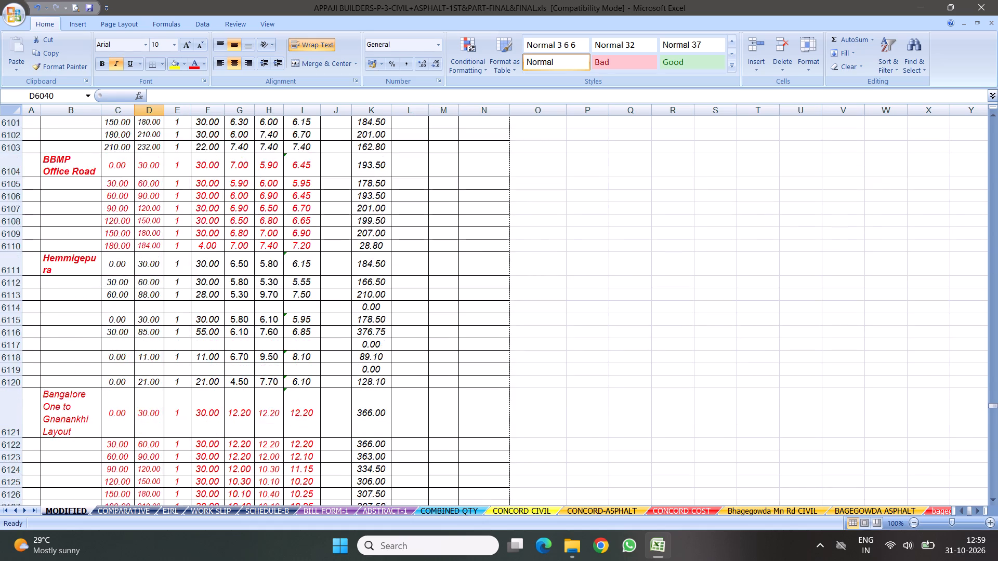
scroll(197, 375, down, 19)
scroll(172, 378, down, 5)
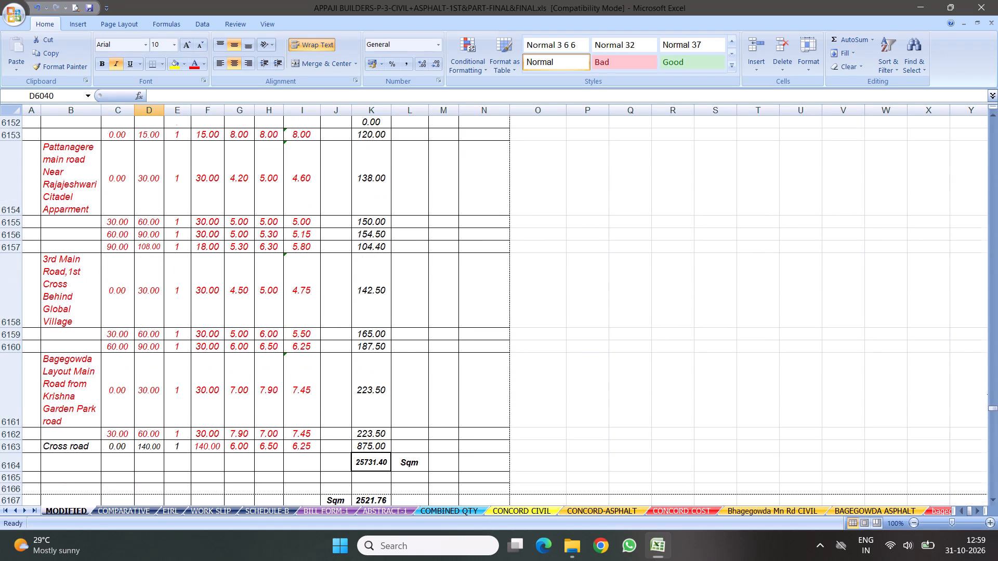
click(144, 351)
key(equal)
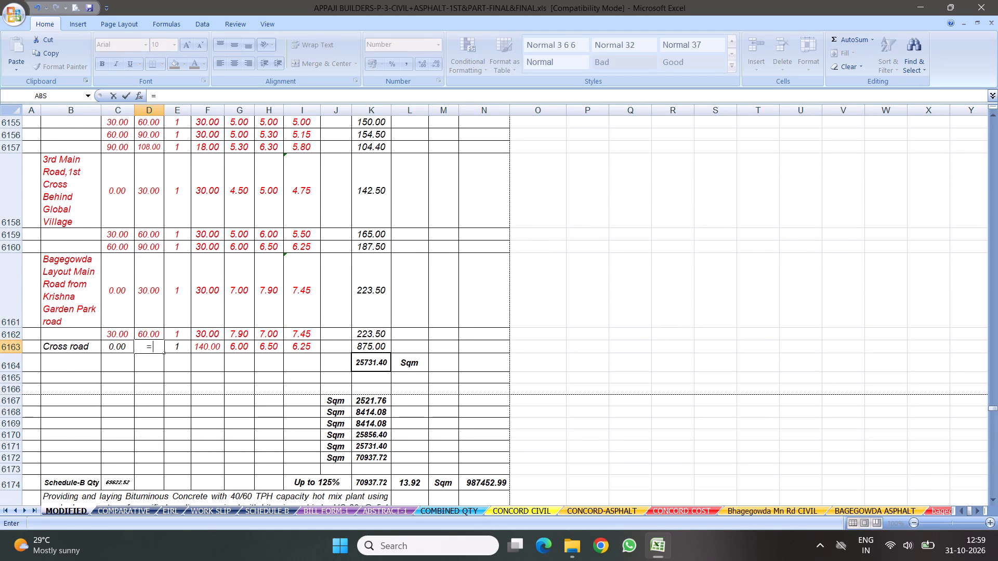
scroll(219, 293, up, 20)
scroll(219, 293, up, 11)
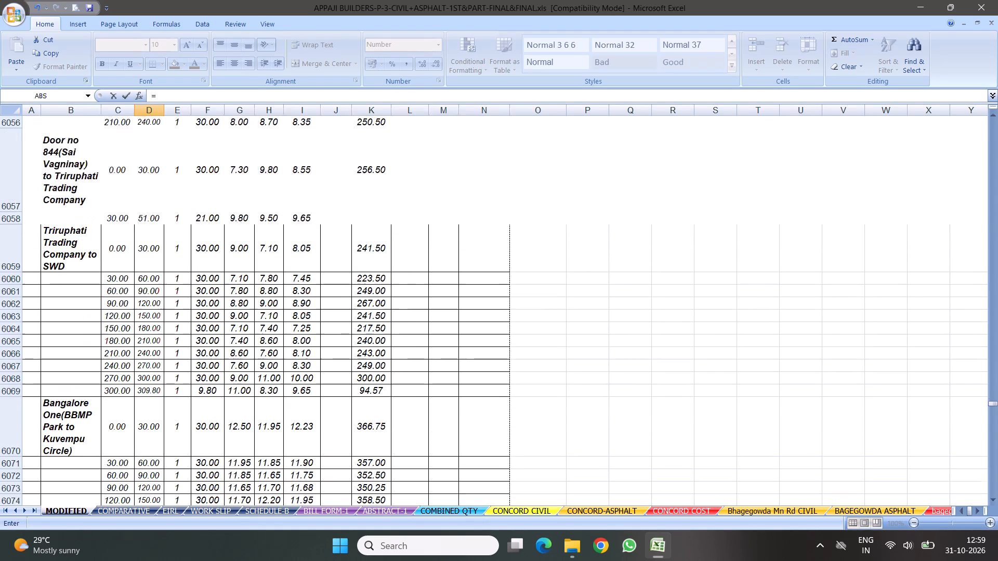
scroll(217, 293, up, 15)
scroll(220, 305, down, 4)
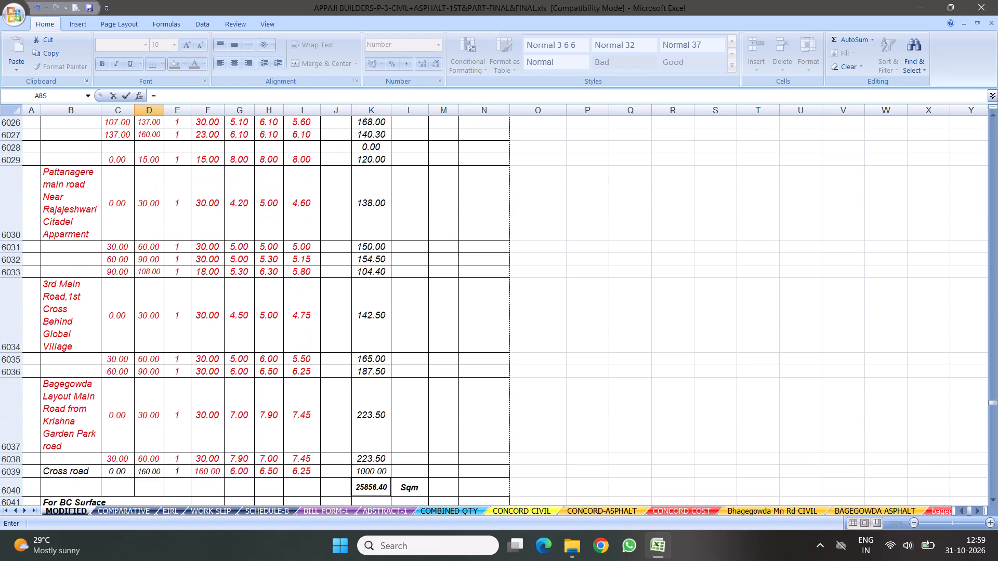
click(143, 435)
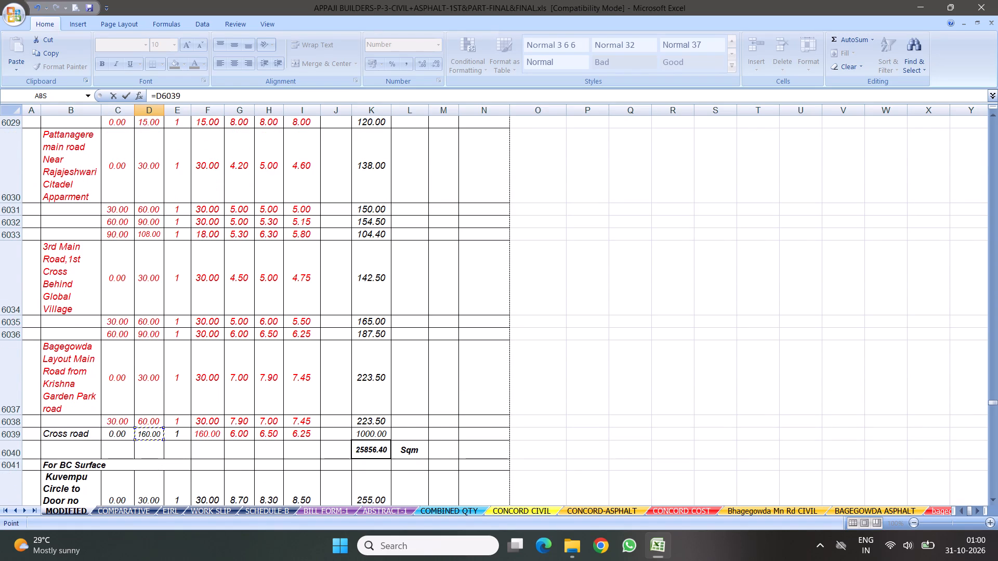
key(Return)
Link the end chainage in column D of the Cross road row 6361, at the end of item 19, to cell D6163.
scroll(153, 433, down, 6)
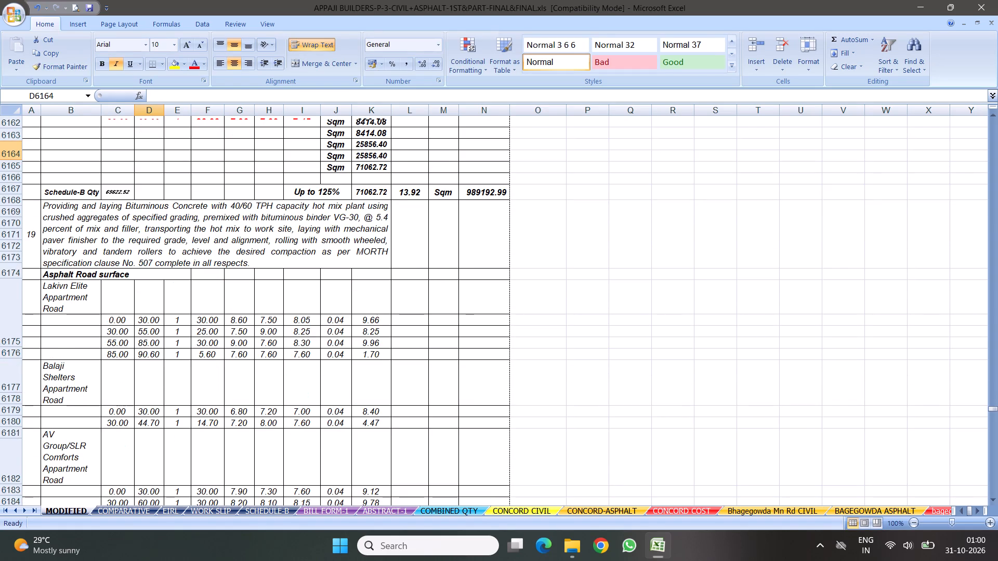
scroll(203, 344, down, 6)
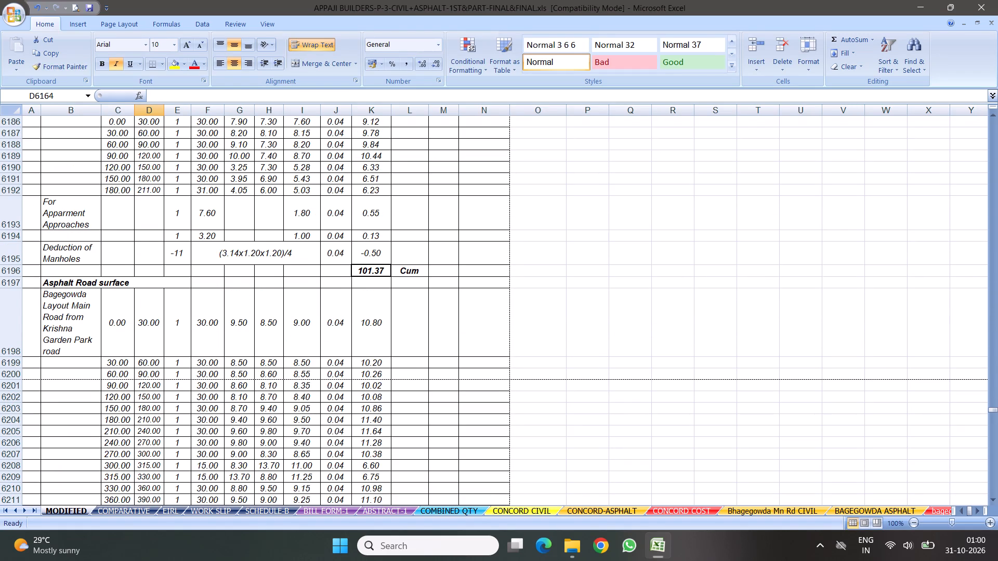
scroll(207, 320, down, 17)
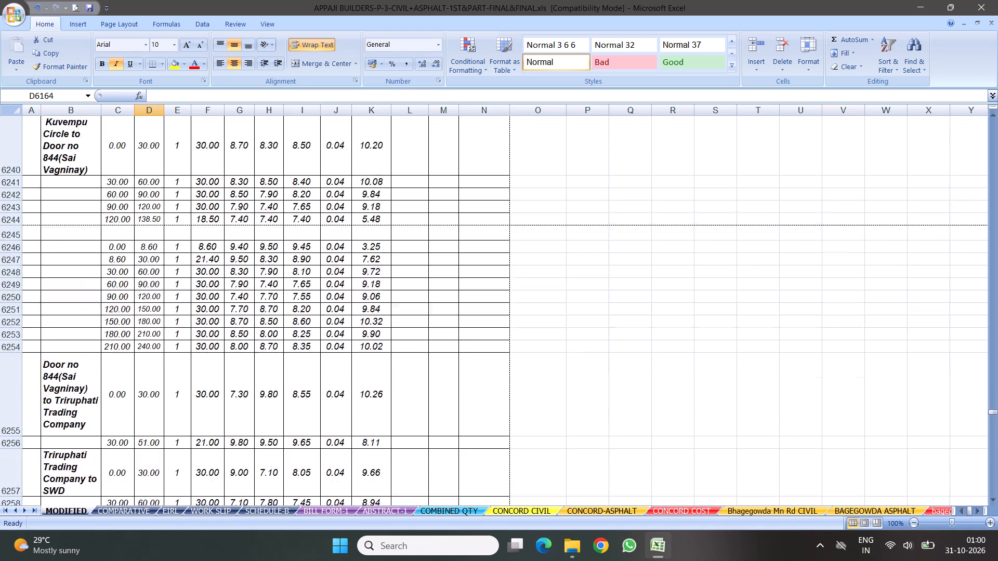
scroll(216, 305, down, 18)
scroll(227, 330, down, 12)
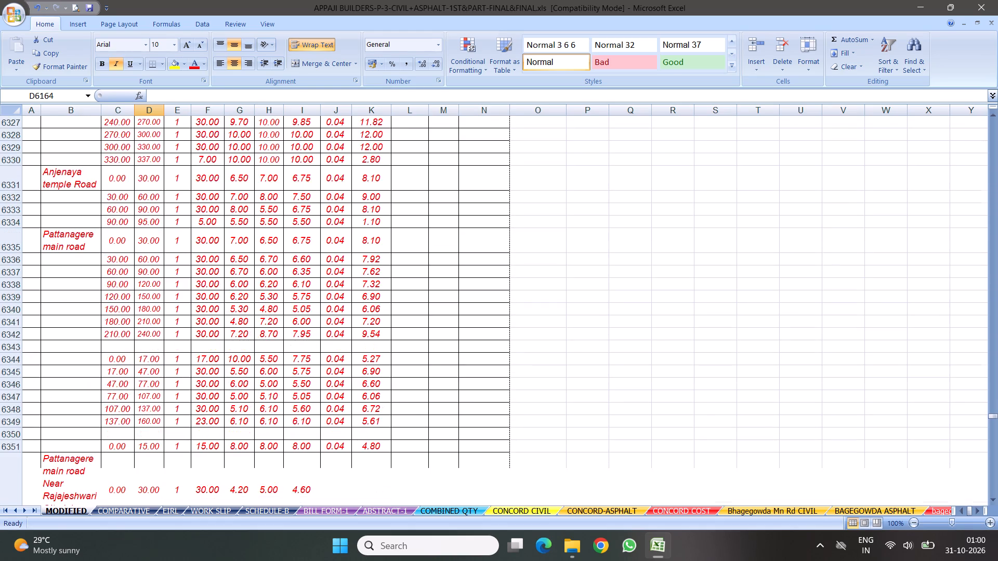
scroll(227, 315, down, 12)
scroll(228, 278, up, 3)
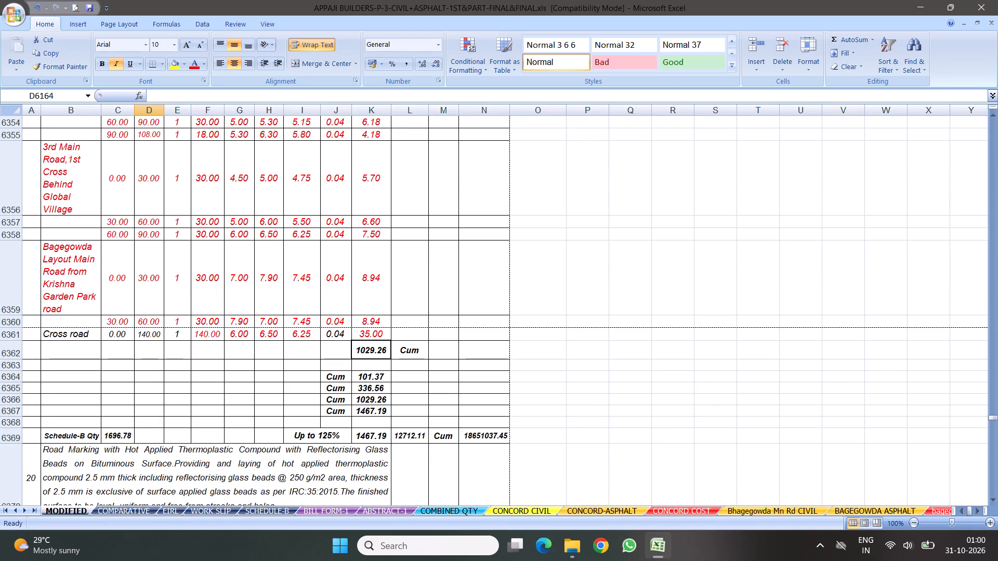
click(144, 337)
key(equal)
scroll(188, 287, up, 8)
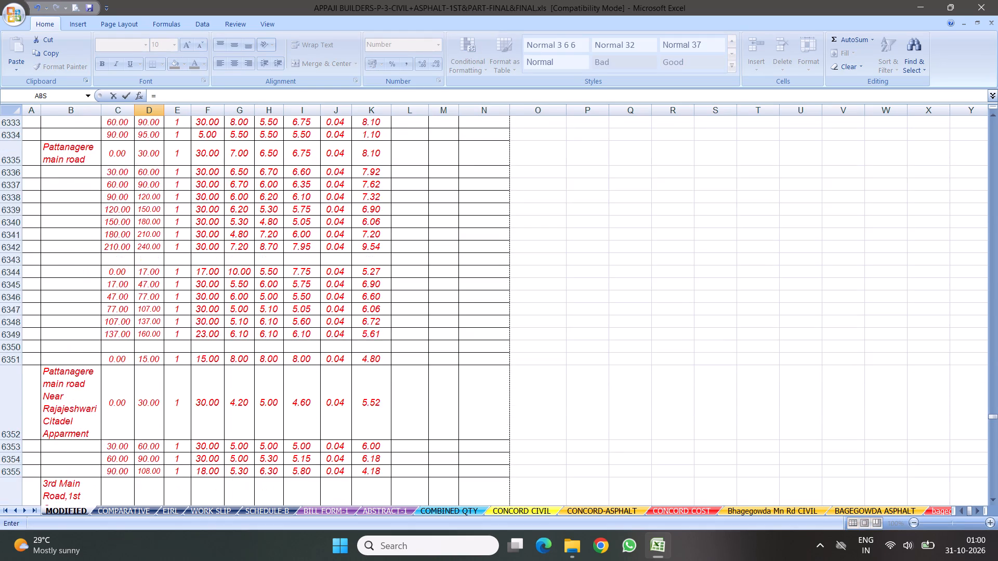
scroll(168, 273, up, 20)
scroll(168, 273, up, 17)
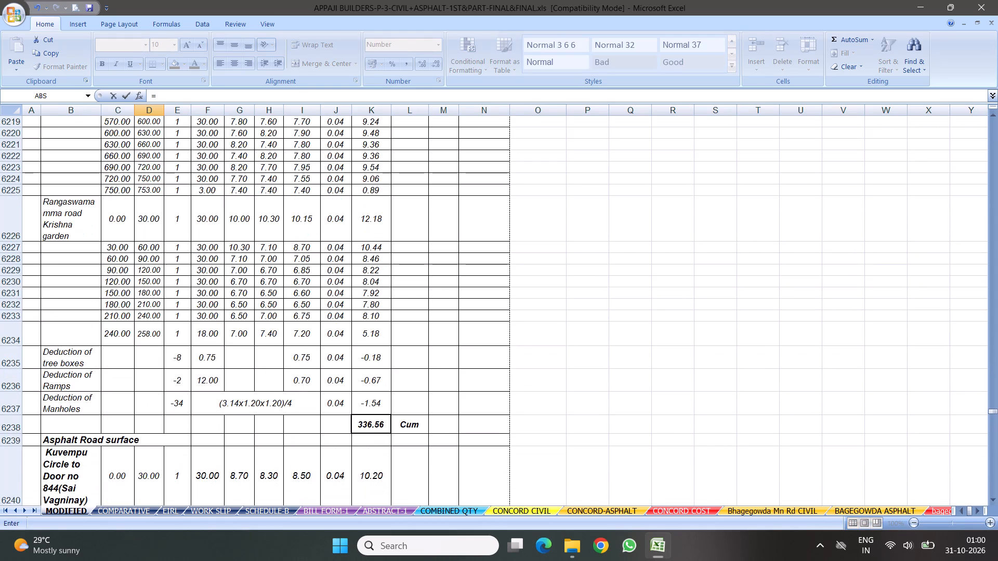
scroll(168, 273, up, 20)
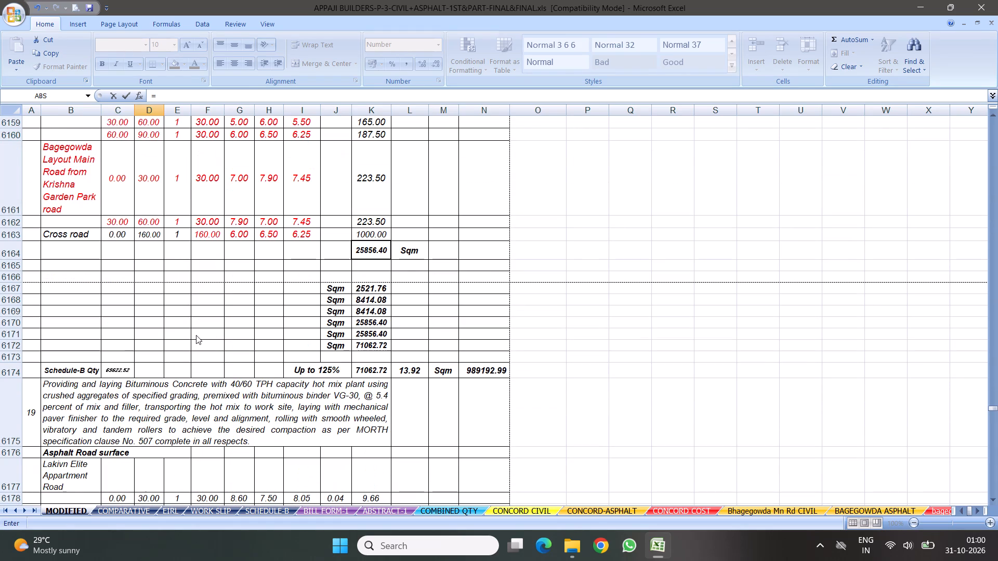
click(148, 236)
key(Return)
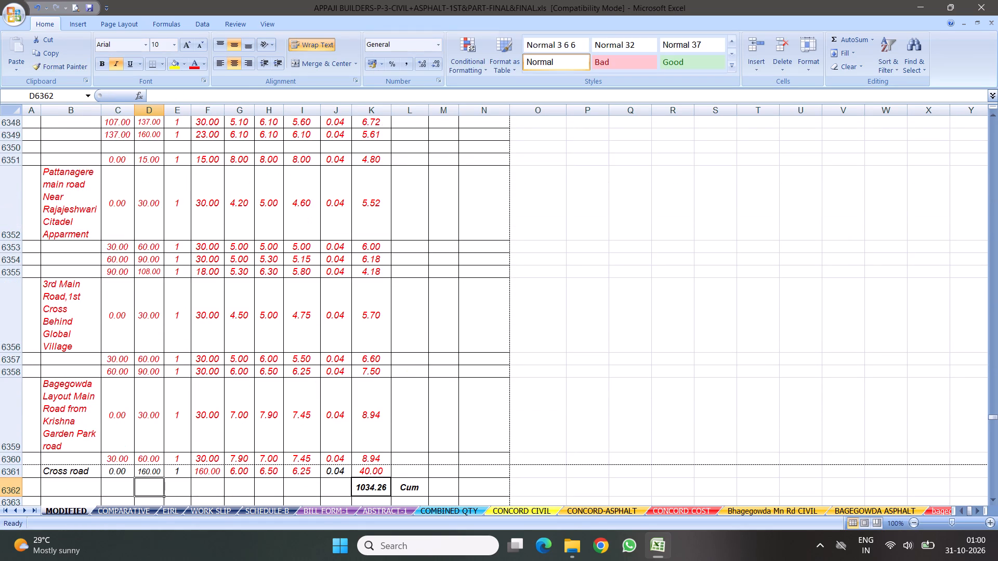
Link the end chainage in column D of the Cross road row 6557, in road marking item 20, to cell D6361.
scroll(300, 386, down, 4)
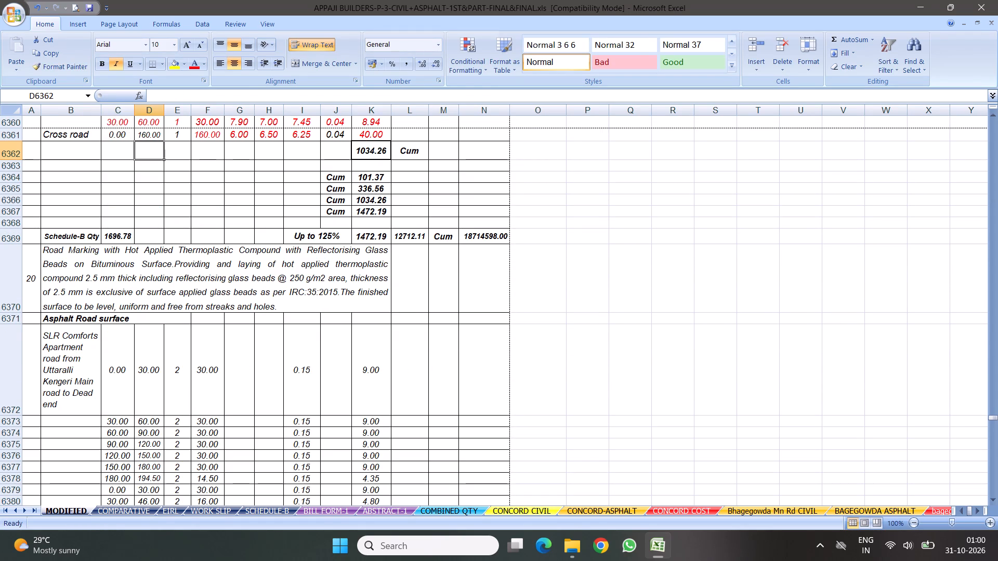
scroll(242, 424, down, 5)
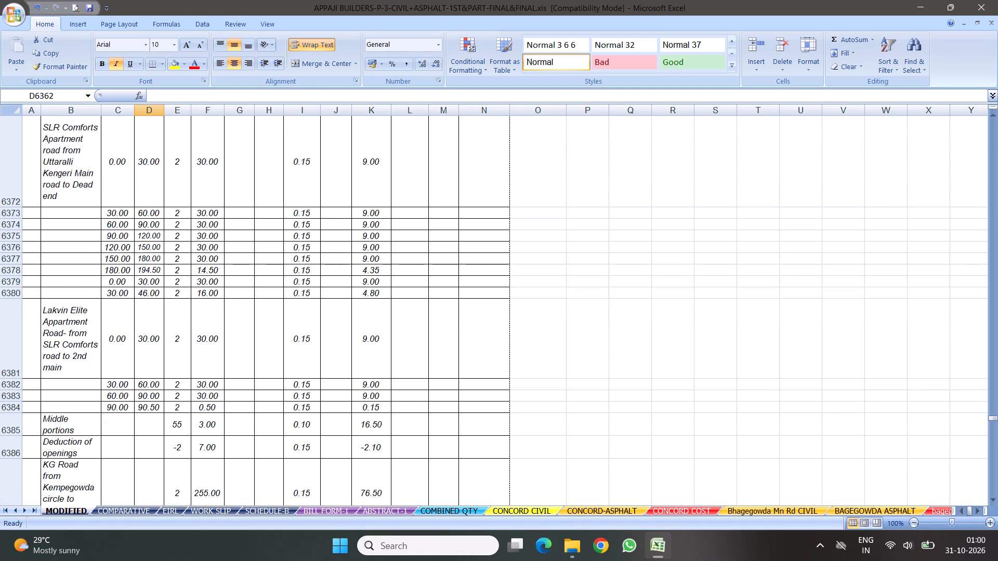
scroll(230, 411, down, 9)
scroll(227, 363, down, 18)
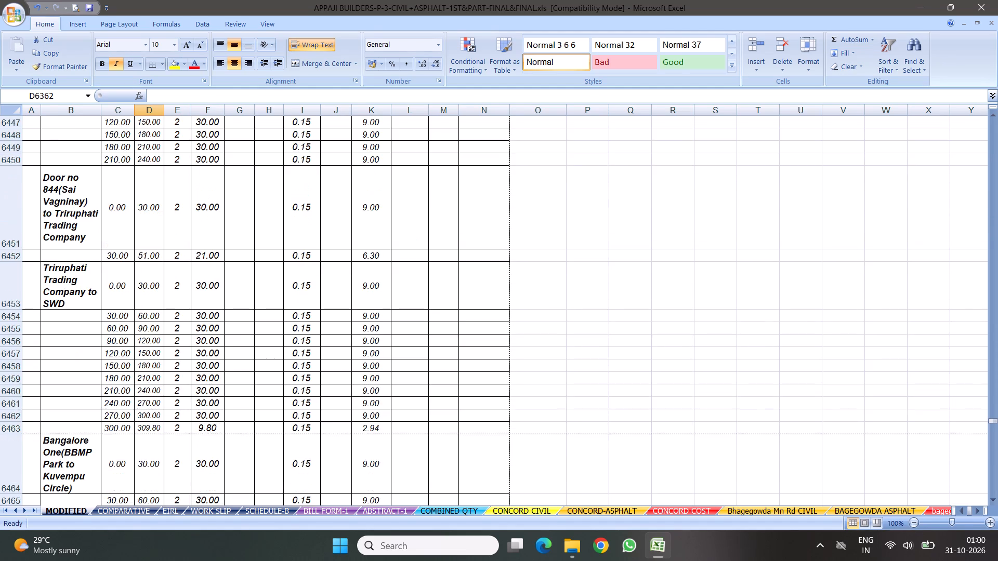
scroll(217, 357, down, 14)
scroll(242, 338, down, 9)
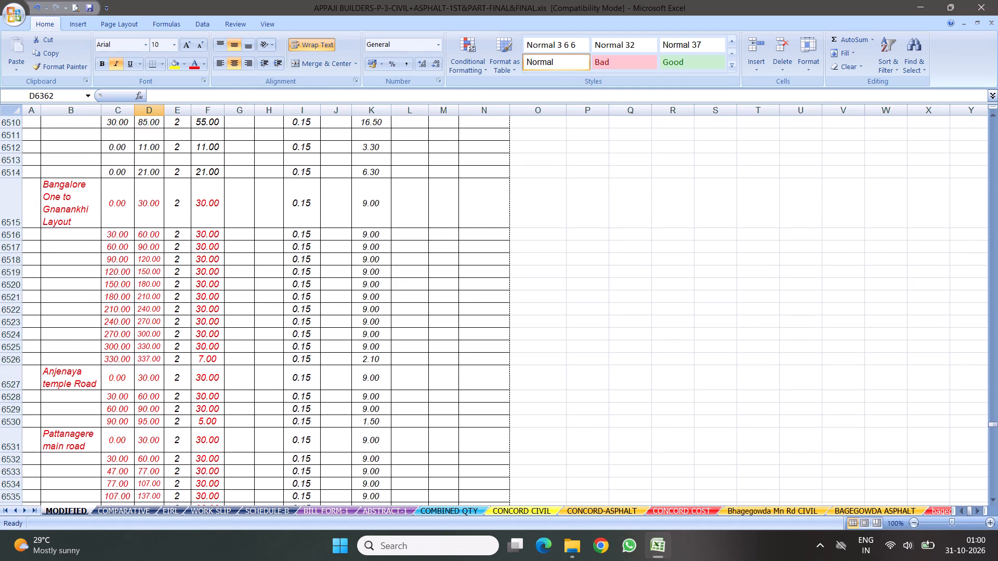
scroll(233, 341, down, 11)
scroll(274, 314, down, 5)
scroll(276, 304, up, 3)
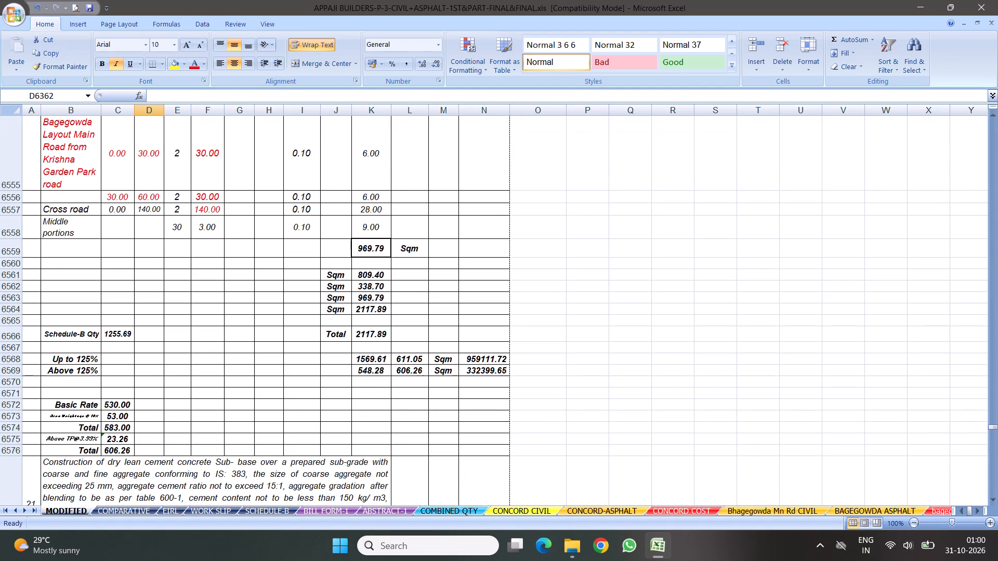
click(147, 208)
key(equal)
scroll(245, 220, up, 4)
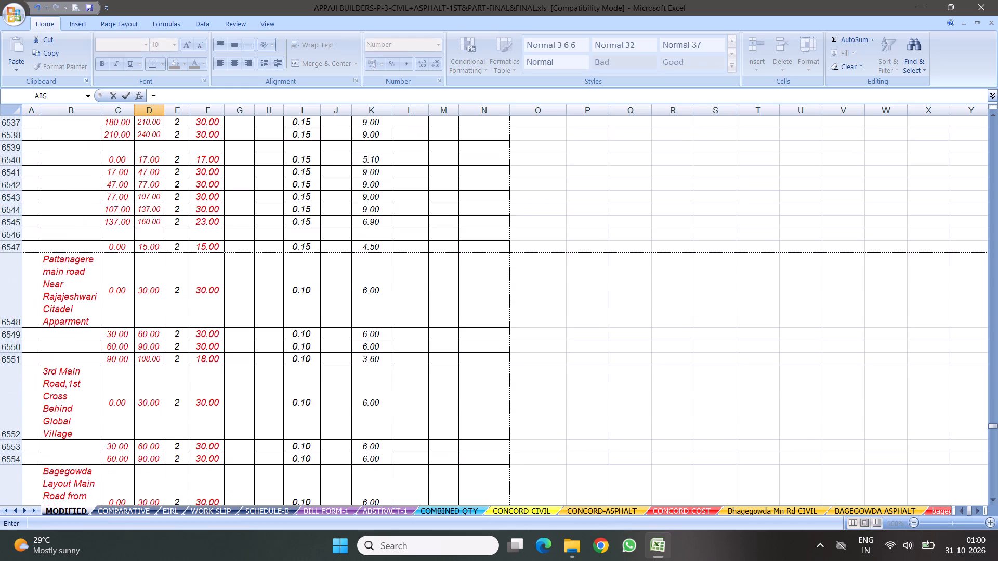
scroll(245, 220, up, 20)
scroll(245, 220, up, 20)
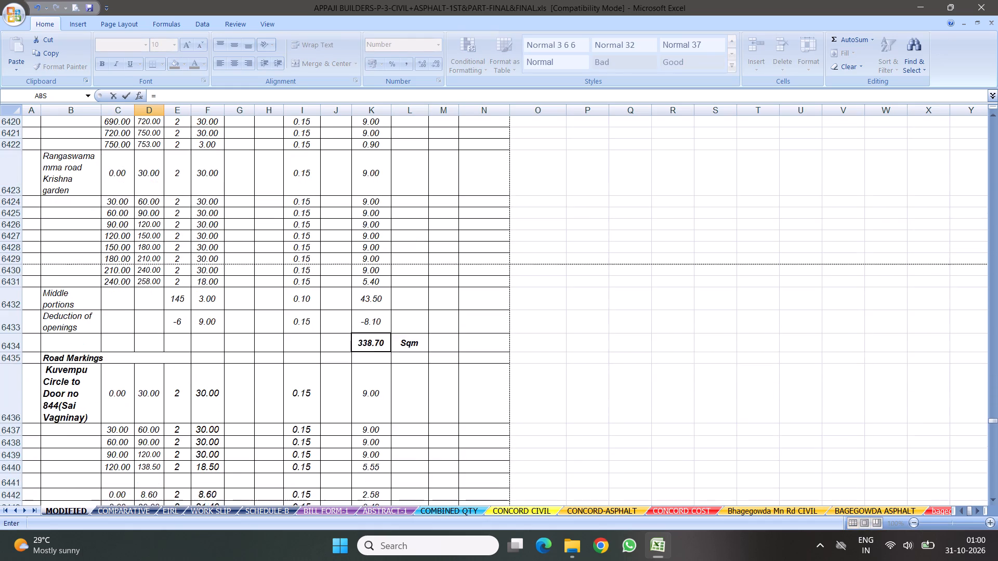
scroll(245, 220, up, 2)
scroll(245, 220, up, 20)
scroll(245, 220, up, 2)
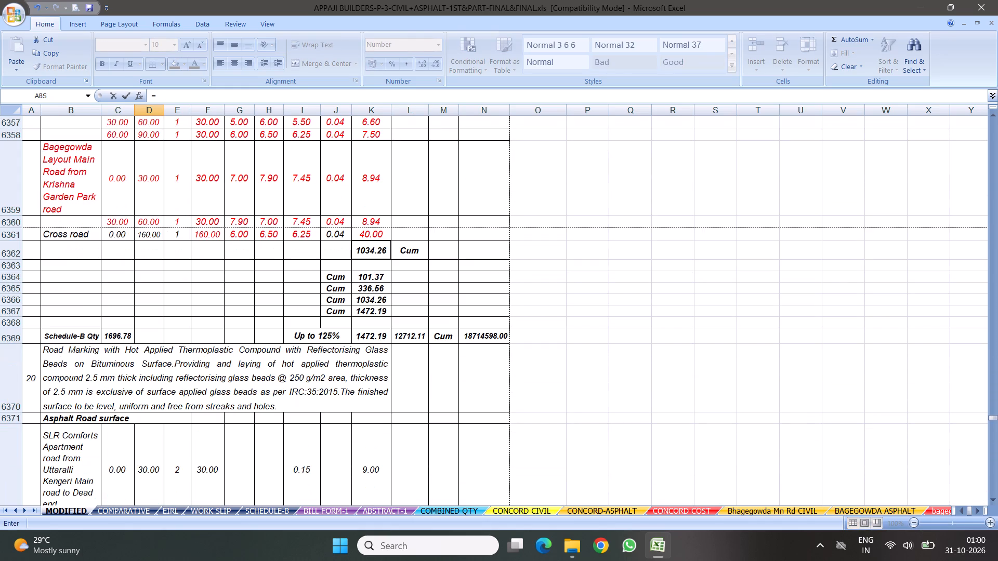
click(143, 436)
key(Return)
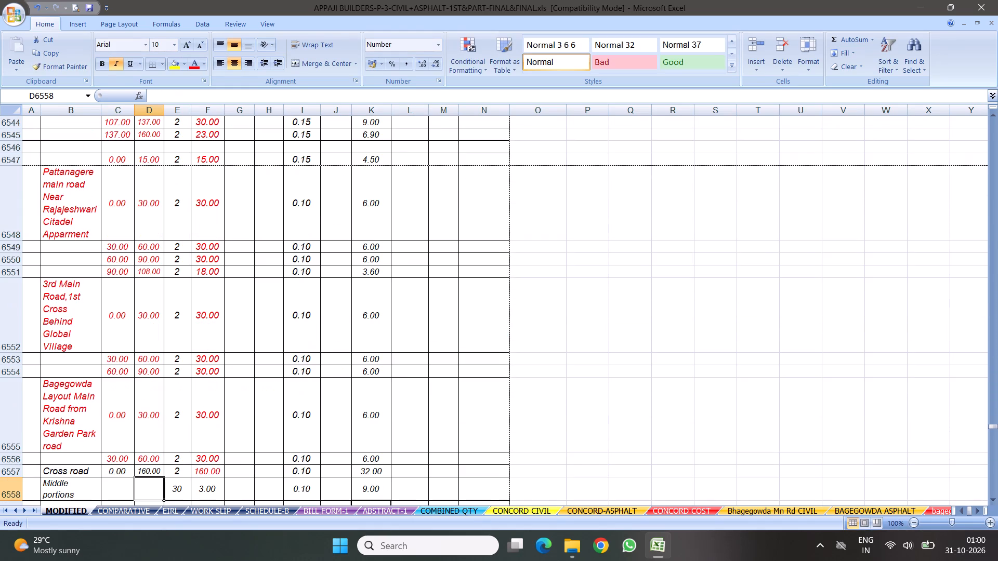
Check the Abstract of the Work on the COMPARATIVE sheet for the effect of the linked Cross road chainages.
scroll(265, 407, down, 4)
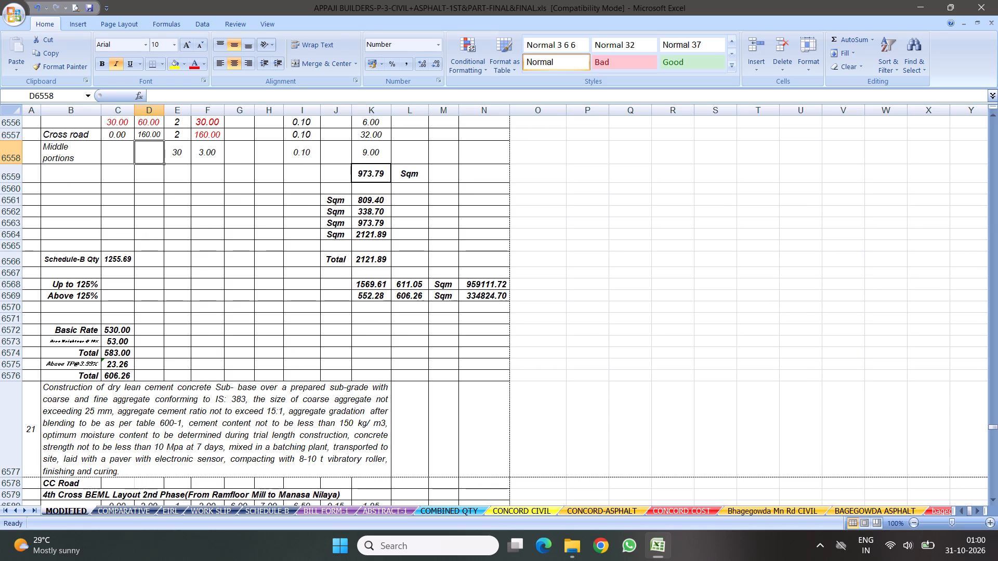
click(123, 511)
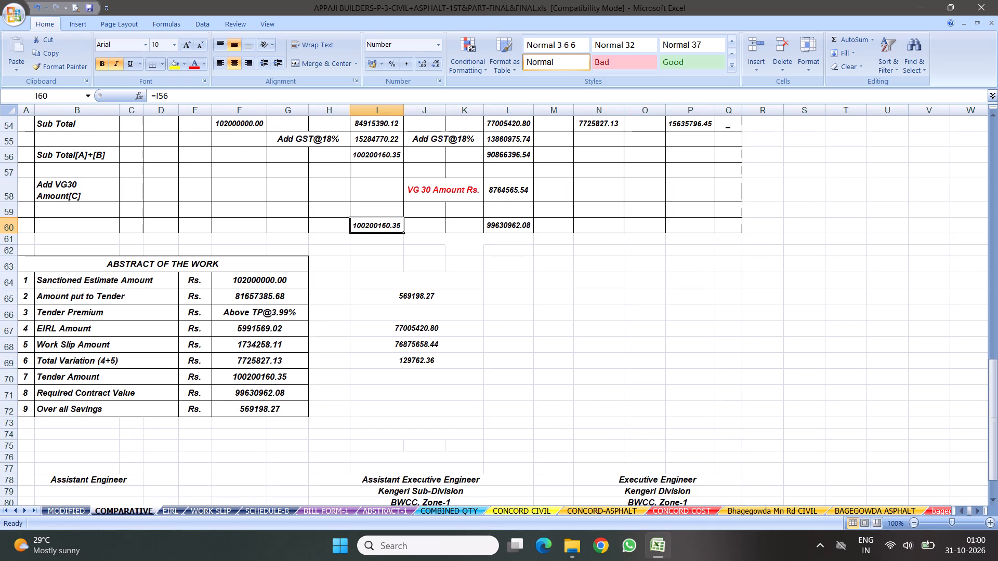
click(993, 402)
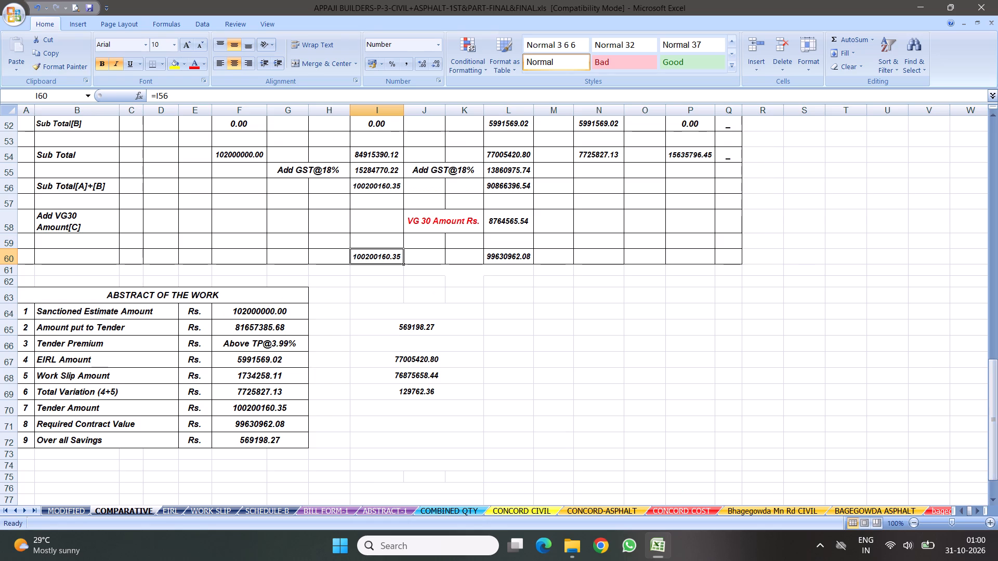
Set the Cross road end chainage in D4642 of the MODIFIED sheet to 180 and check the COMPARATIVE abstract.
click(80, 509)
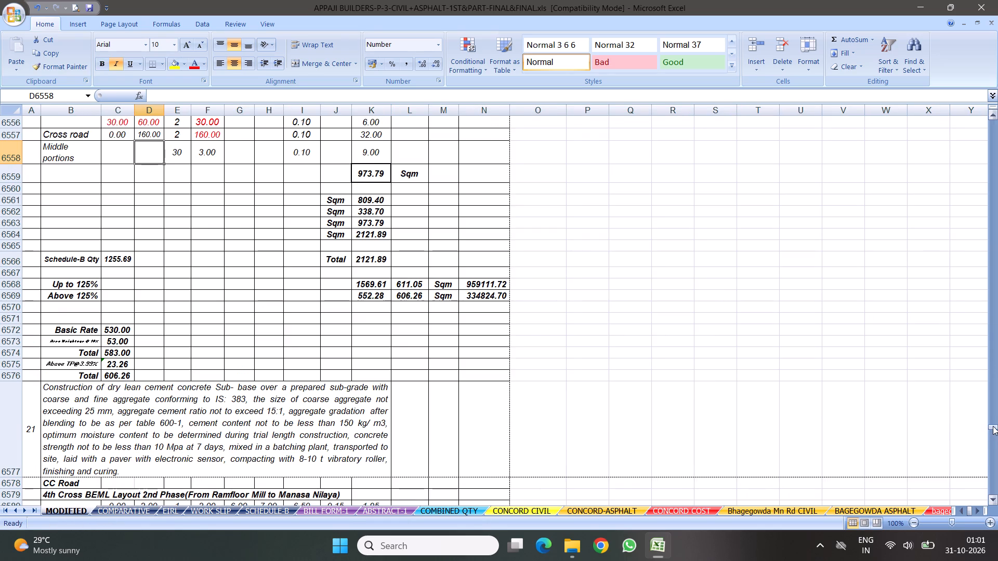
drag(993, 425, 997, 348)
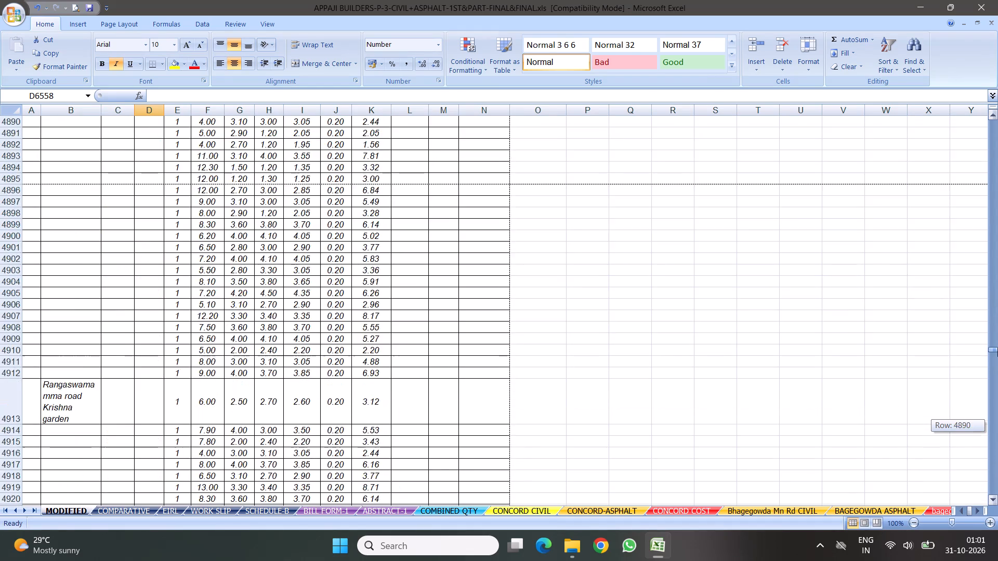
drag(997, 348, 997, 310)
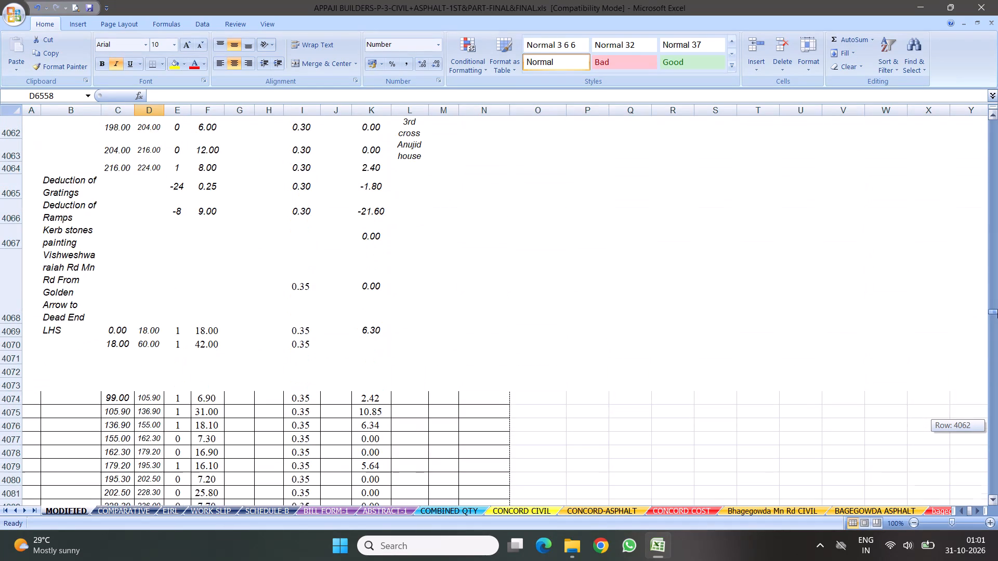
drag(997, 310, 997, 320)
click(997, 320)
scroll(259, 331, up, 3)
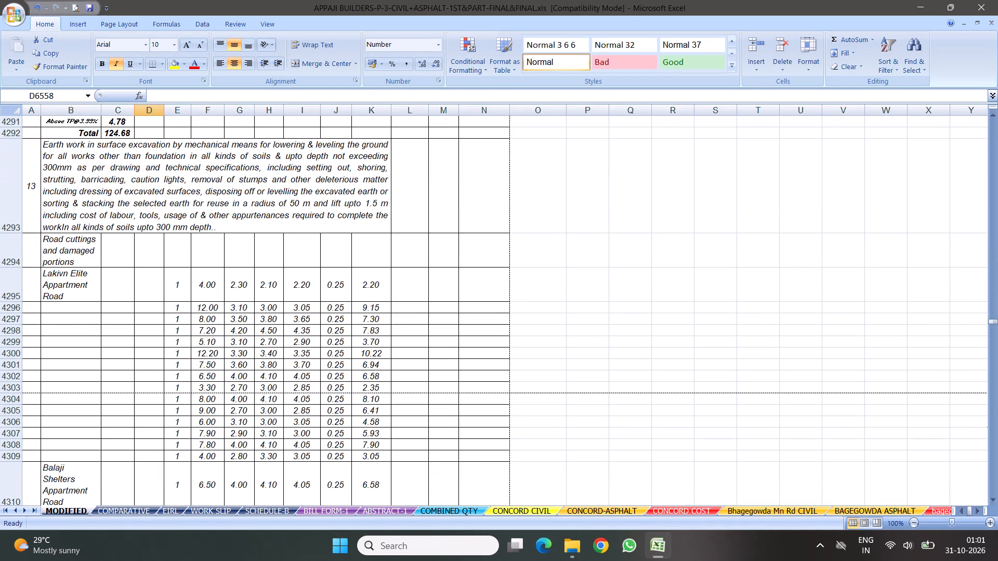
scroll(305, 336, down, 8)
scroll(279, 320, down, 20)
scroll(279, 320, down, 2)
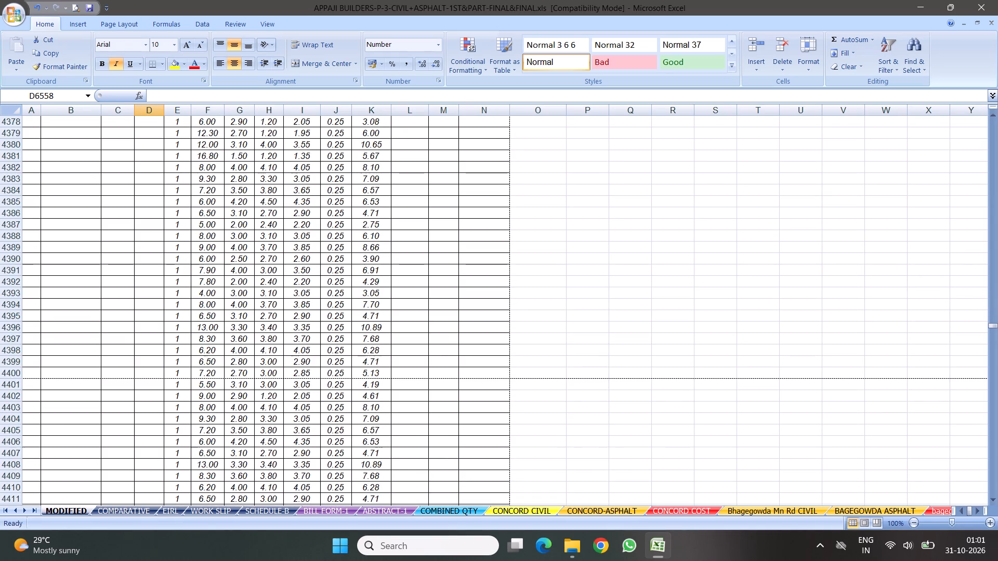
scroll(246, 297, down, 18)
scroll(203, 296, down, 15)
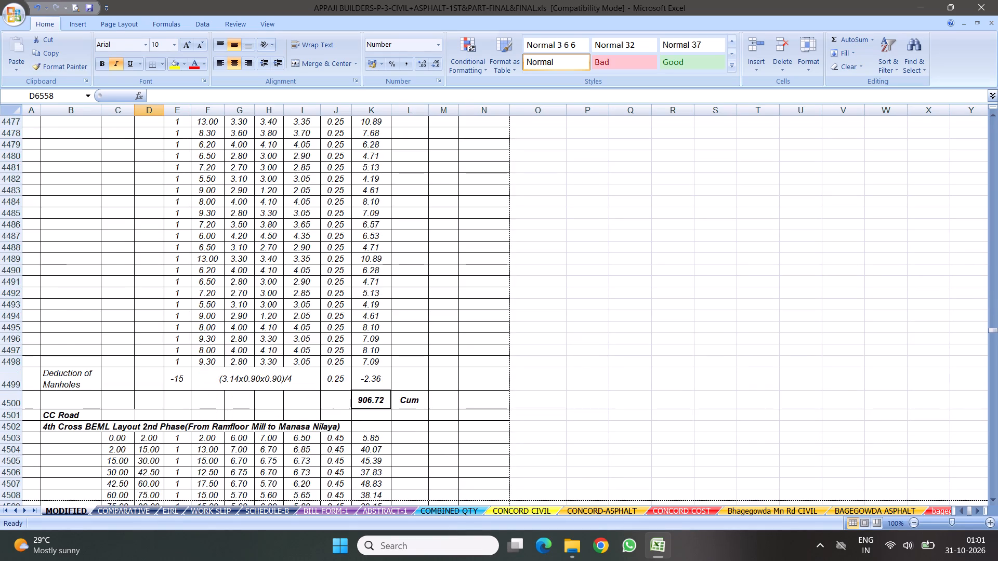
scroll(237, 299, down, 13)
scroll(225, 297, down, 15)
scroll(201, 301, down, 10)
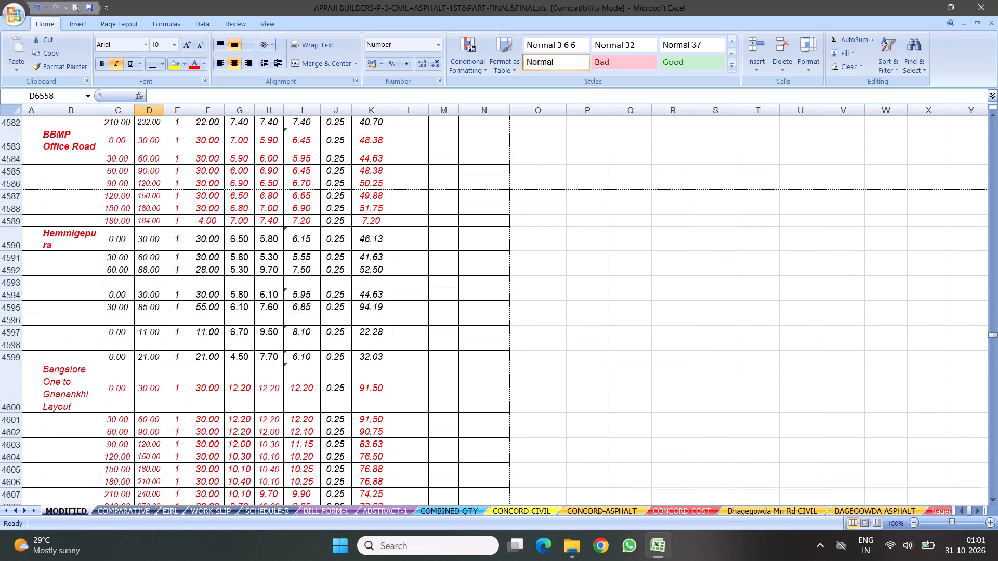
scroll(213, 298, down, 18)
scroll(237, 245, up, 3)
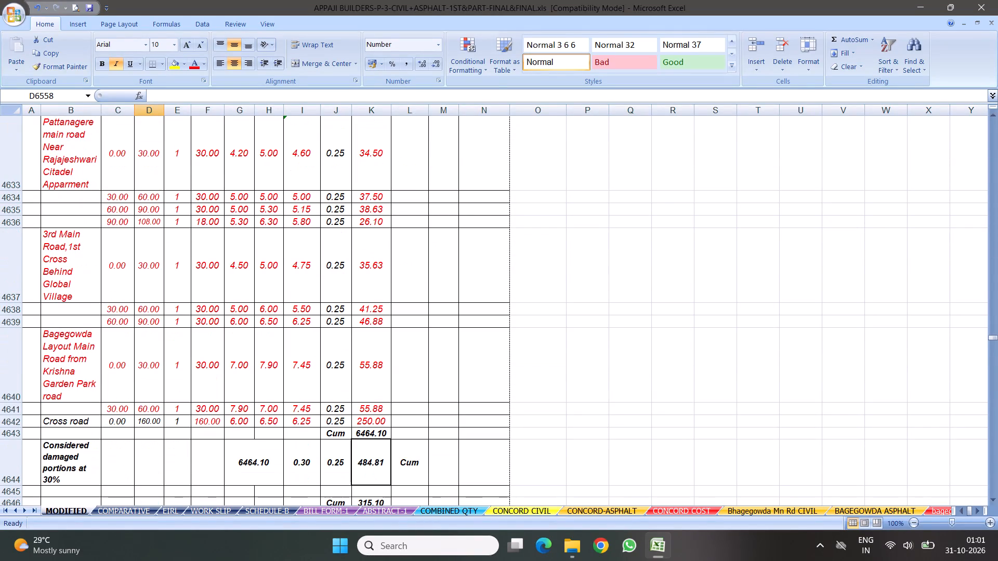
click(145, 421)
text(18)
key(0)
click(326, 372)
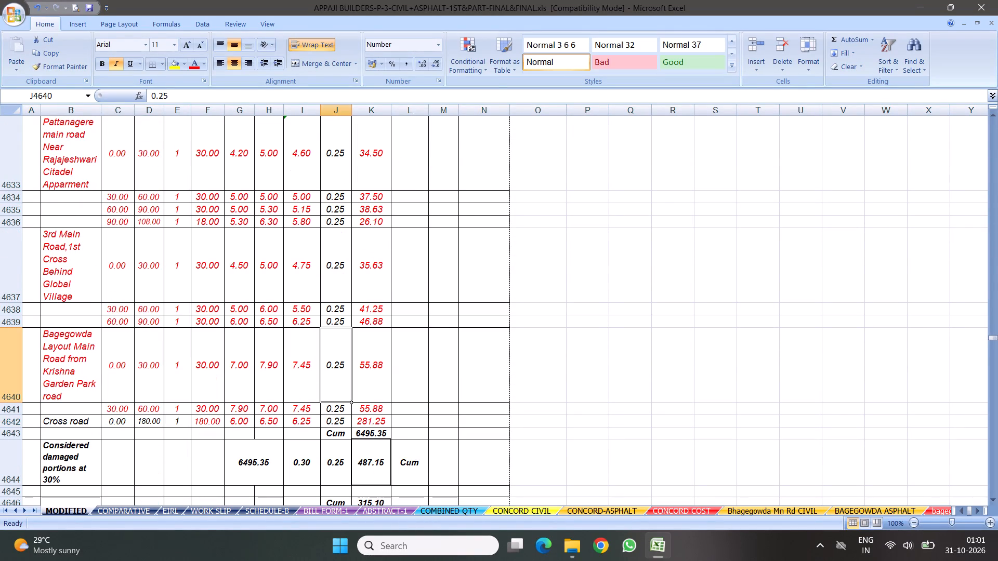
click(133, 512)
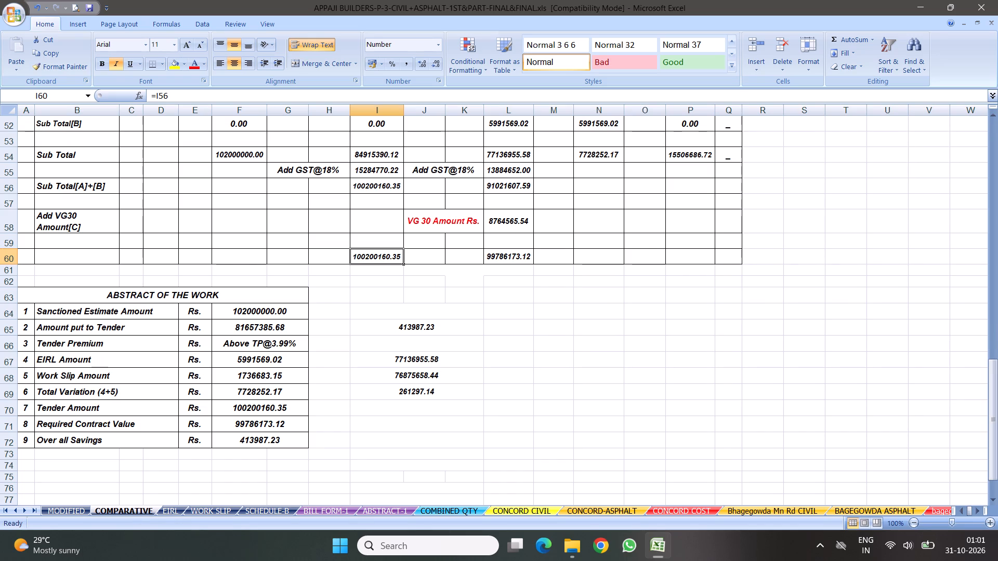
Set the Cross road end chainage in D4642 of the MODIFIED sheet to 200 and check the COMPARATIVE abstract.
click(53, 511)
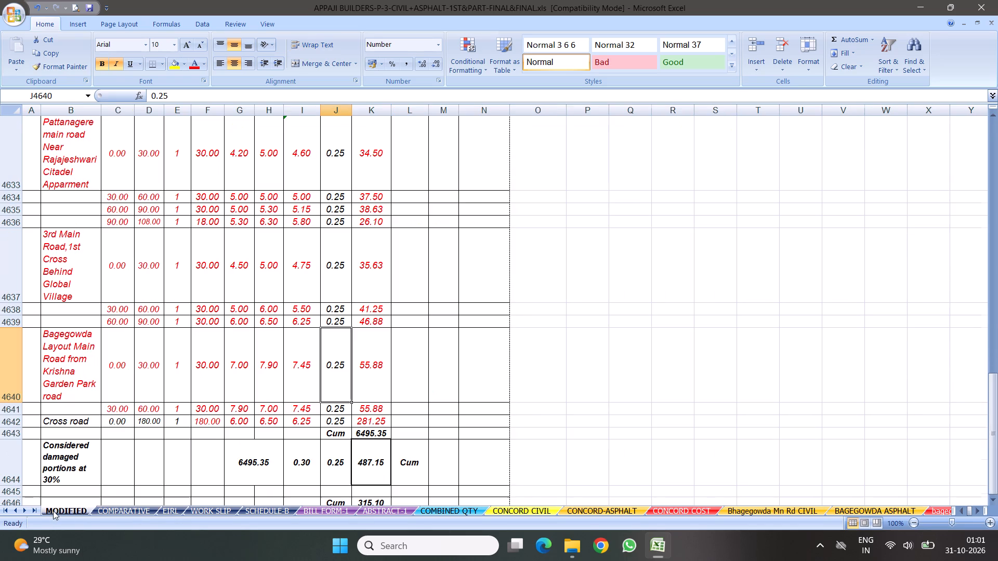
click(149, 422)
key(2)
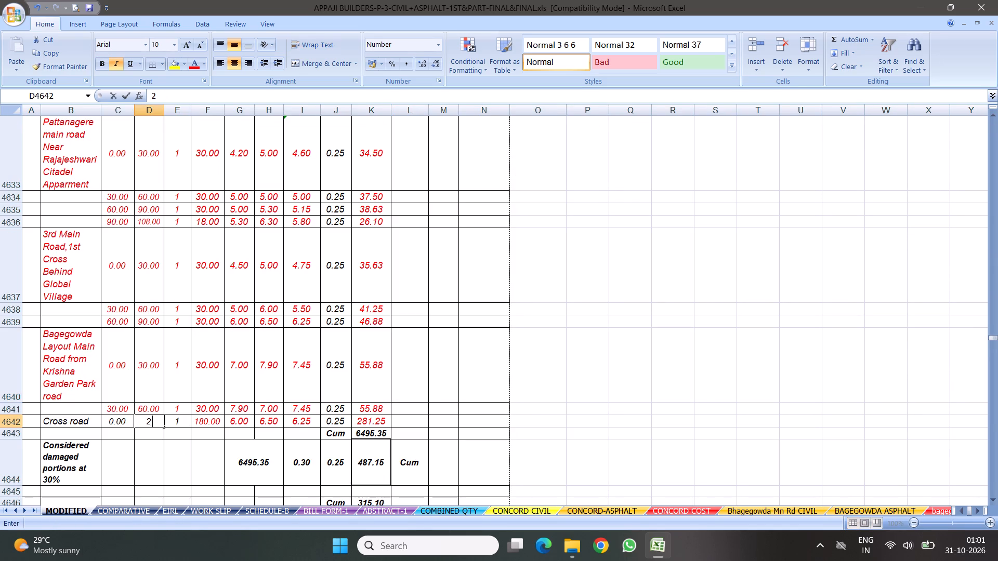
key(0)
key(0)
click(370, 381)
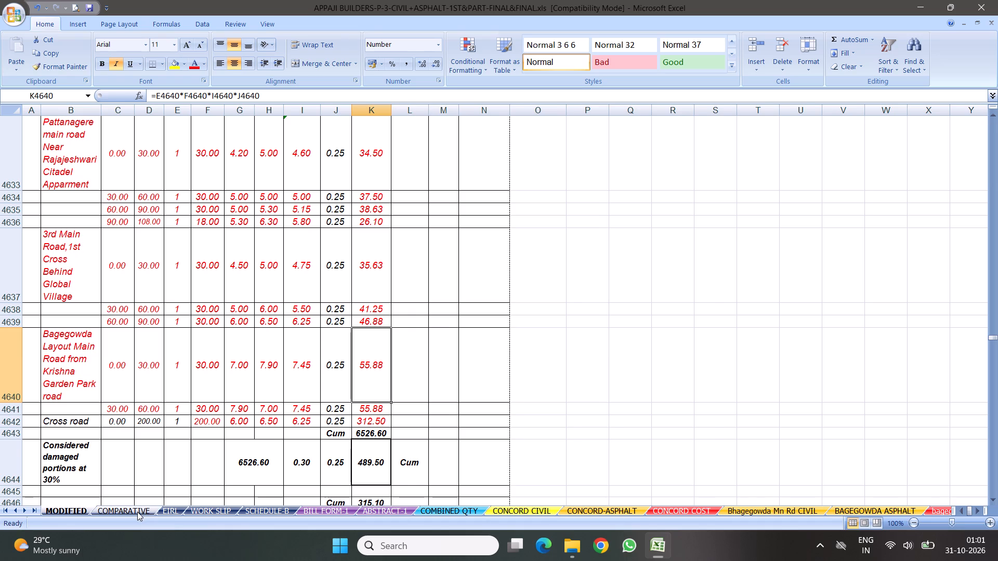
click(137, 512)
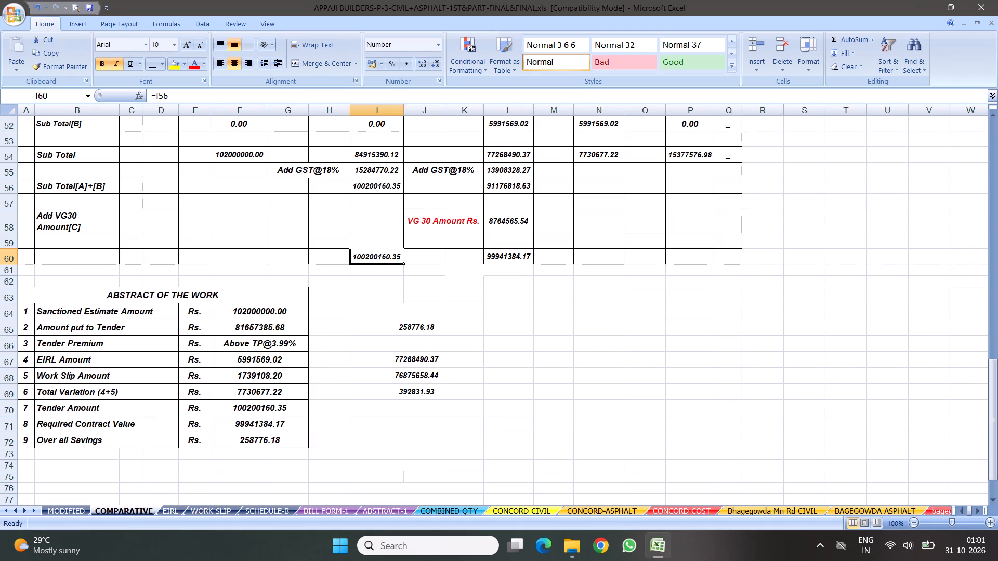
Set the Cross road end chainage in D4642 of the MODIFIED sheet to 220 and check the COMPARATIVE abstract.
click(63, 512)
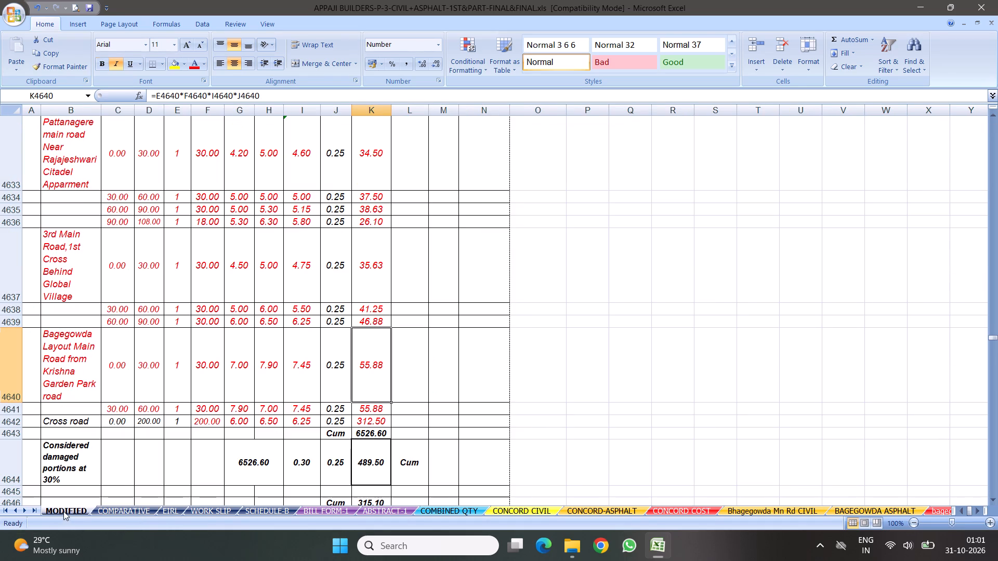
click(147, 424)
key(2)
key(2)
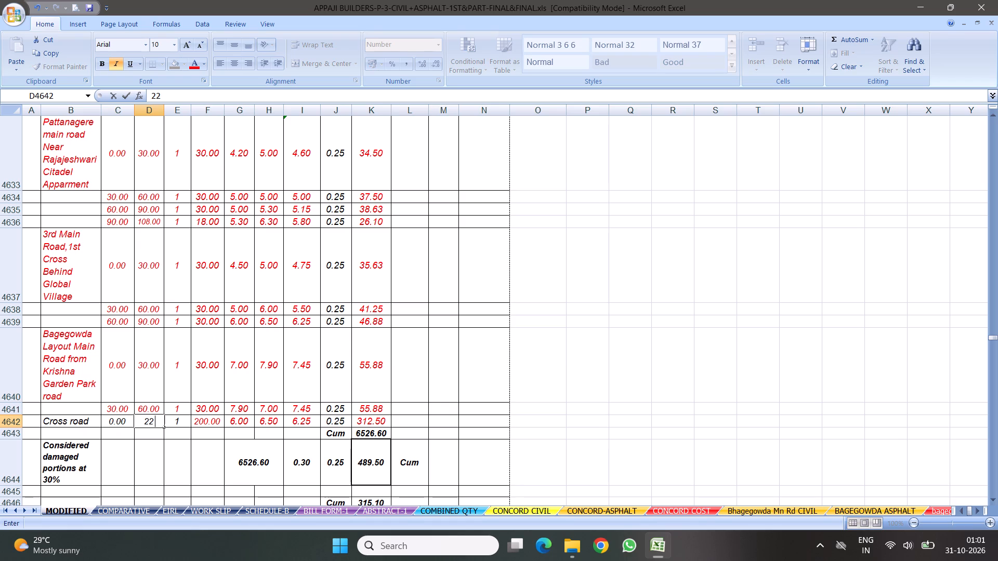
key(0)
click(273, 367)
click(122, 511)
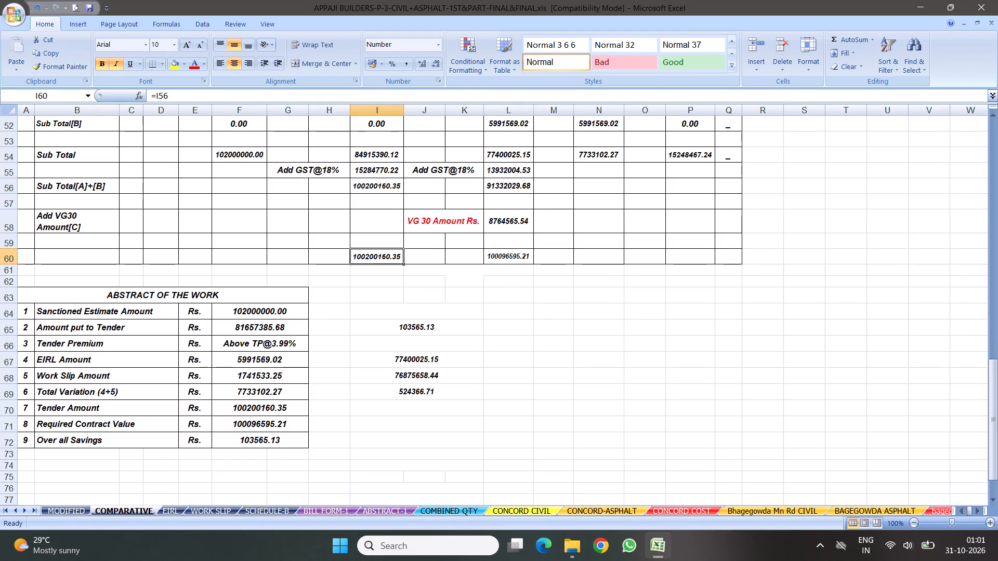
Set the Cross road end chainage in D4642 of the MODIFIED sheet to 230 and check the COMPARATIVE abstract.
click(73, 511)
click(149, 424)
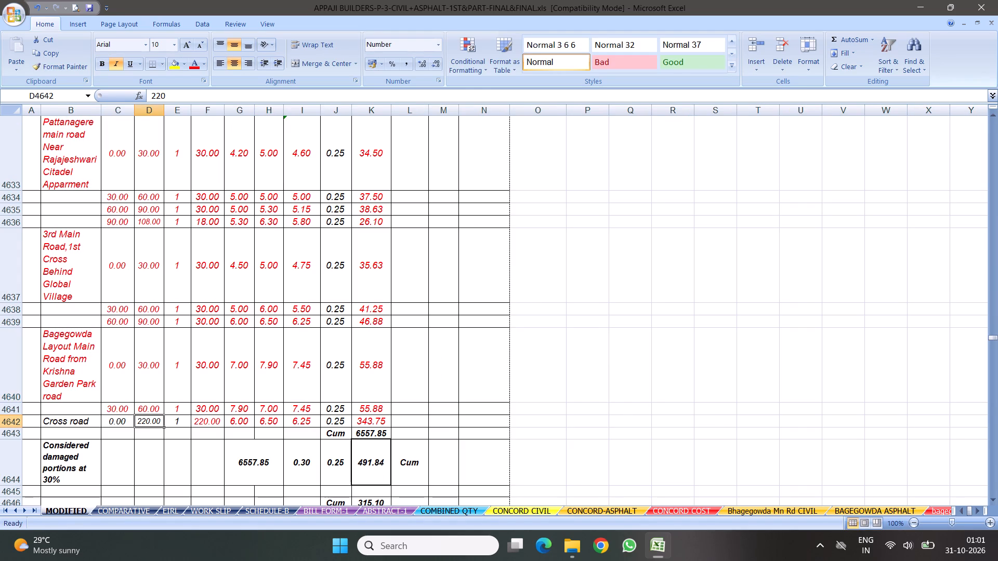
text(23)
key(0)
click(307, 387)
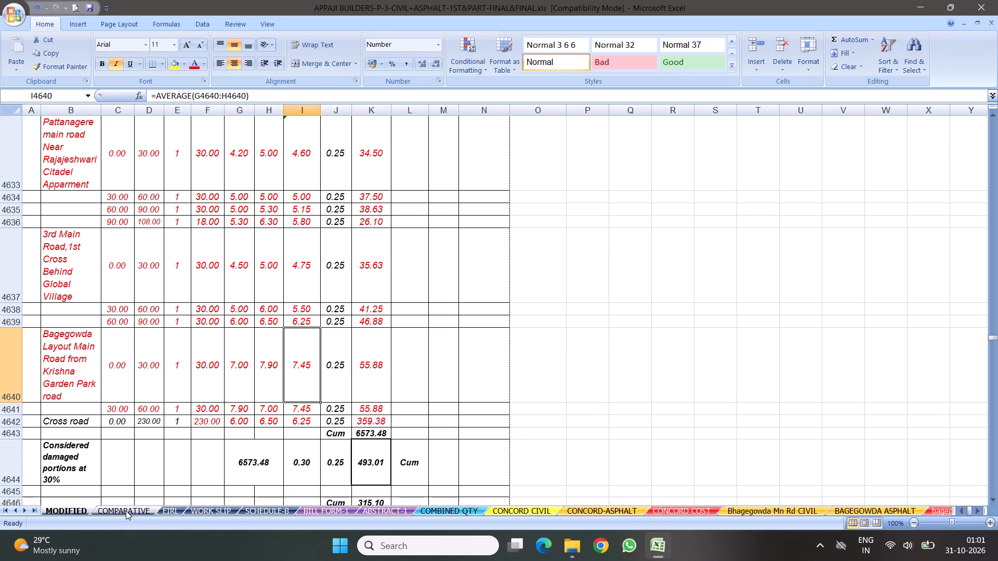
click(110, 510)
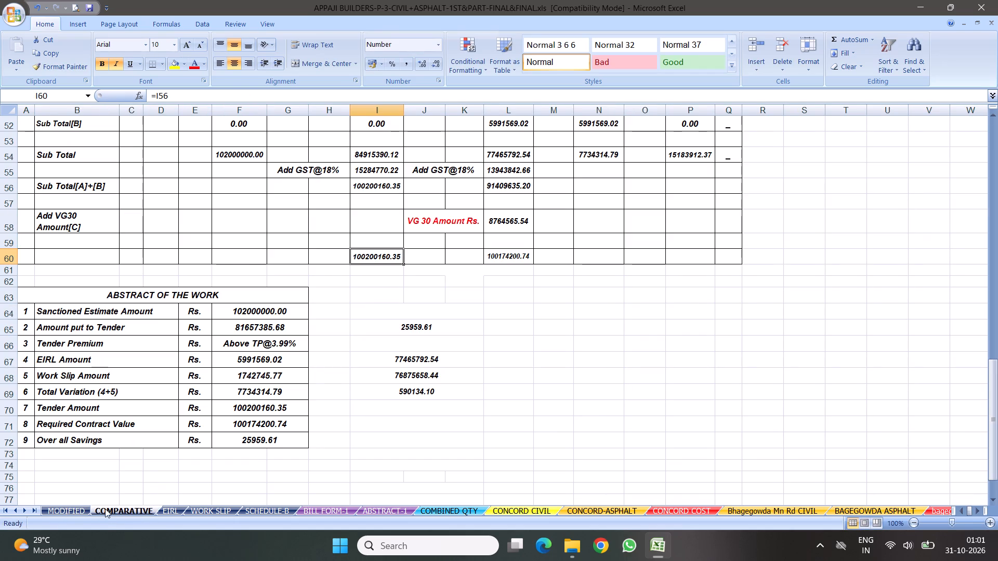
Look through the MODIFIED sheet's item measurements, from the raised pavement markers back to the Middle portions row, for a quantity to adjust.
click(69, 508)
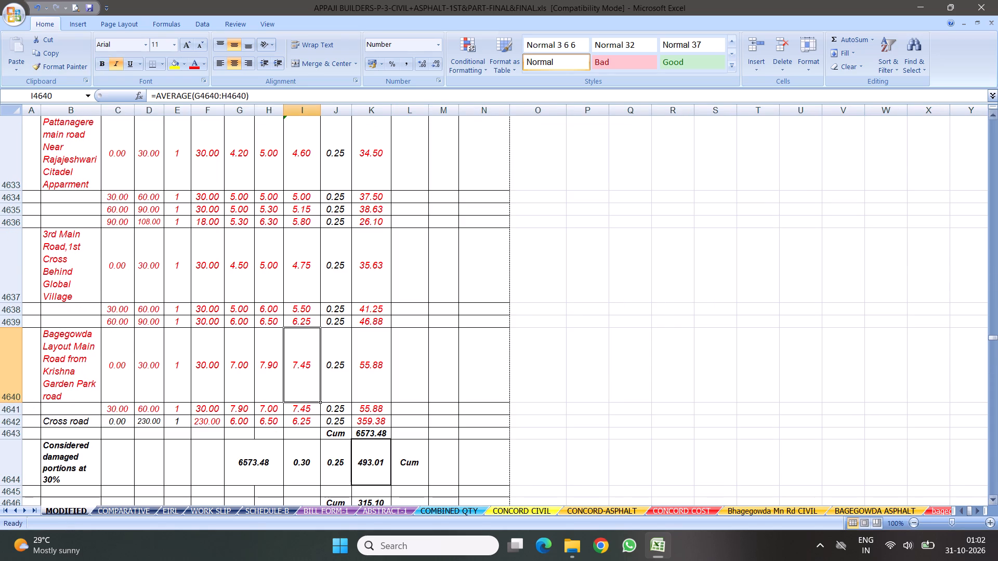
drag(993, 338, 991, 477)
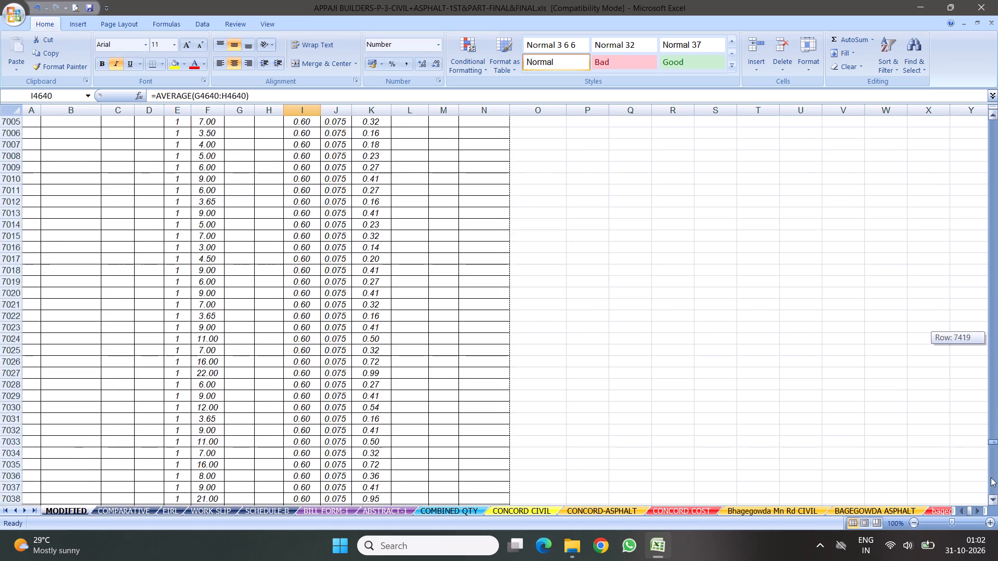
drag(991, 477, 994, 516)
scroll(194, 207, up, 2)
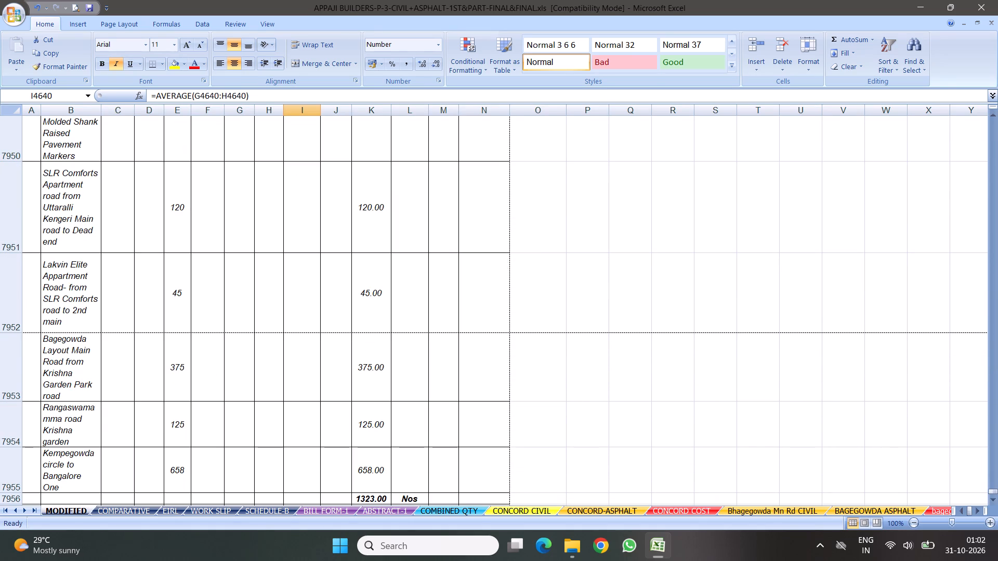
click(175, 473)
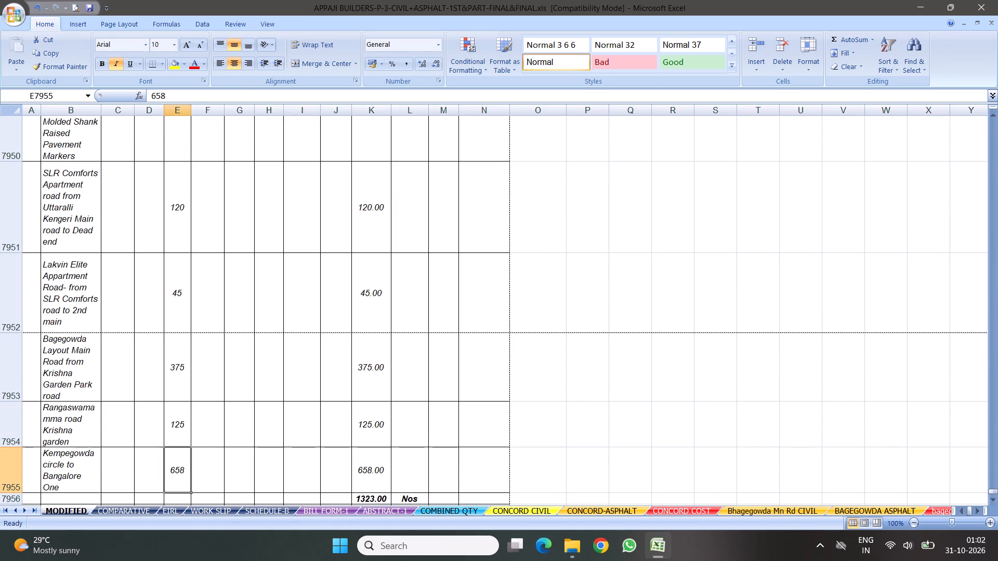
scroll(291, 341, up, 5)
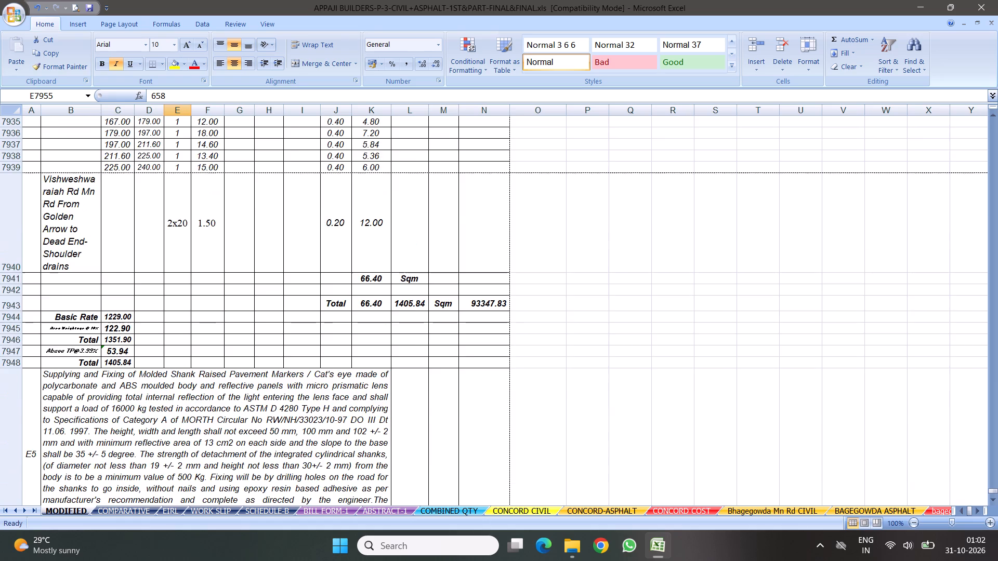
scroll(260, 354, up, 3)
scroll(260, 354, up, 20)
scroll(260, 354, up, 13)
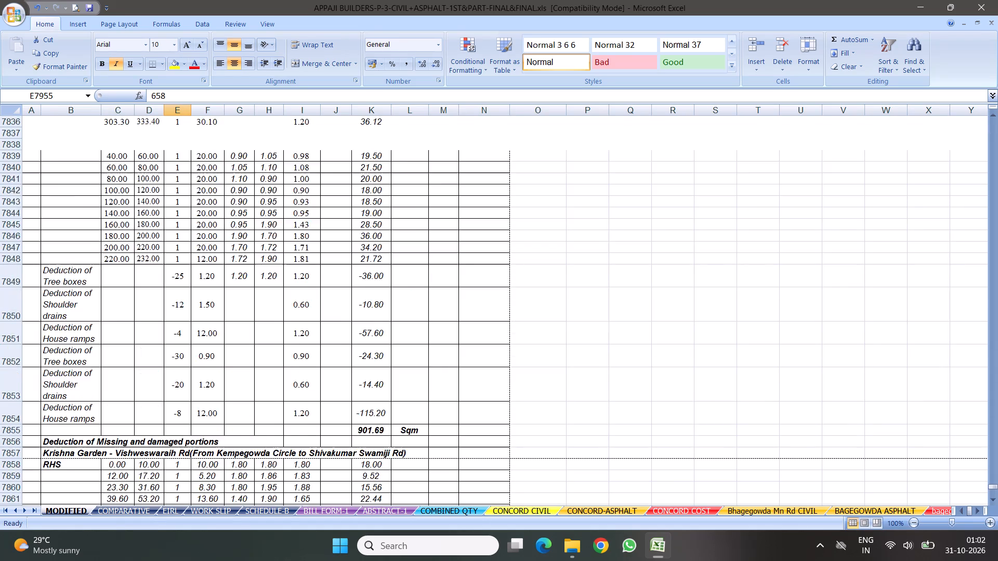
scroll(260, 354, up, 20)
scroll(260, 354, up, 20)
scroll(260, 354, up, 7)
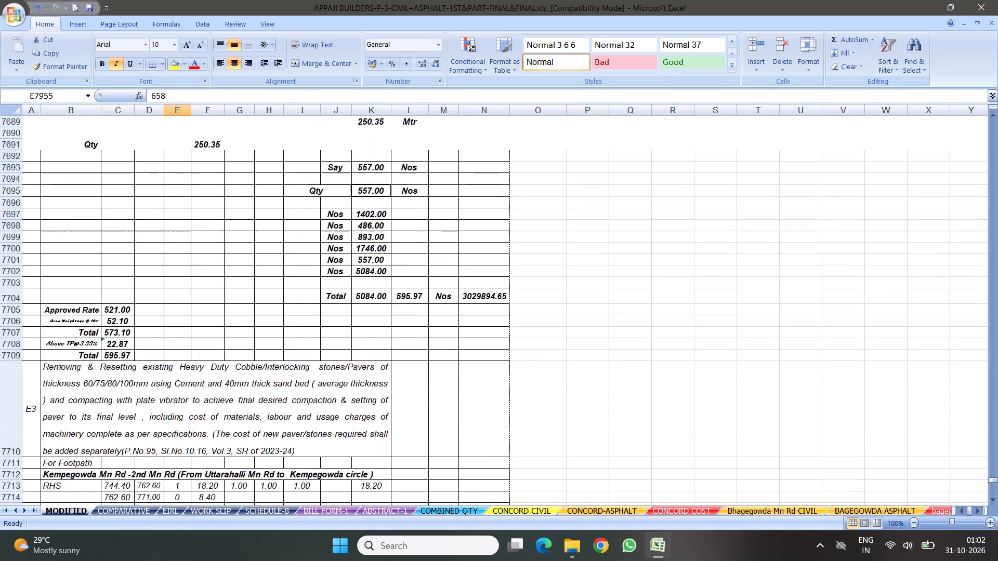
scroll(260, 354, up, 2)
scroll(230, 316, up, 5)
scroll(216, 318, up, 20)
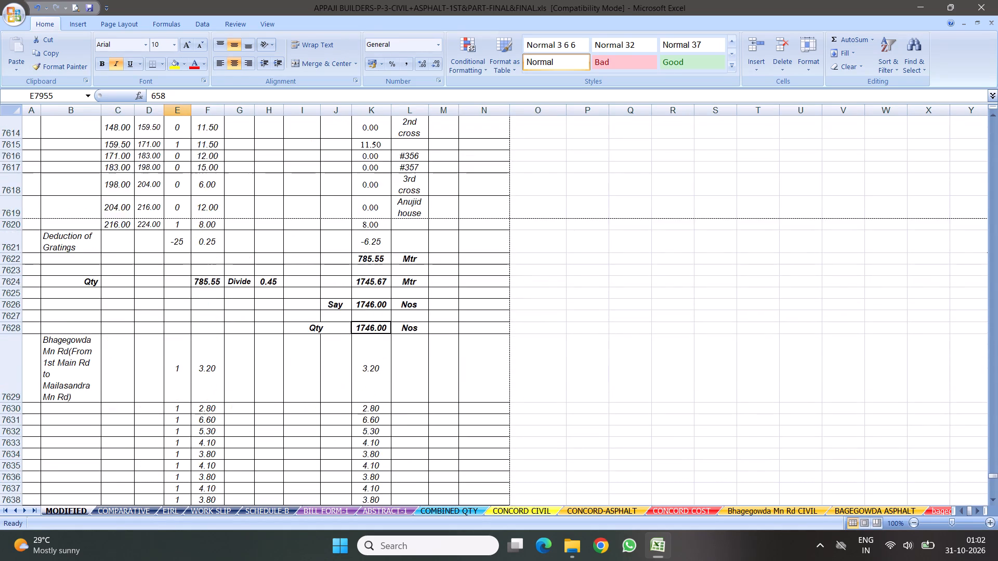
scroll(216, 318, up, 20)
scroll(216, 318, up, 20)
scroll(216, 318, up, 6)
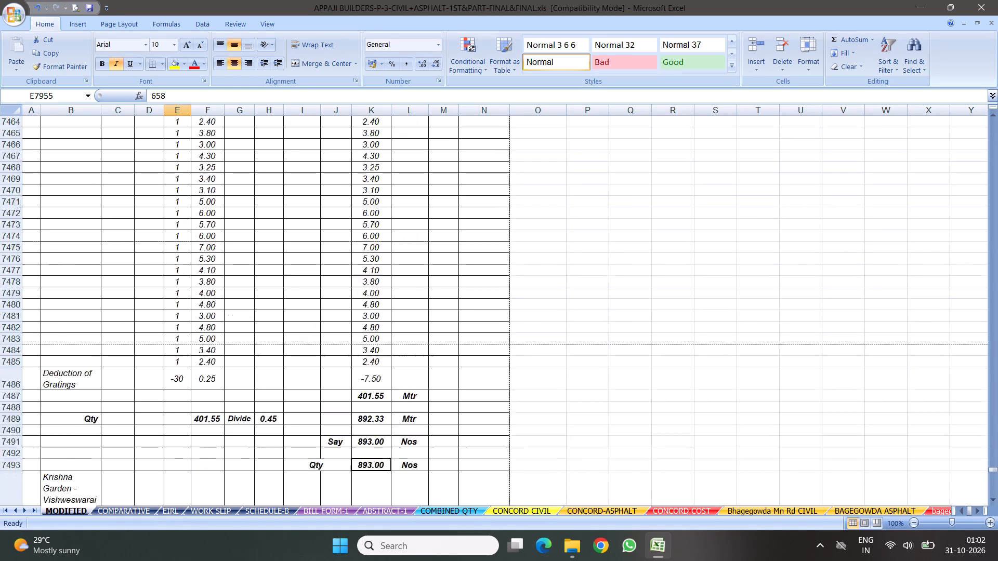
scroll(216, 318, up, 14)
scroll(216, 318, up, 20)
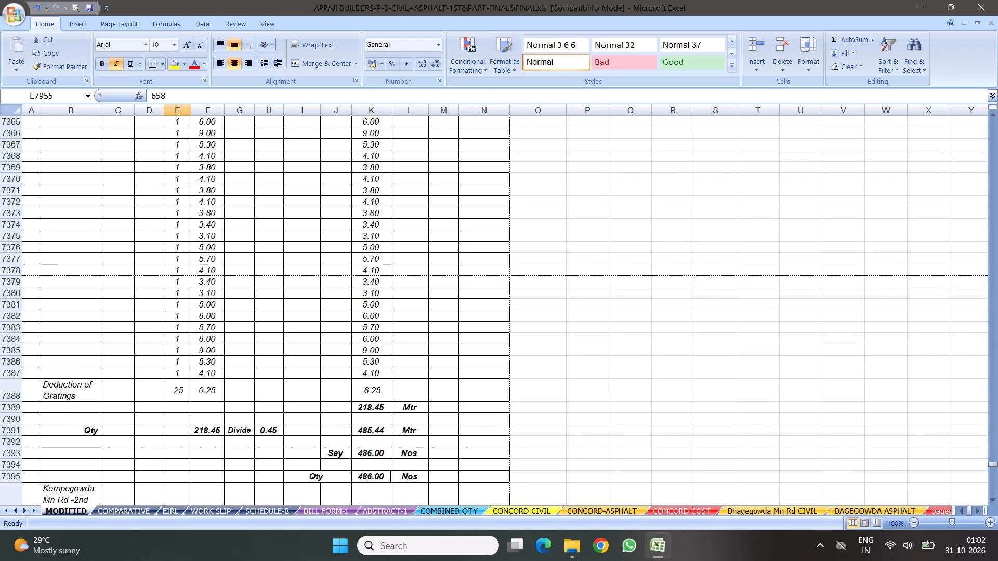
scroll(216, 318, up, 20)
scroll(216, 318, up, 19)
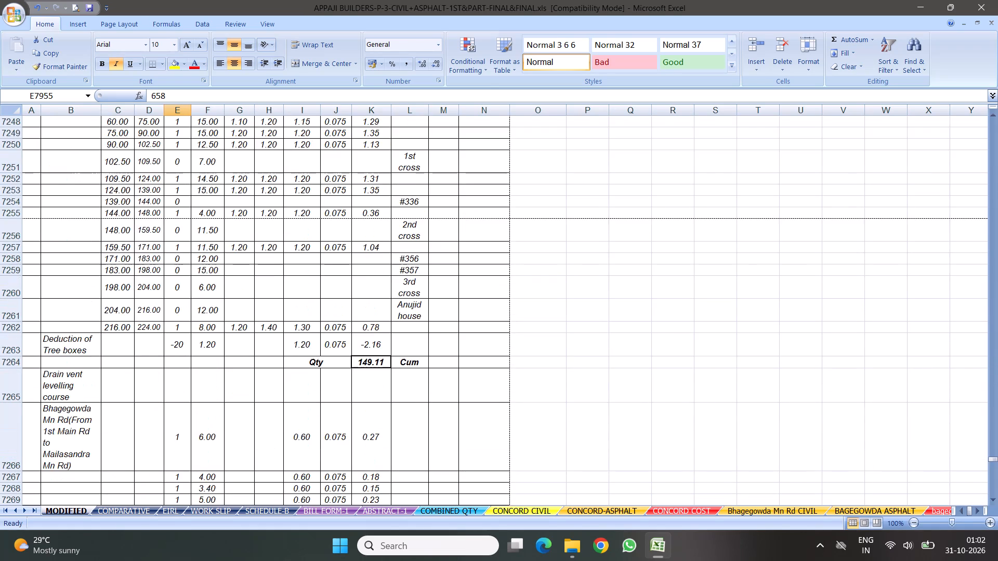
scroll(216, 318, up, 20)
scroll(216, 318, up, 18)
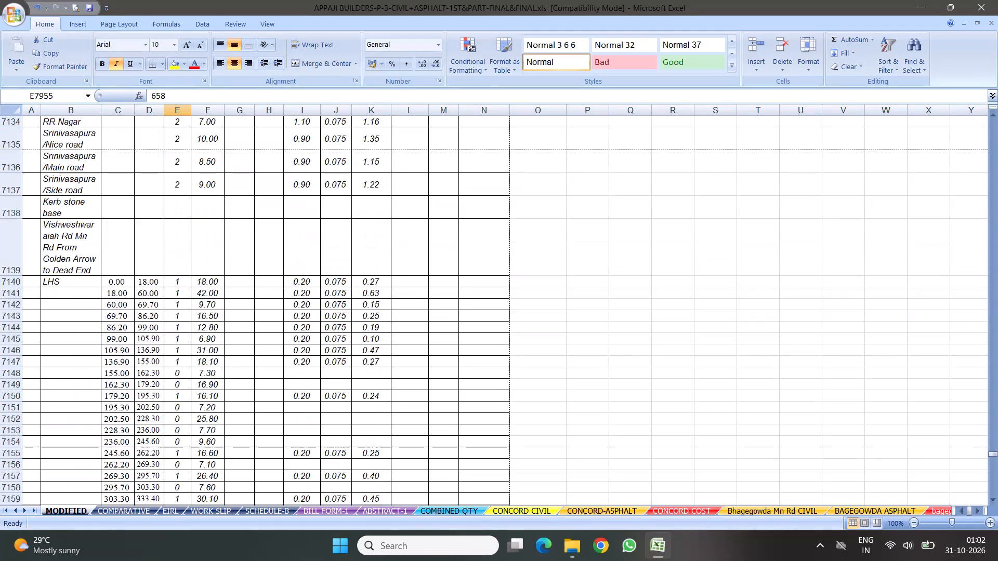
scroll(216, 318, up, 20)
scroll(216, 318, up, 20)
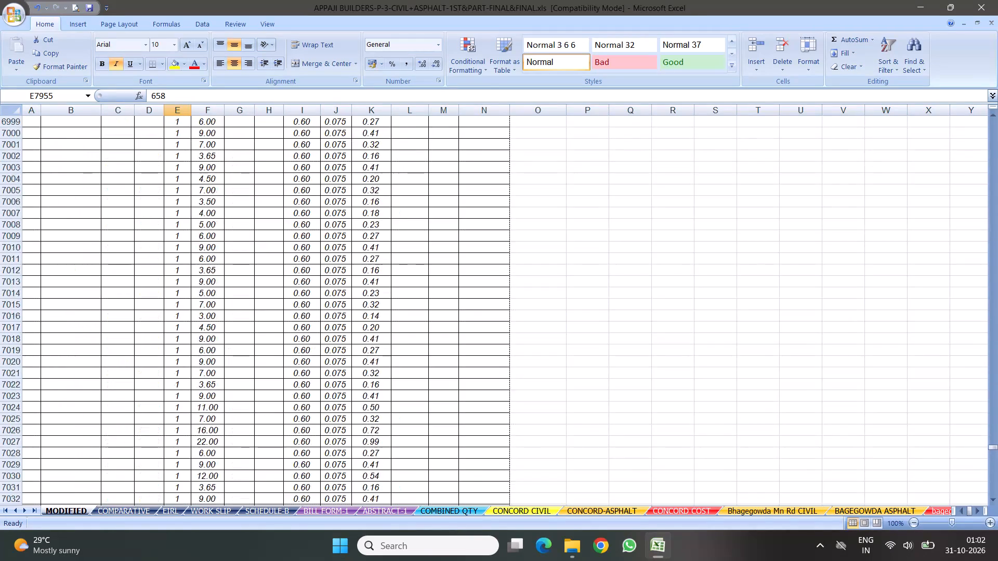
scroll(216, 318, up, 20)
scroll(216, 318, up, 20)
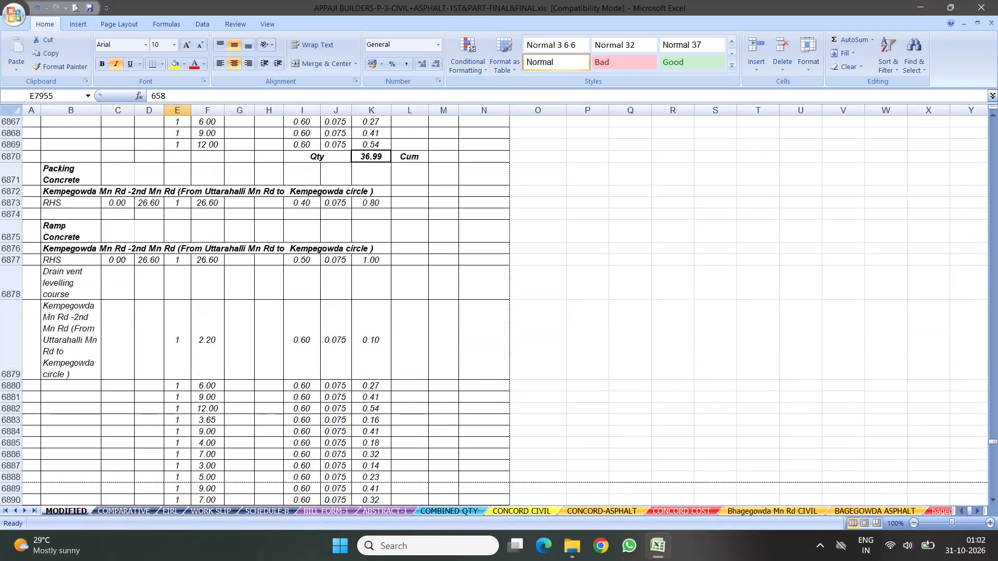
scroll(216, 318, up, 20)
scroll(216, 318, up, 20)
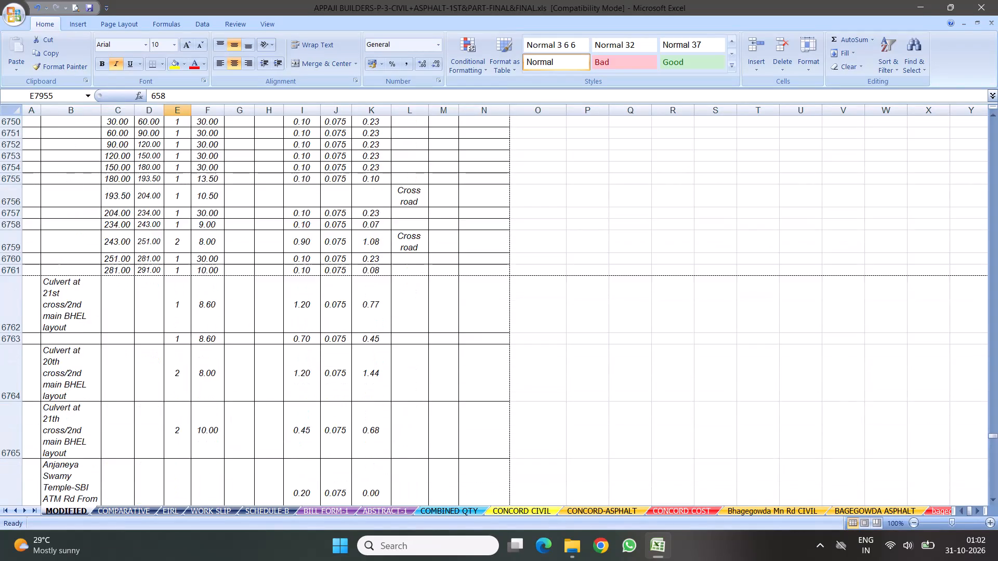
scroll(216, 318, up, 20)
scroll(216, 318, up, 19)
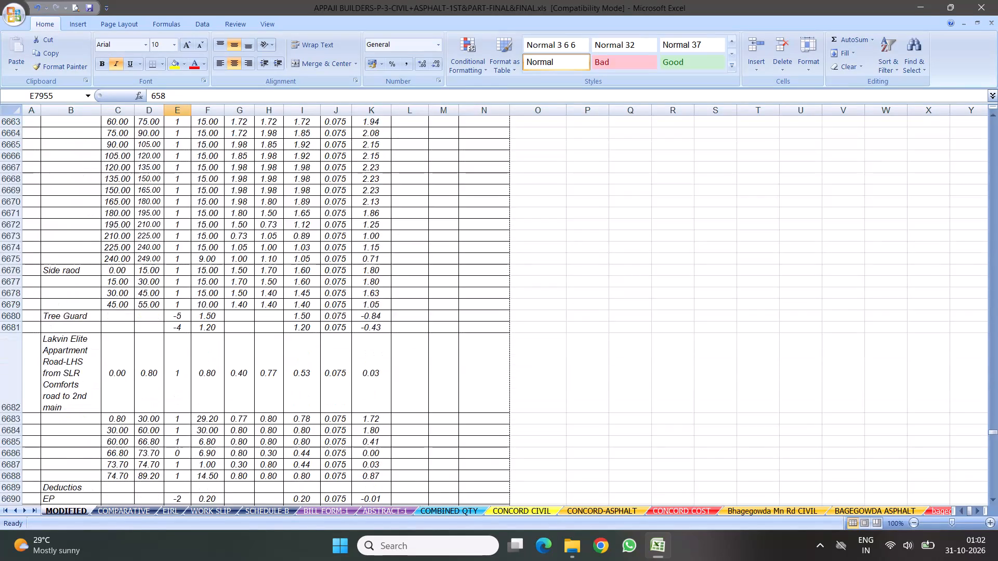
scroll(216, 318, up, 19)
scroll(216, 318, up, 3)
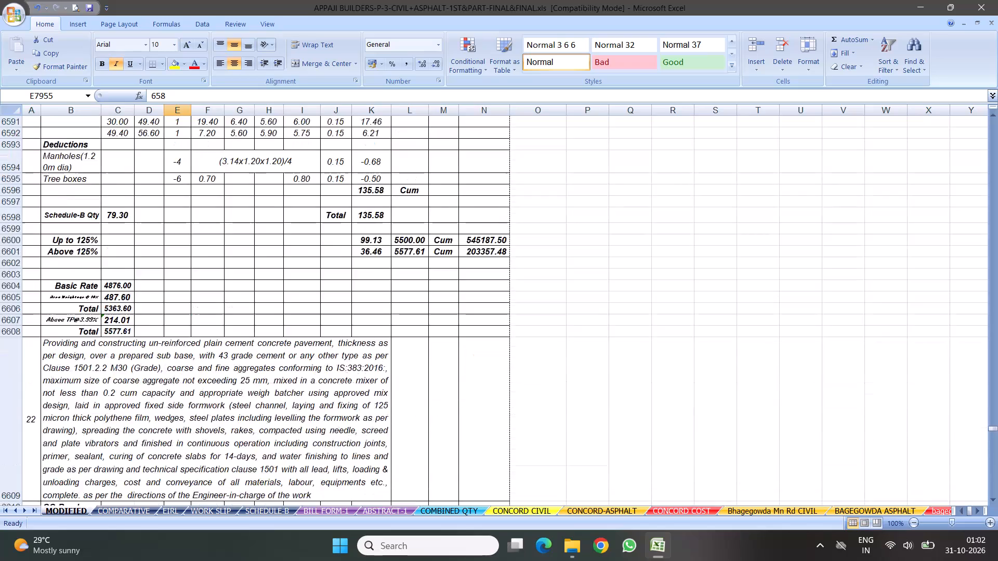
scroll(216, 318, up, 14)
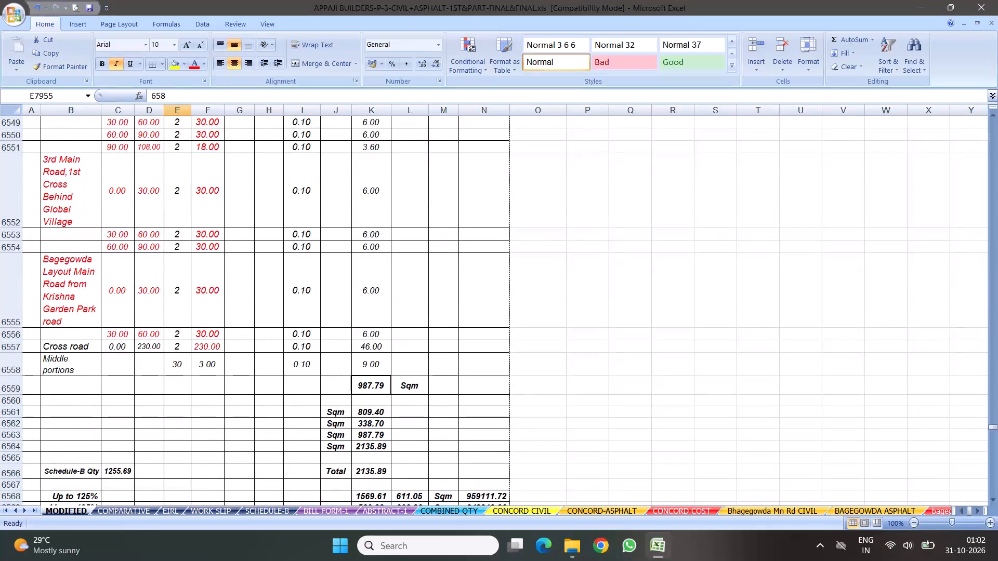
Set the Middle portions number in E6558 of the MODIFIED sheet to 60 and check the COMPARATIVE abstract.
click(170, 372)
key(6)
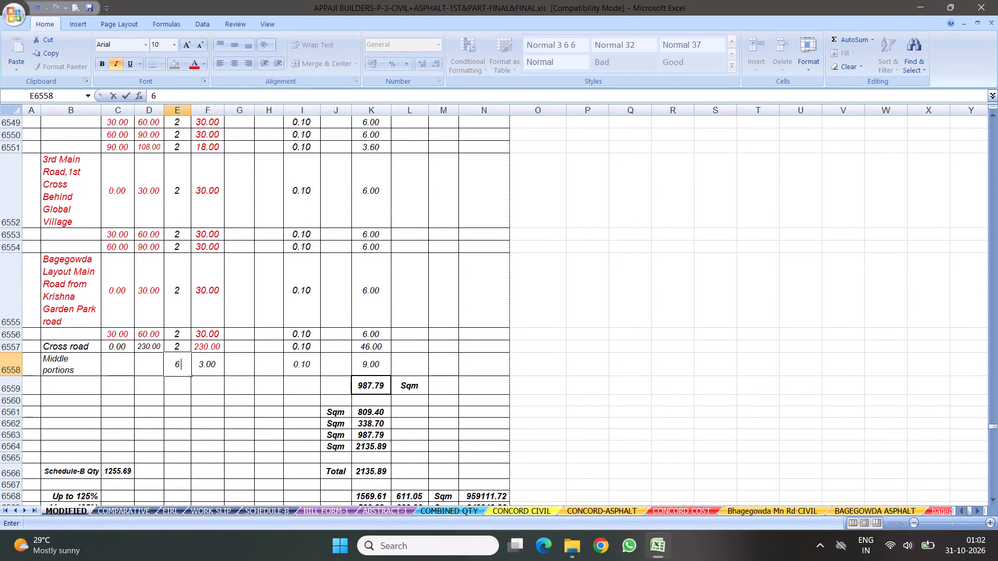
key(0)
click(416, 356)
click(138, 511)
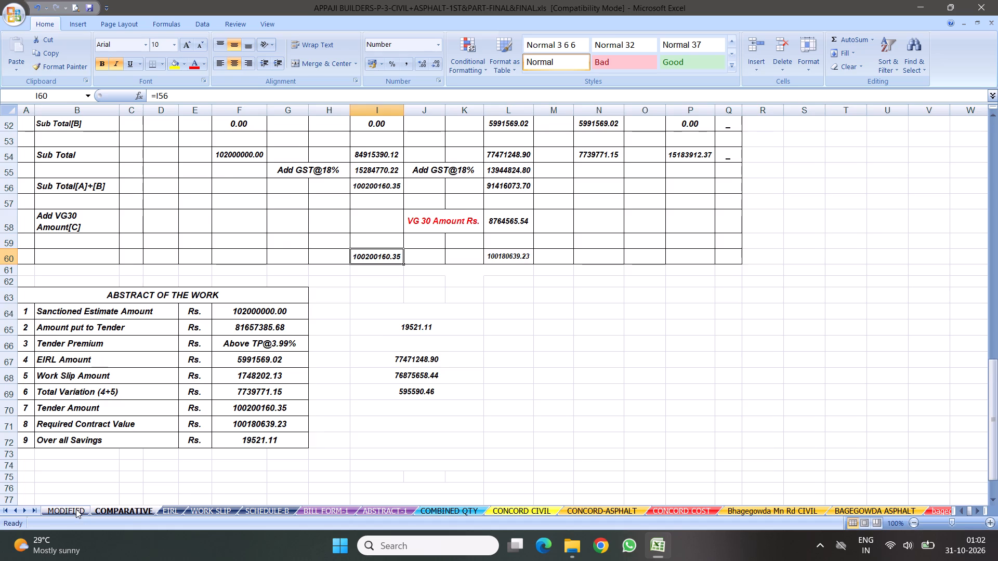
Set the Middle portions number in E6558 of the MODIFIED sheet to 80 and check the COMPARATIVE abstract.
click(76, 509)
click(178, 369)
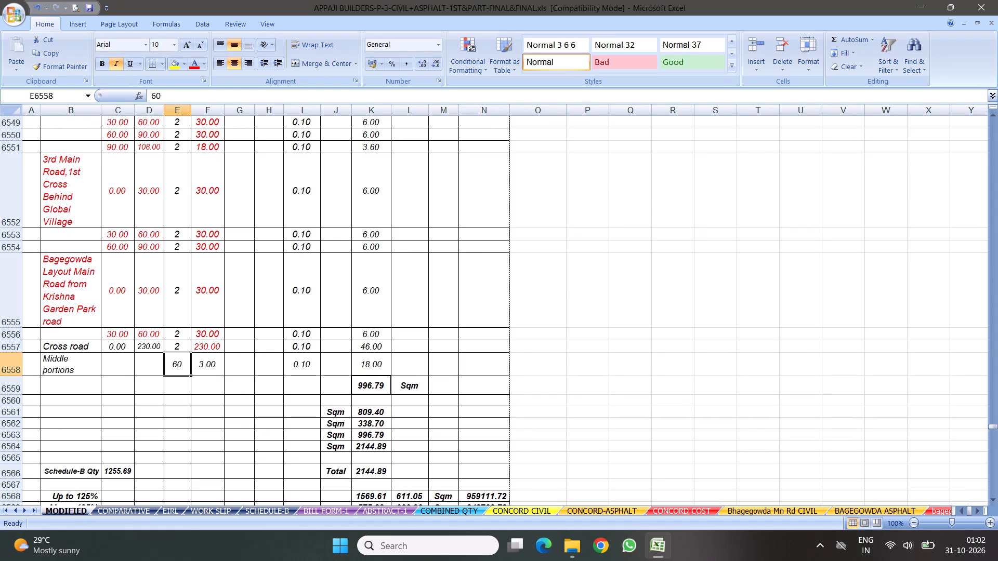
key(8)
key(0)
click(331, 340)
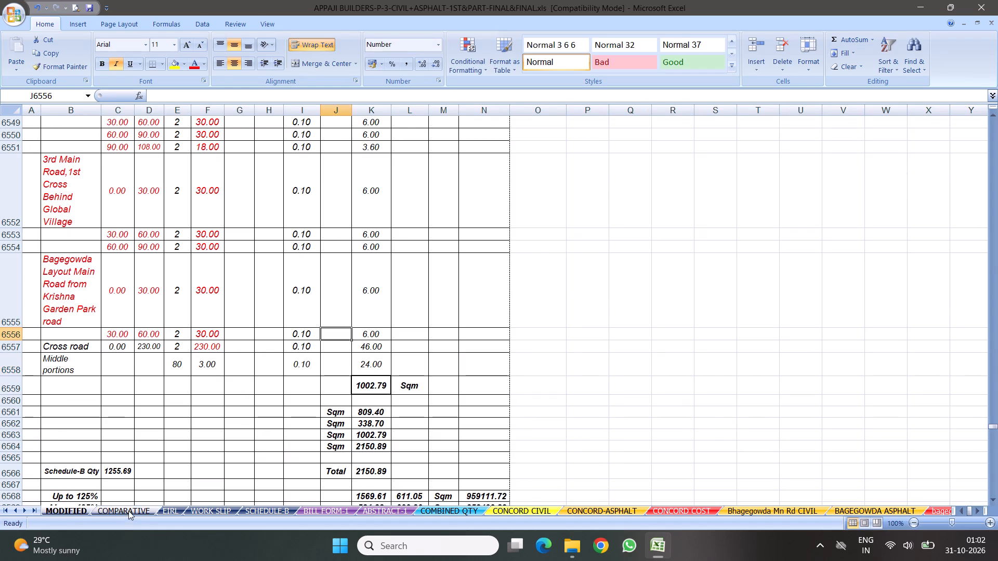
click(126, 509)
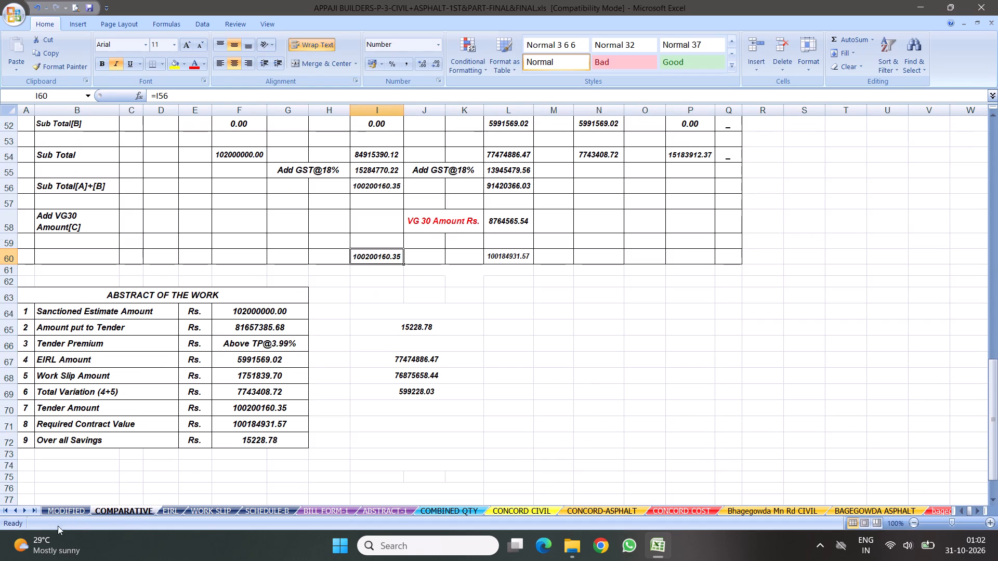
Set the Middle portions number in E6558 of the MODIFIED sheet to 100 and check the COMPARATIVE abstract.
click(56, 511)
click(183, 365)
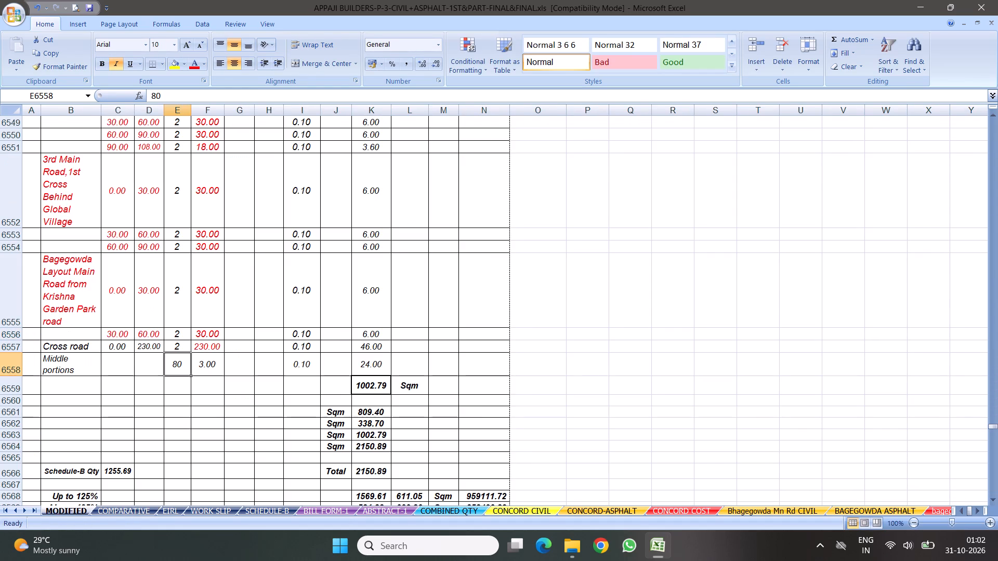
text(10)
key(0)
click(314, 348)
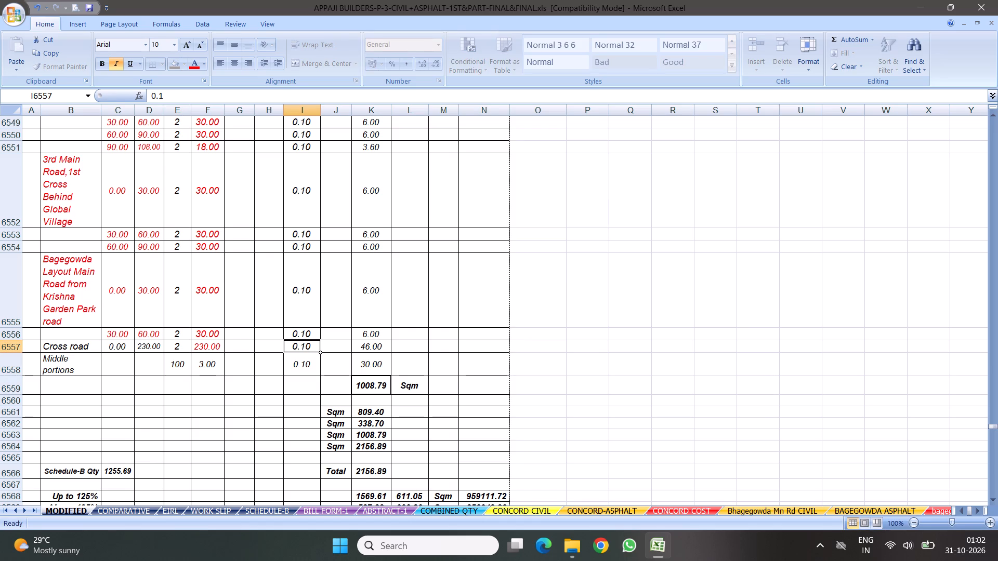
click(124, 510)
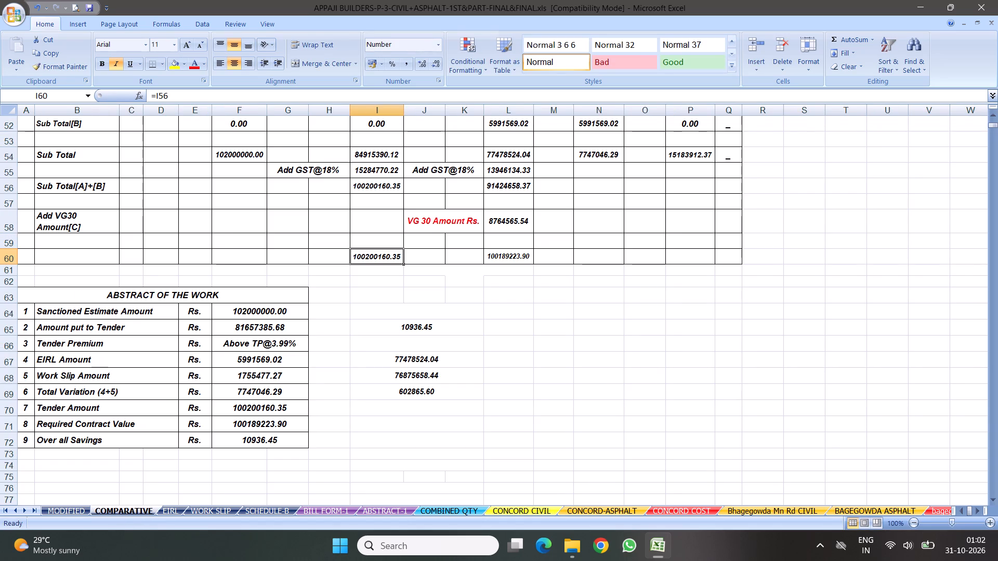
Set the Middle portions number in E6558 of the MODIFIED sheet to 120 and check the COMPARATIVE abstract.
click(65, 513)
click(173, 369)
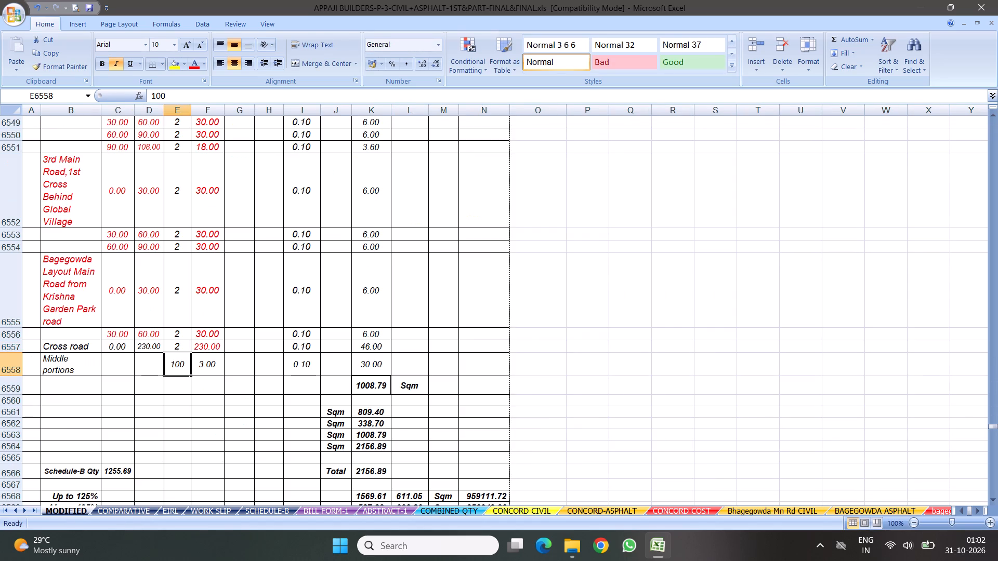
text(120)
click(314, 339)
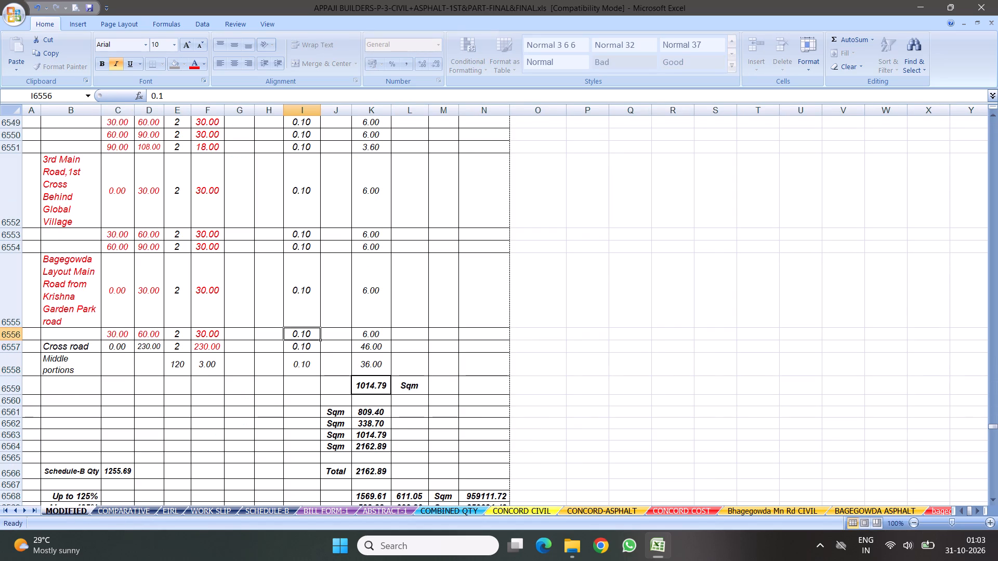
click(133, 508)
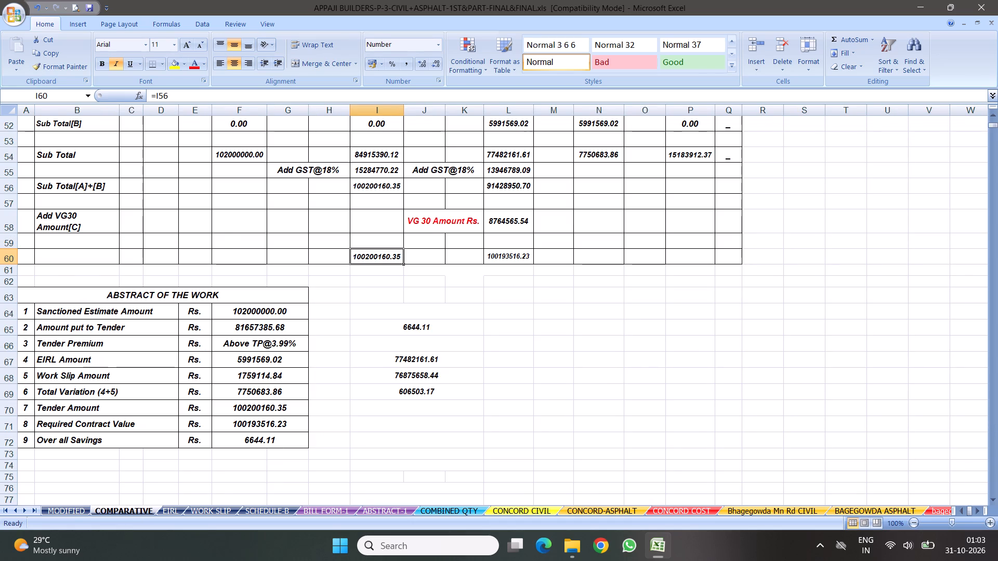
Examine the Middle portions rows near the end of the CONCORD CIVIL sheet.
click(74, 511)
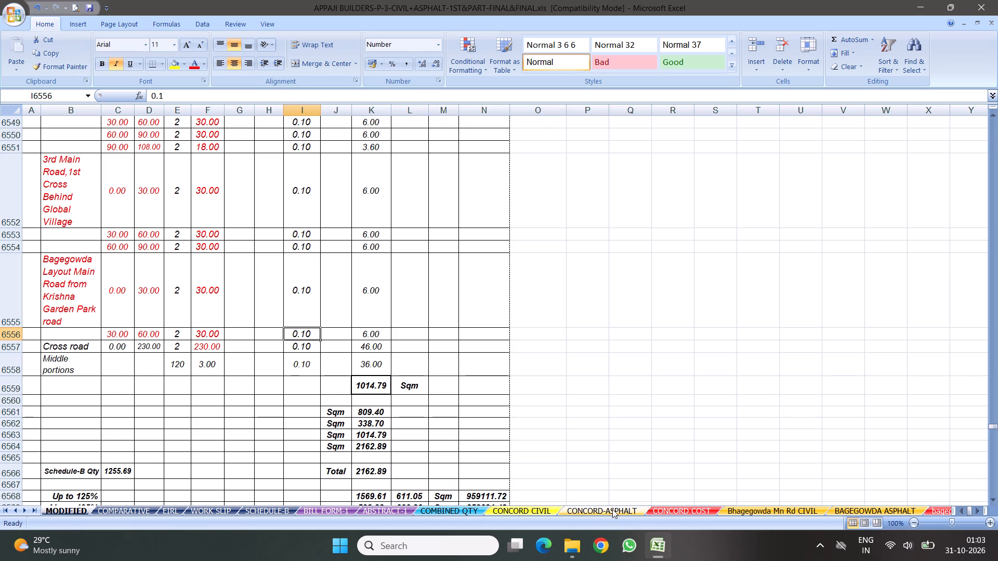
click(533, 509)
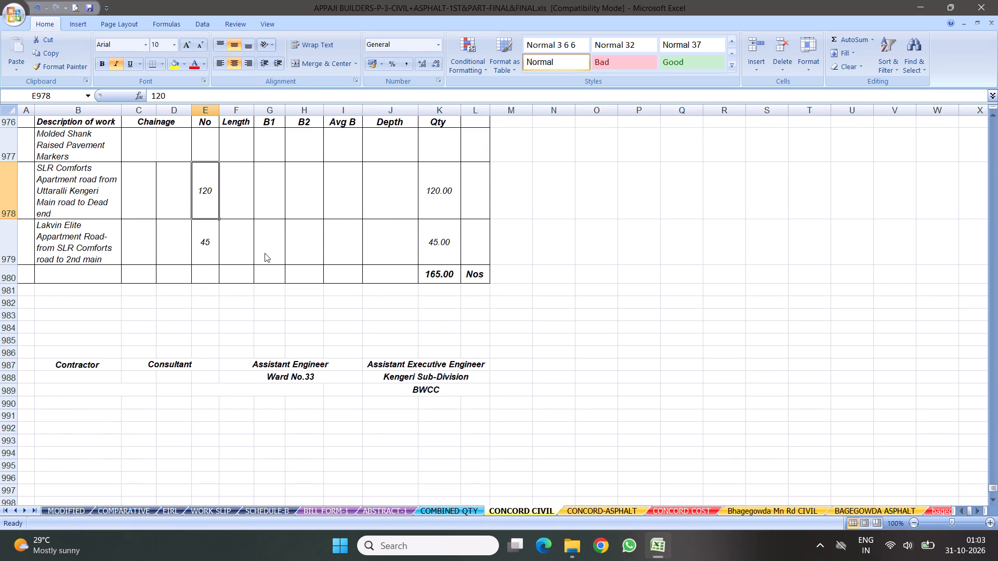
scroll(265, 253, up, 8)
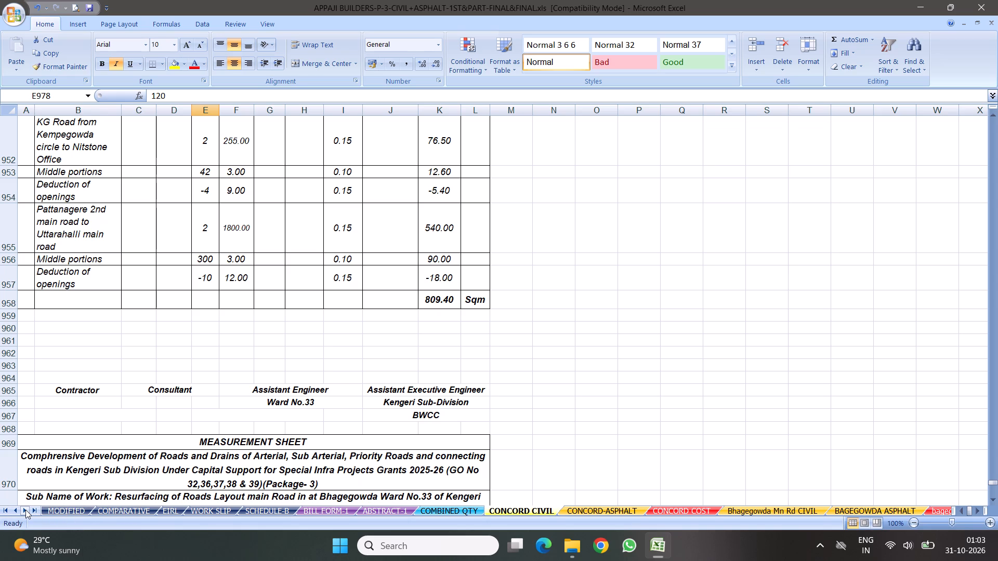
Set the Middle portions number in E1151 of the RESIDUE ASPHALT sheet to 120, matching the MODIFIED sheet.
click(55, 511)
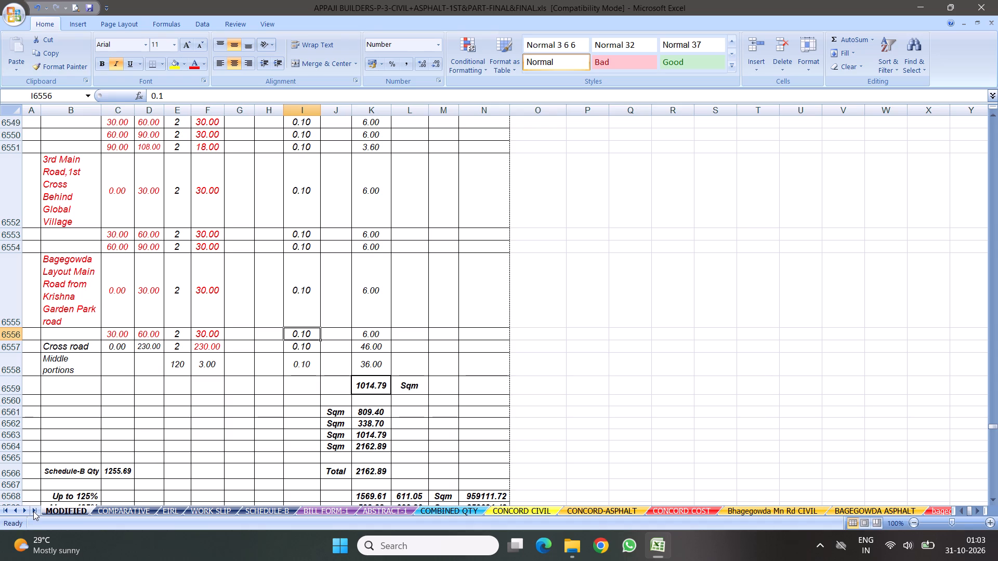
click(33, 511)
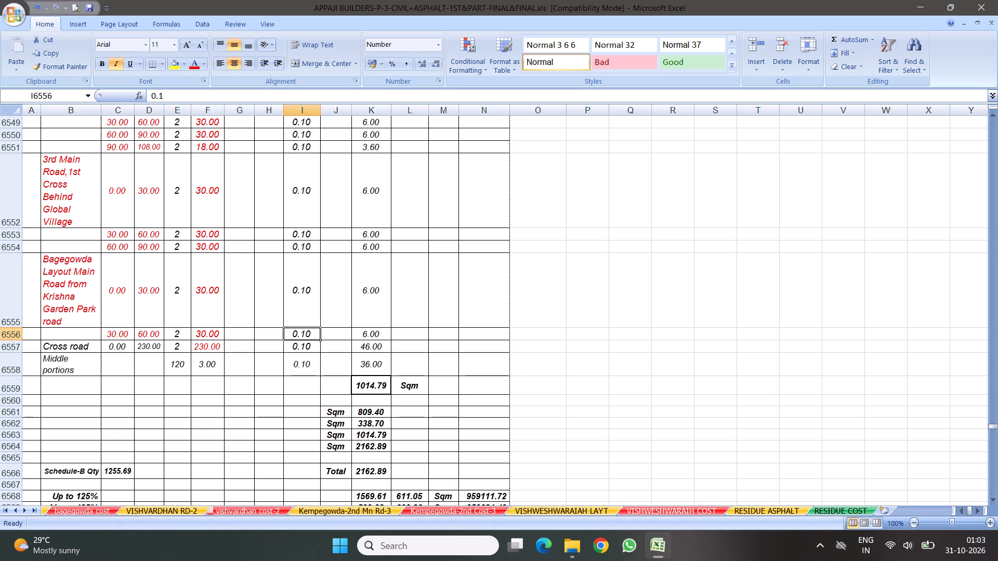
click(772, 511)
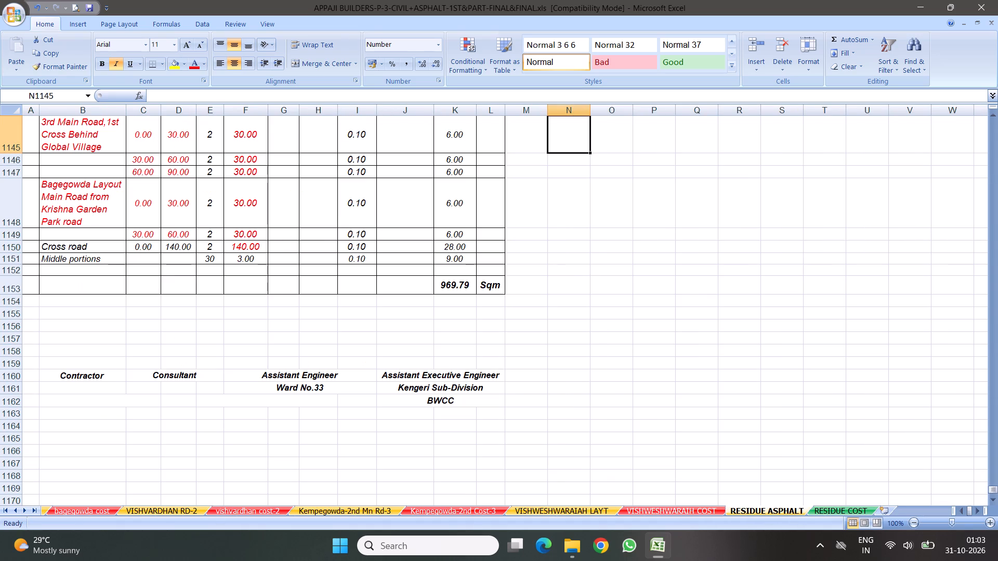
click(209, 260)
text(12)
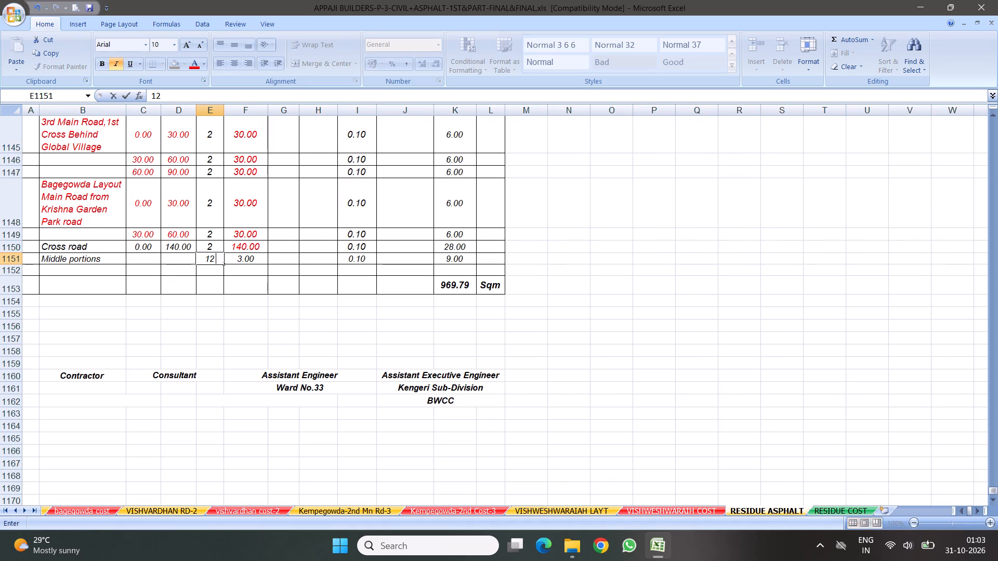
key(0)
click(377, 272)
Set the Cross road end chainage in D131 of the RESIDUE ASPHALT sheet to 230.
scroll(280, 255, up, 8)
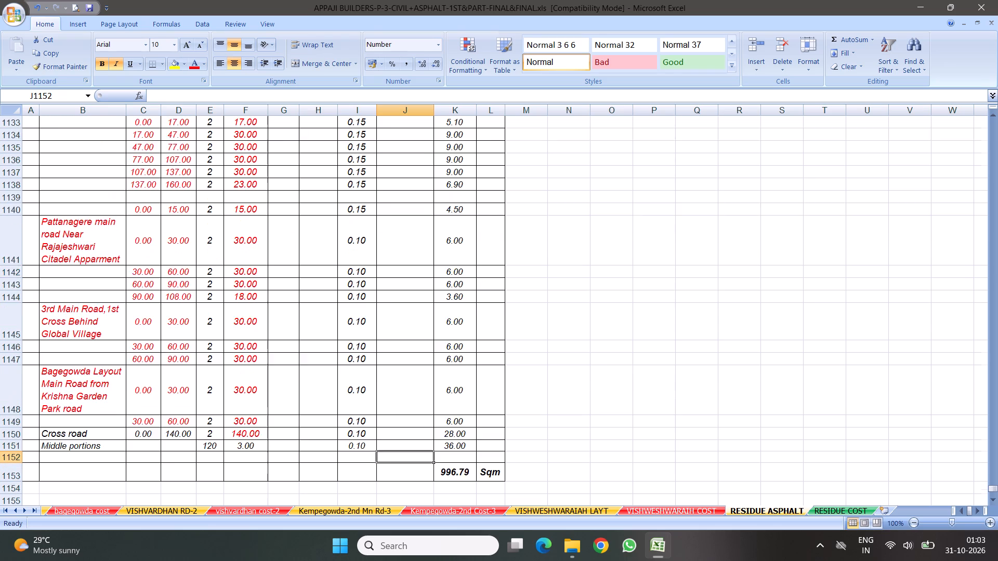
scroll(280, 255, up, 15)
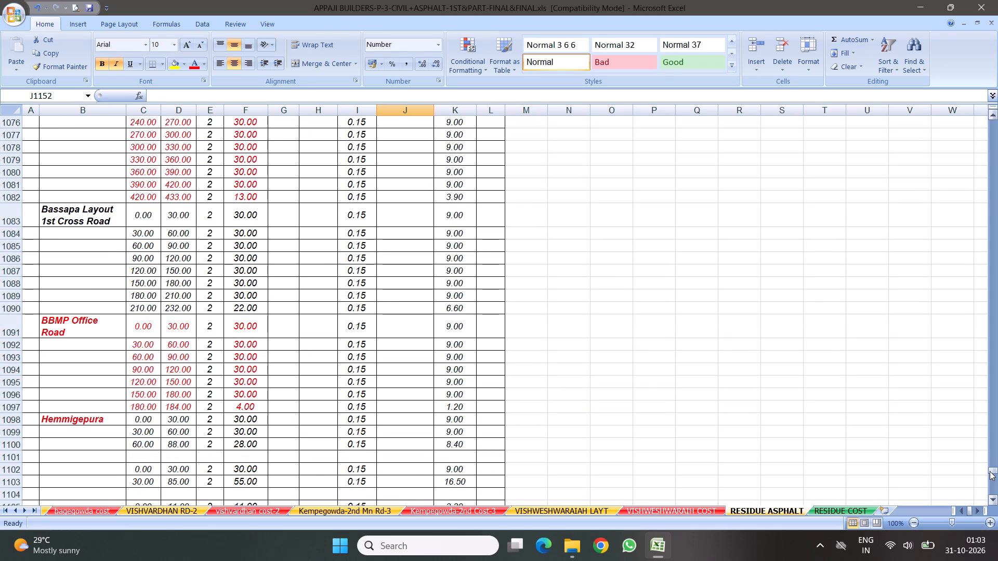
drag(991, 470, 997, 62)
scroll(210, 261, down, 10)
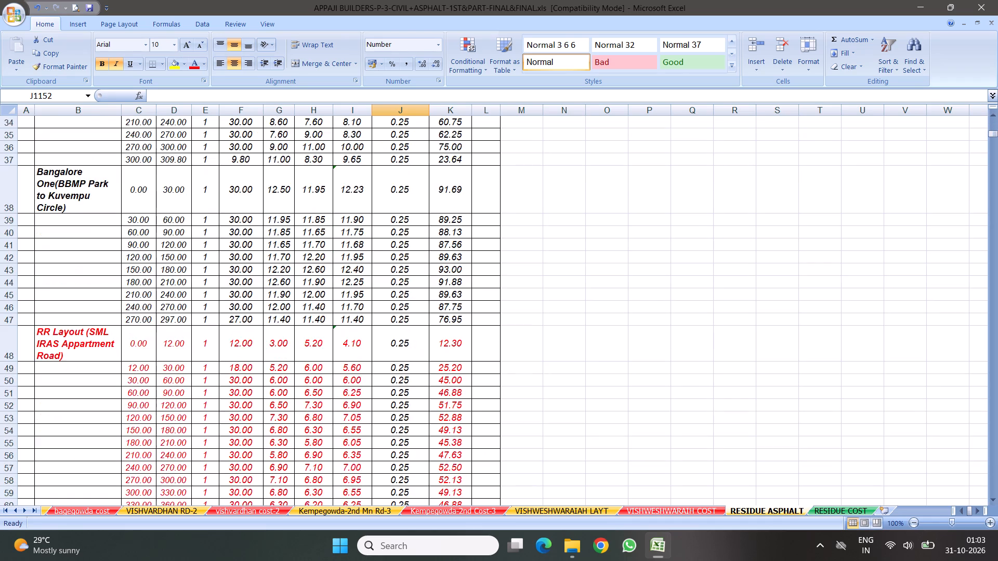
scroll(232, 272, down, 13)
scroll(228, 298, down, 20)
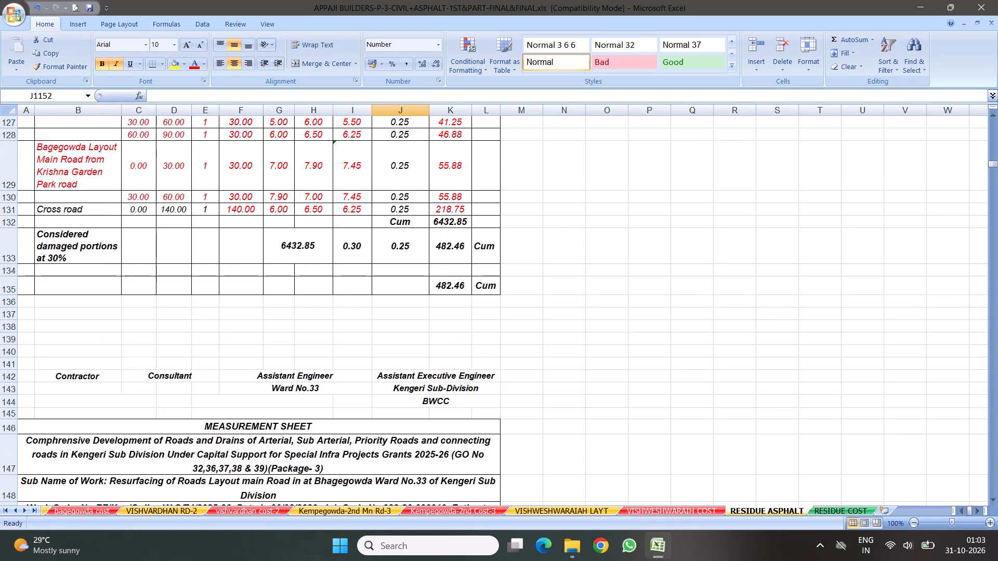
click(173, 208)
text(23)
key(0)
drag(295, 222, 303, 219)
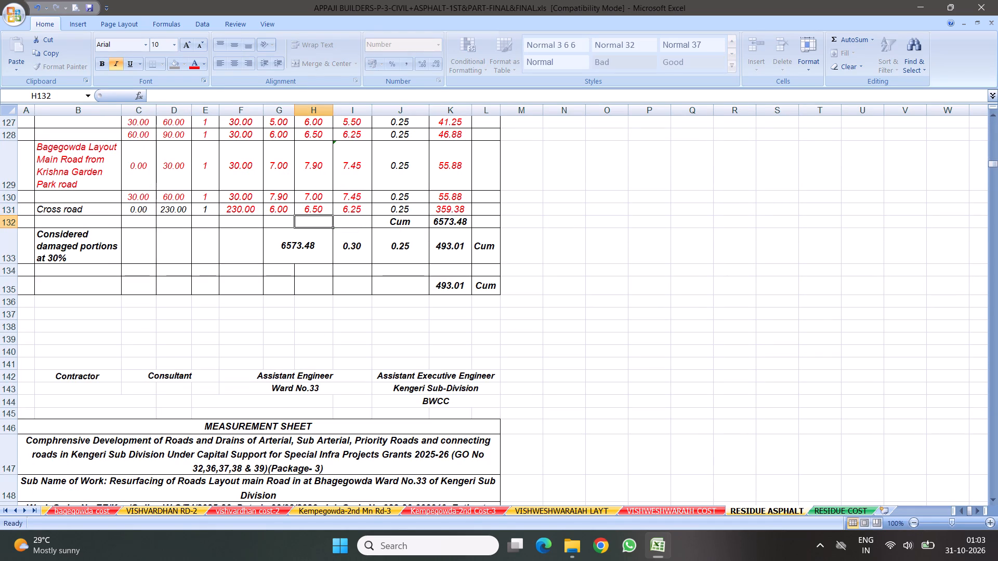
Link the Cross road end chainage in D276 of the RESIDUE ASPHALT sheet to D131 with the formula =D131.
scroll(186, 327, down, 7)
scroll(212, 371, down, 13)
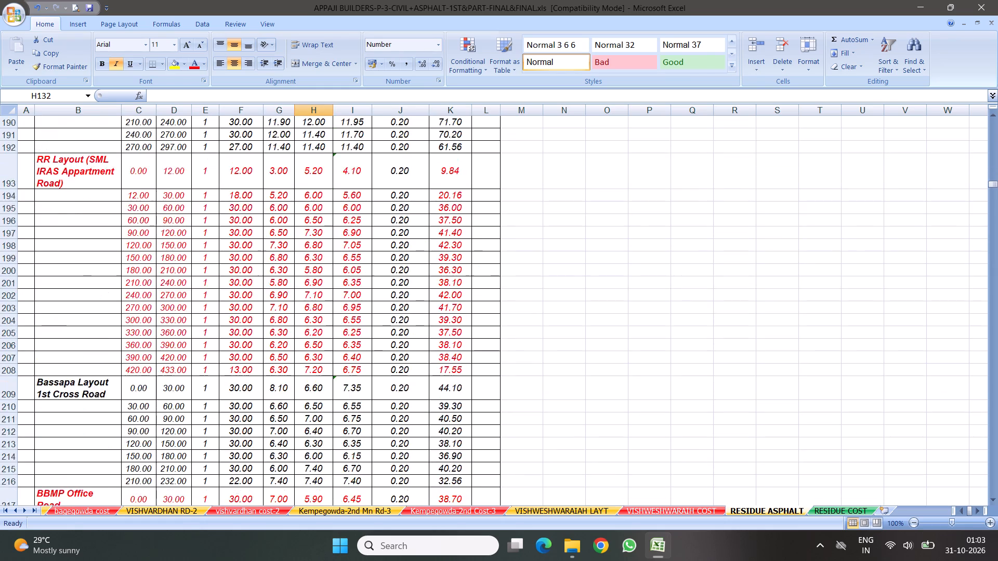
scroll(208, 331, down, 20)
scroll(208, 331, down, 5)
scroll(267, 301, down, 5)
scroll(238, 246, up, 1)
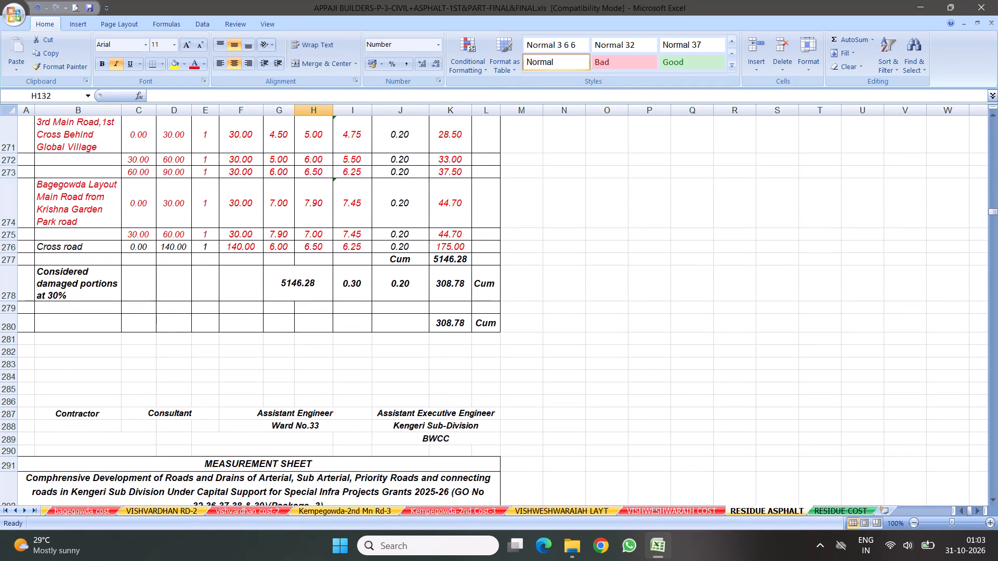
click(173, 248)
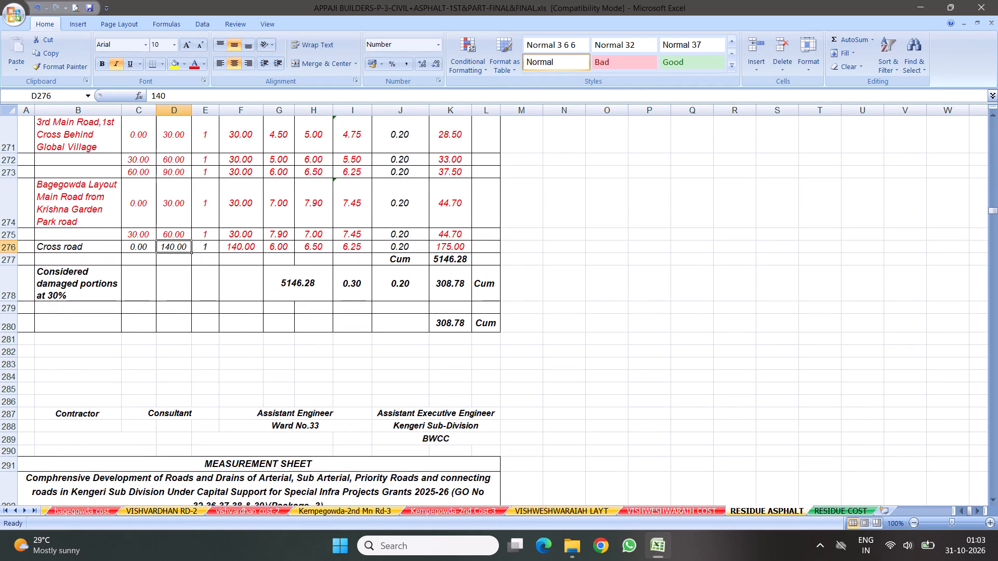
key(equal)
scroll(241, 240, up, 2)
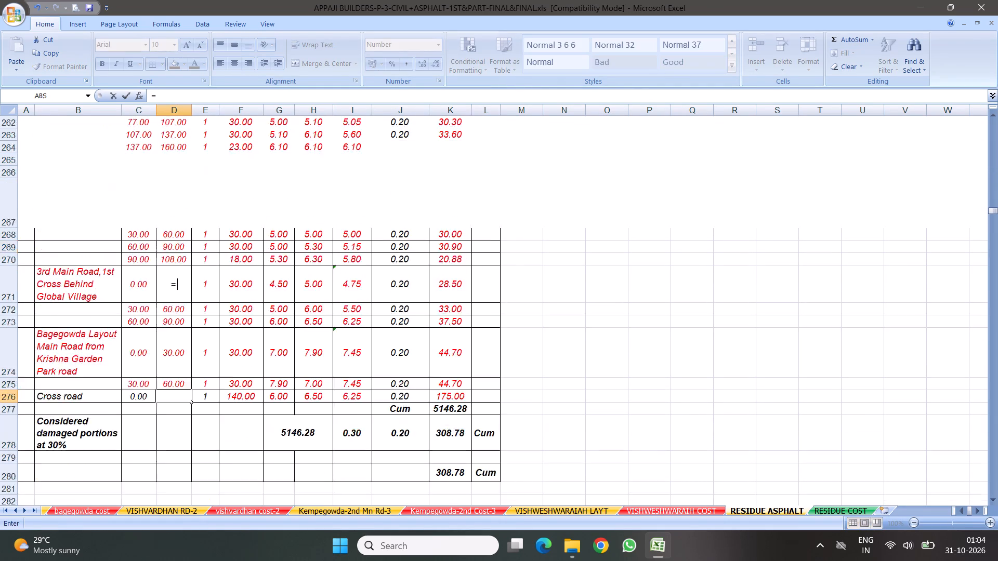
scroll(235, 242, up, 20)
scroll(235, 242, up, 20)
scroll(235, 242, up, 7)
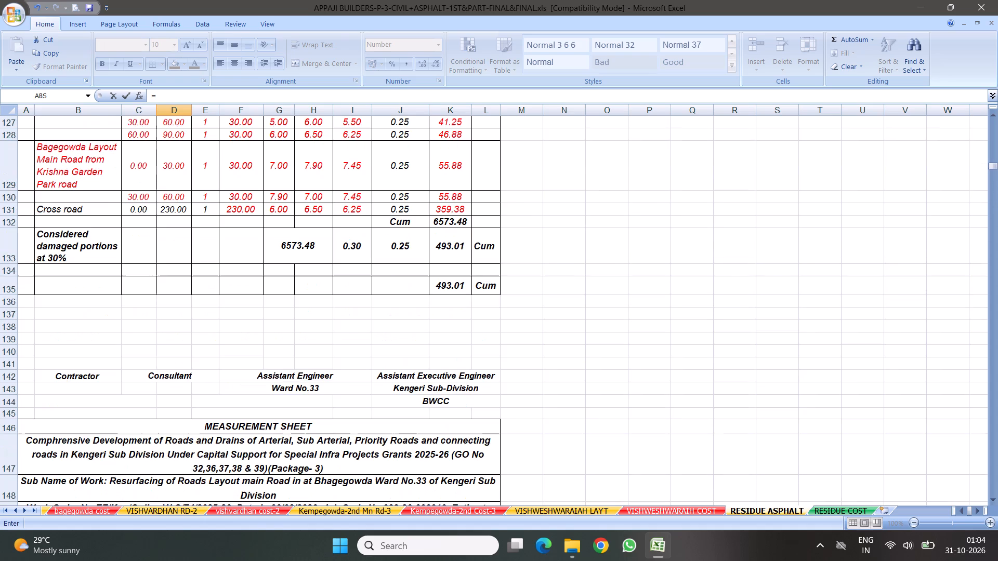
click(174, 211)
key(Return)
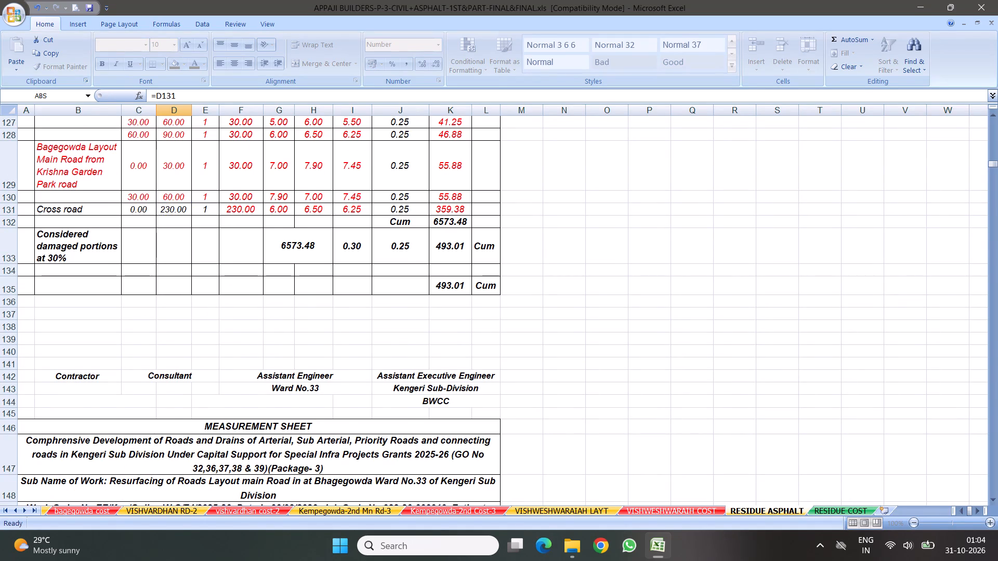
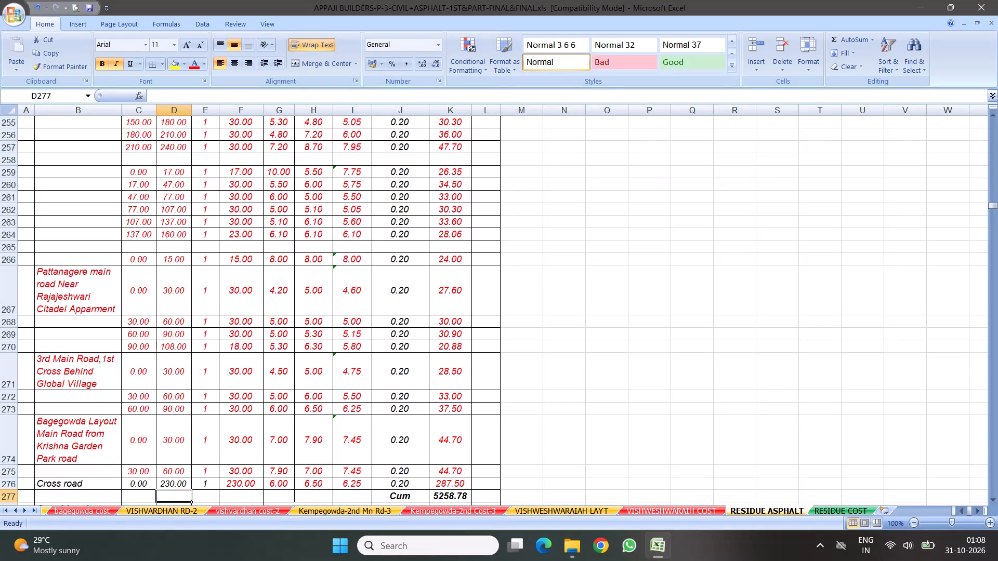
Link the Cross road end chainage in D421 of the primer coat table to the Cross road end chainage in D276.
click(167, 483)
scroll(281, 298, up, 3)
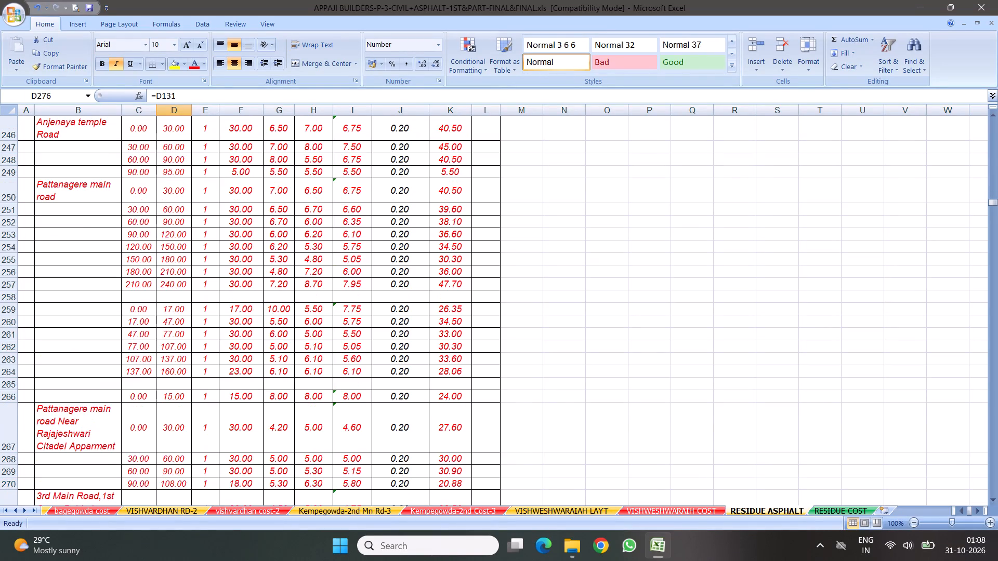
scroll(276, 303, up, 1)
scroll(271, 305, down, 5)
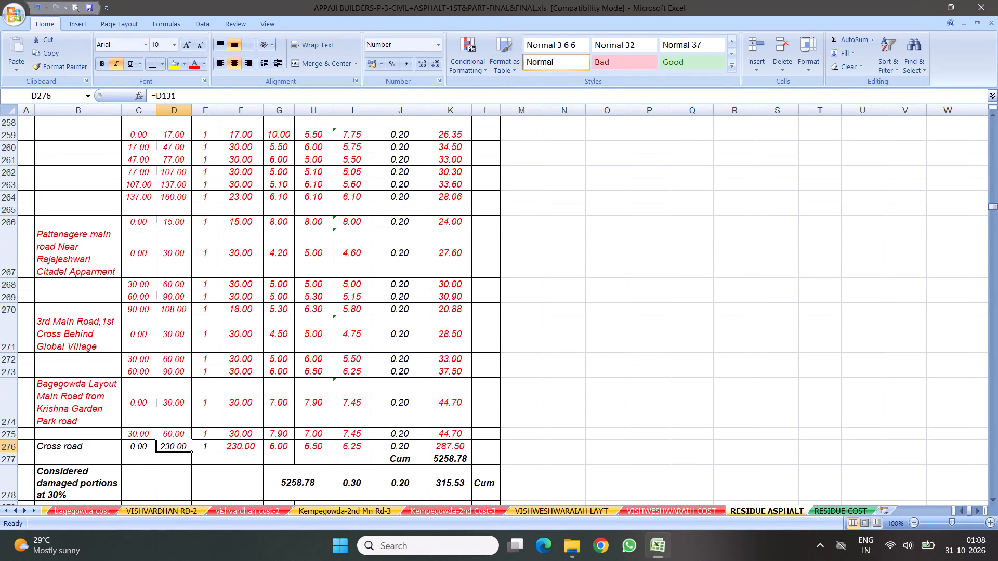
scroll(256, 362, down, 12)
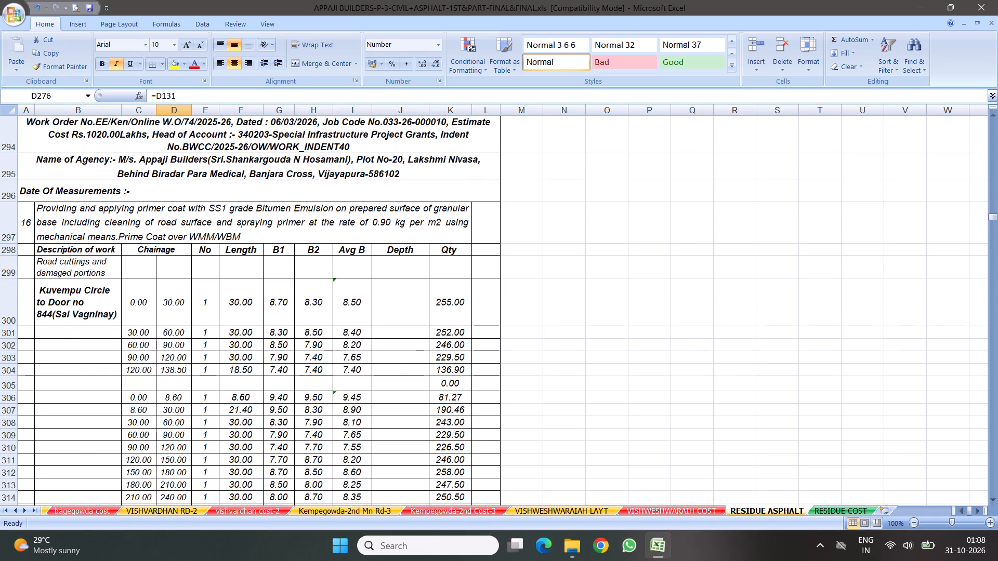
scroll(253, 365, down, 9)
scroll(263, 351, down, 18)
scroll(287, 354, down, 7)
scroll(267, 317, down, 6)
click(176, 270)
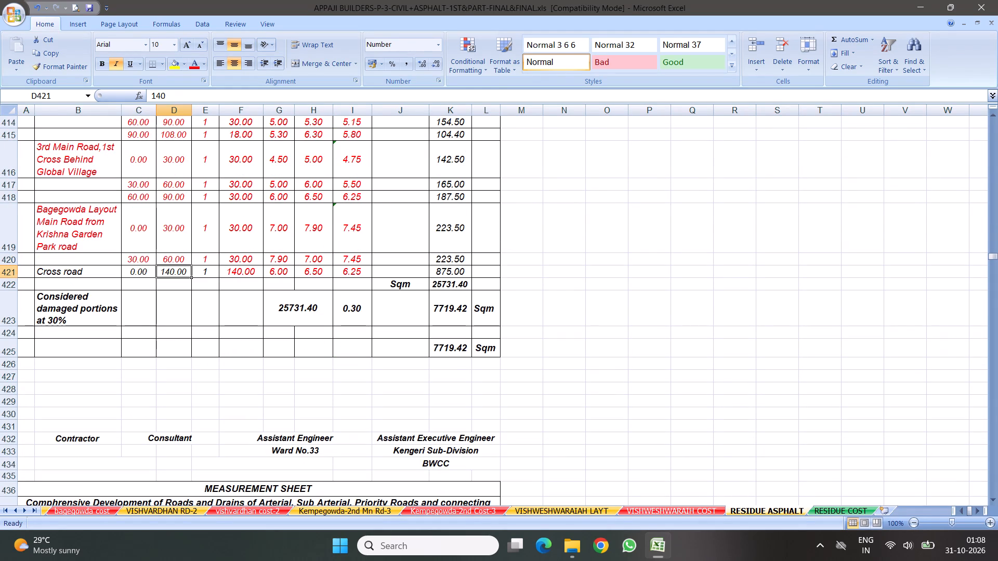
key(equal)
scroll(274, 257, up, 20)
scroll(274, 257, up, 2)
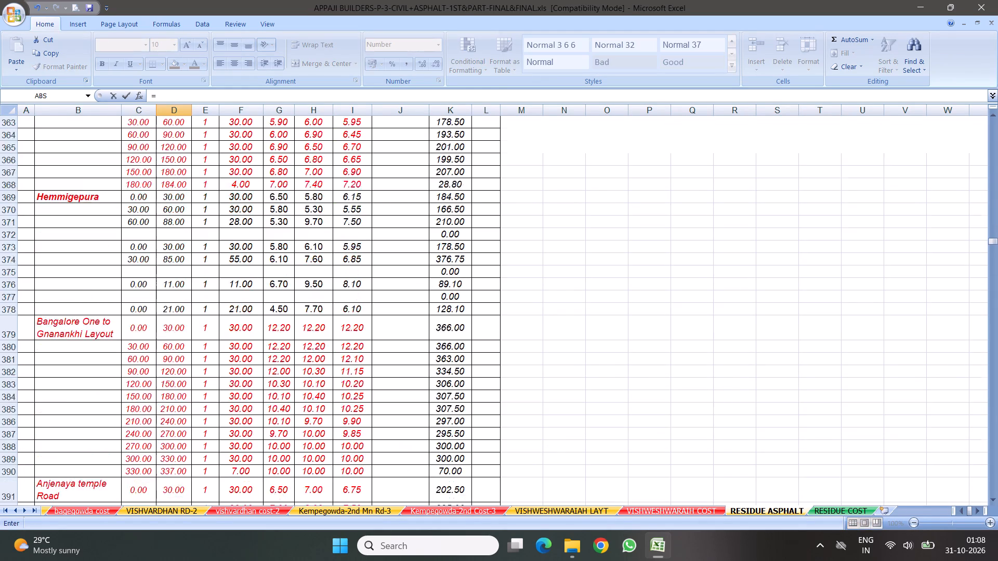
scroll(267, 255, up, 20)
scroll(267, 255, up, 8)
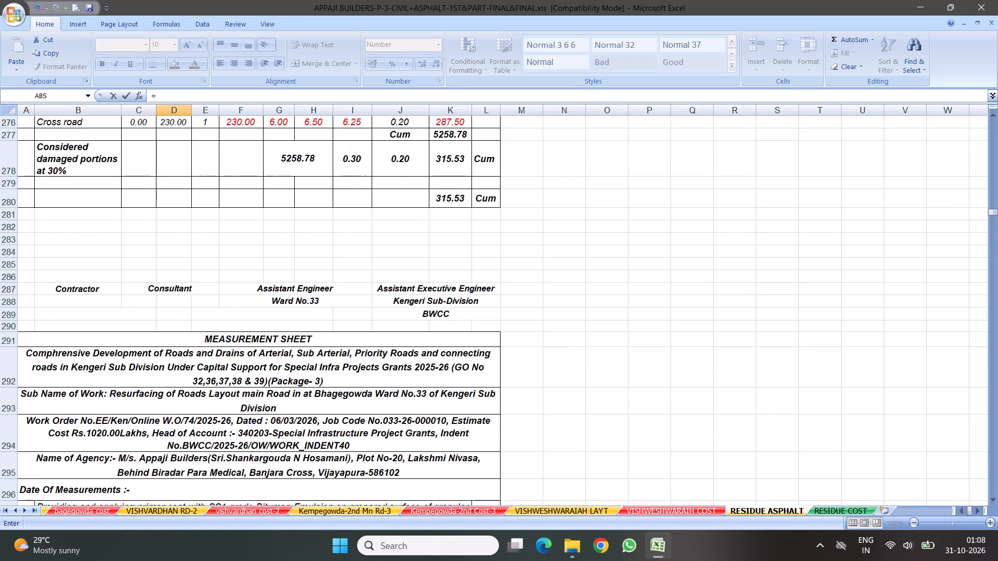
scroll(277, 235, up, 1)
click(166, 197)
key(Return)
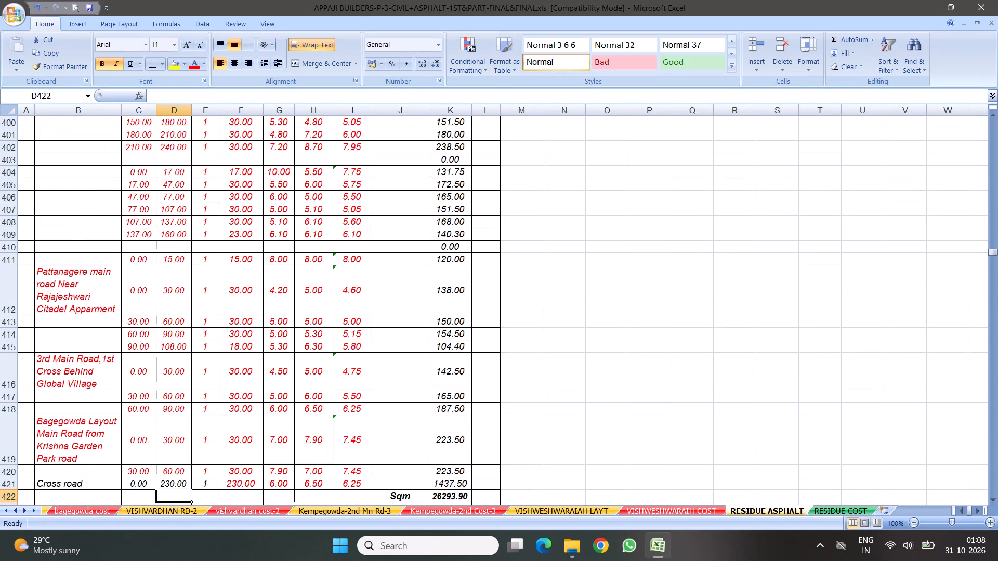
Link the Cross road end chainage in D566 of the RESIDUE ASPHALT sheet to D421 with the formula =D421.
scroll(241, 338, down, 13)
scroll(266, 425, down, 10)
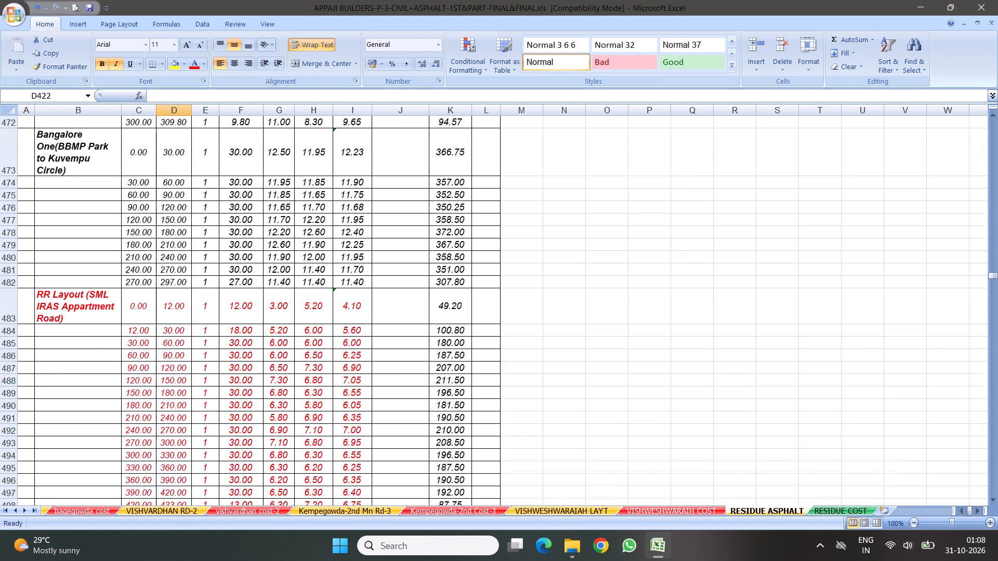
scroll(260, 380, down, 17)
scroll(252, 345, up, 1)
scroll(247, 344, down, 12)
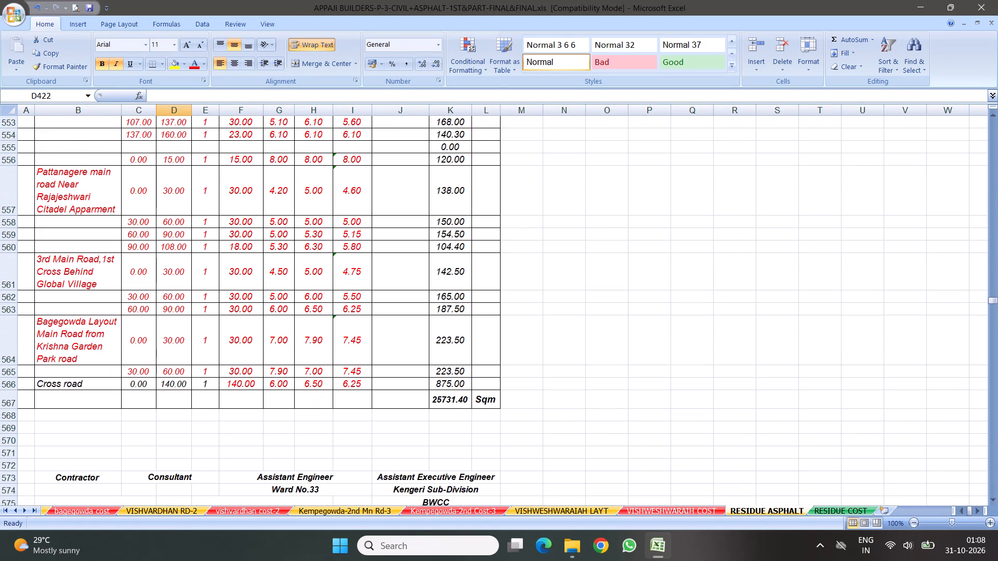
click(179, 382)
key(equal)
scroll(242, 277, up, 14)
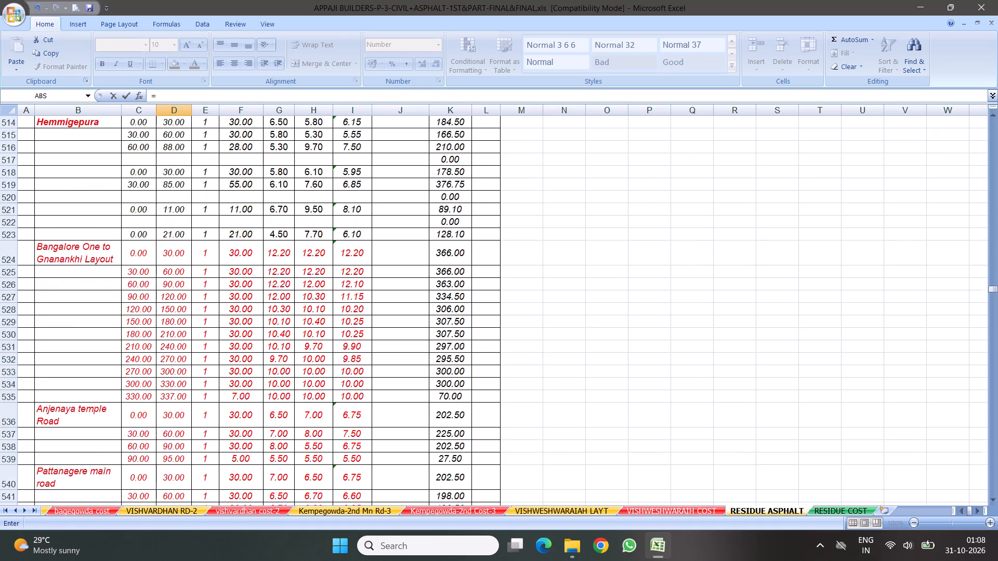
scroll(237, 275, up, 20)
scroll(237, 275, up, 13)
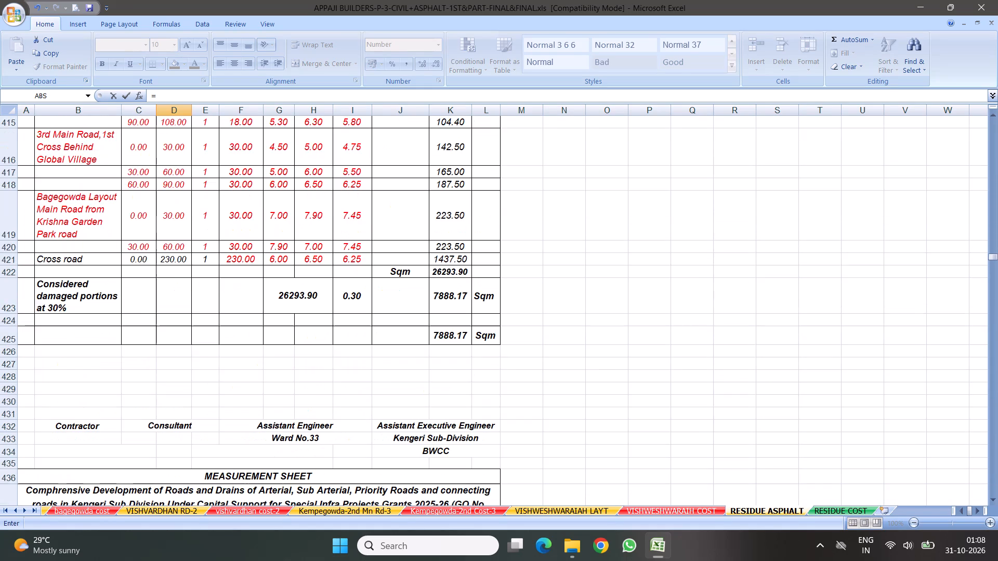
click(175, 336)
key(Return)
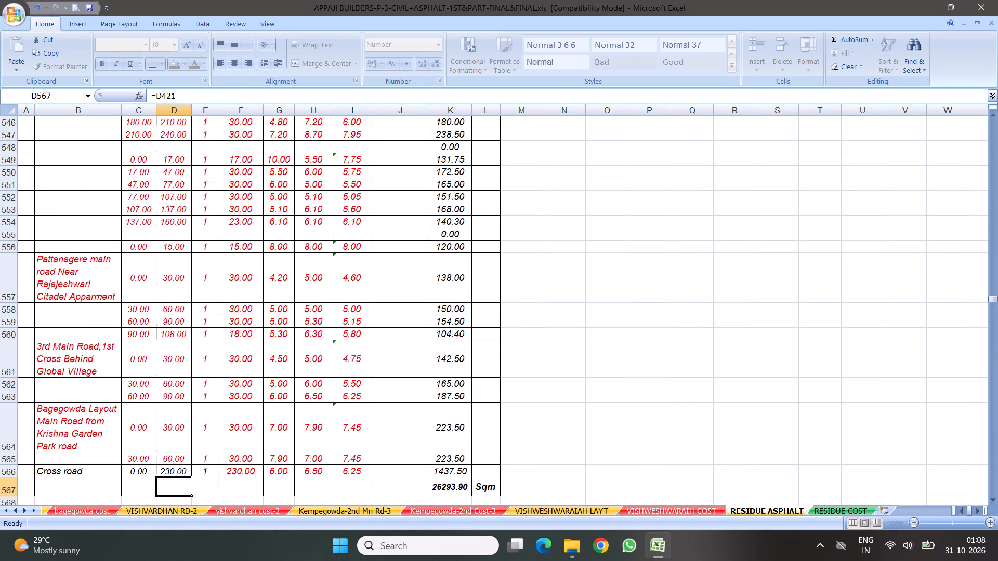
Link the Cross road end chainage in D706 of the Bituminous Macadam table to D566 with the formula =D566.
scroll(233, 386, down, 5)
scroll(281, 352, down, 6)
scroll(322, 340, down, 3)
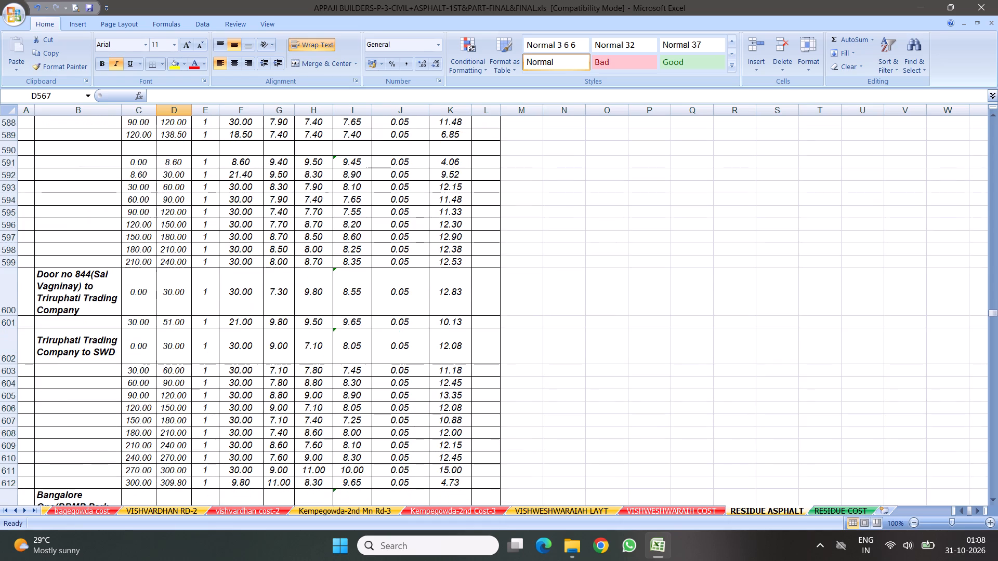
scroll(307, 337, down, 12)
scroll(215, 330, down, 10)
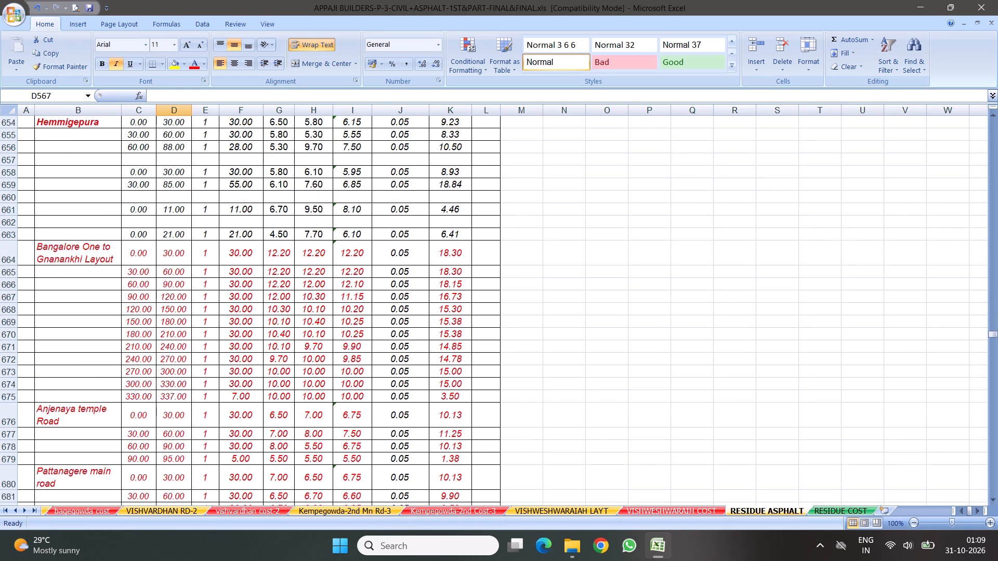
scroll(225, 328, down, 15)
click(167, 382)
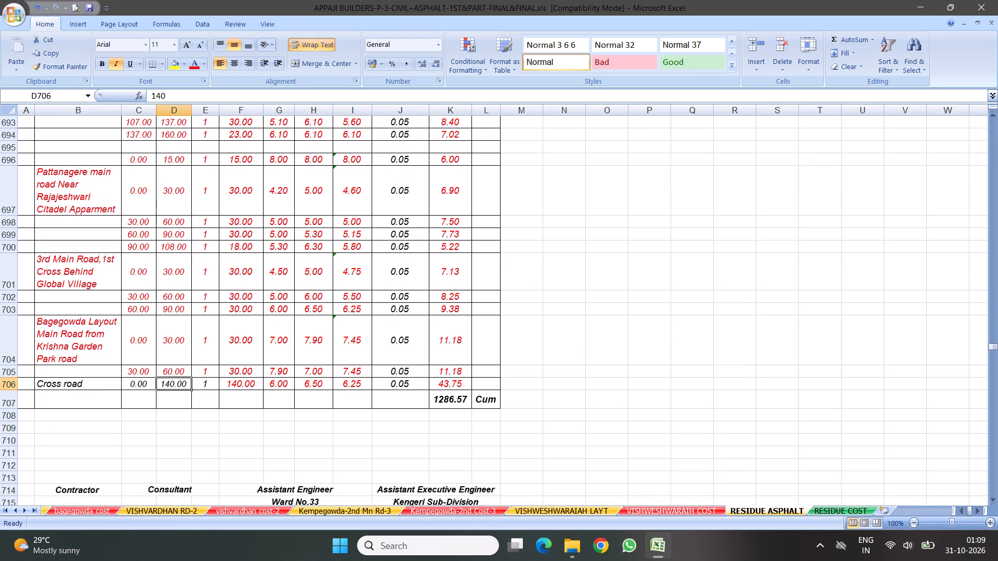
key(equal)
scroll(233, 253, up, 20)
scroll(233, 253, up, 20)
scroll(233, 253, up, 3)
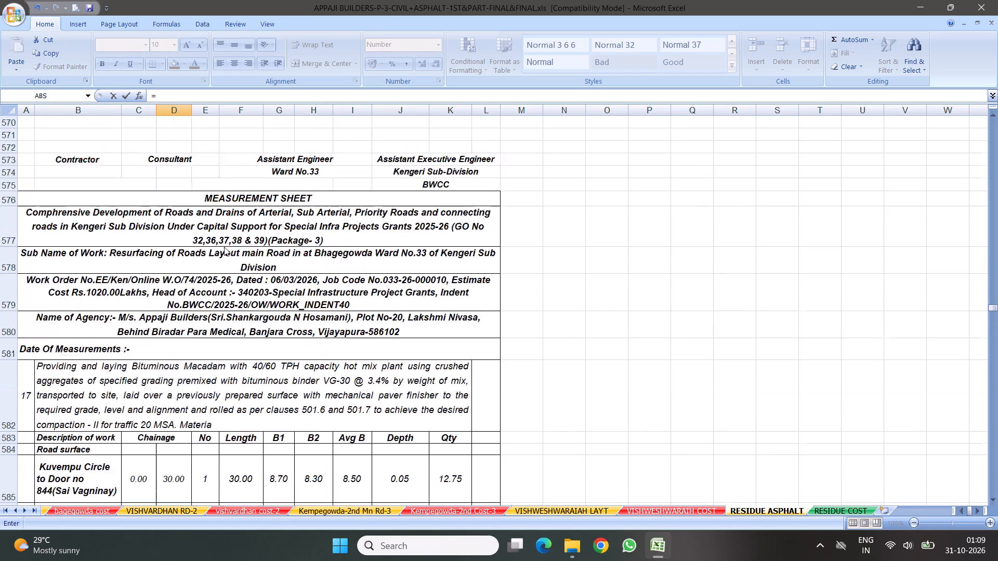
scroll(224, 247, up, 2)
click(170, 285)
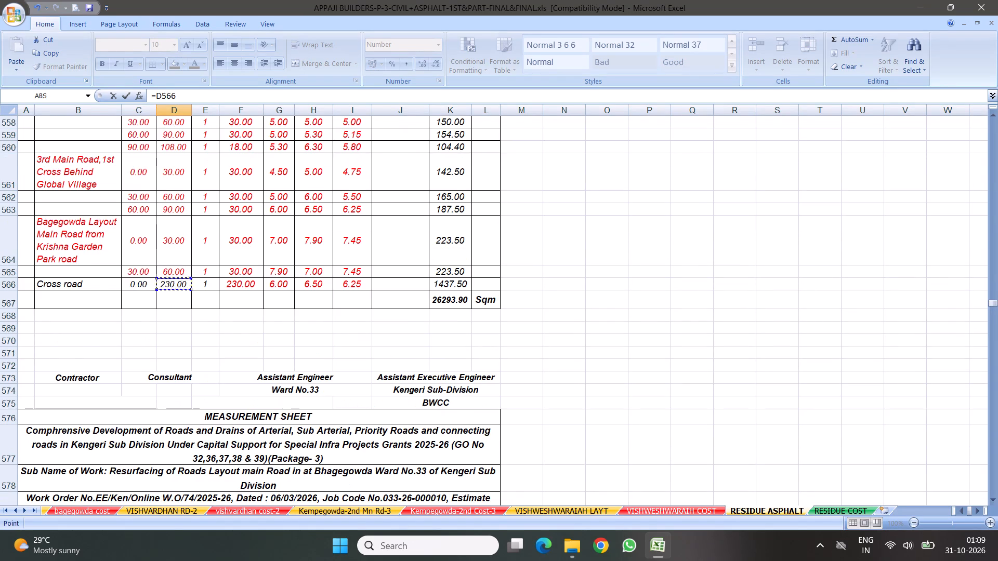
key(Return)
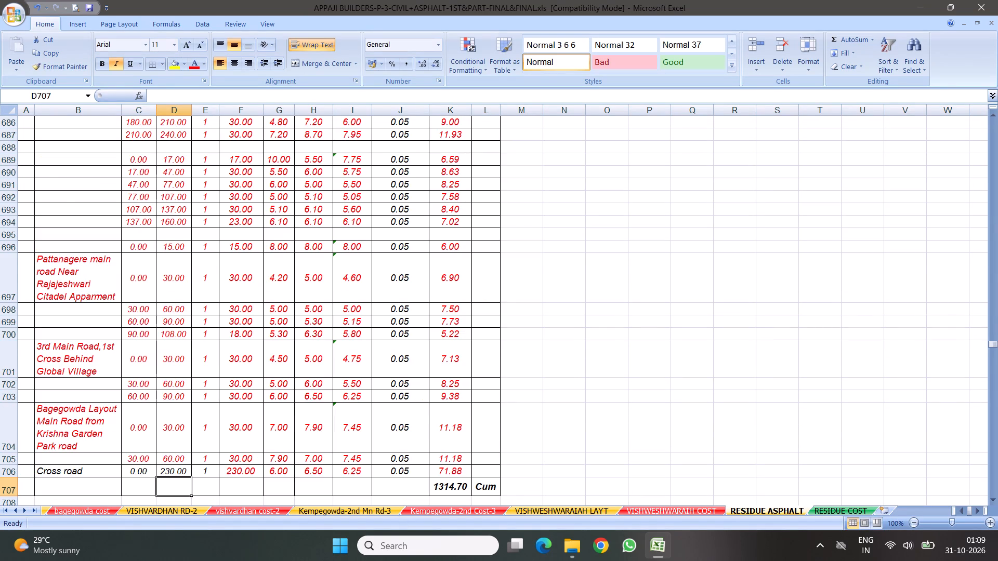
Link the Cross road end chainage in D848 of the RESIDUE ASPHALT sheet to the Cross road end chainage in D706.
scroll(228, 362, down, 20)
scroll(226, 310, down, 6)
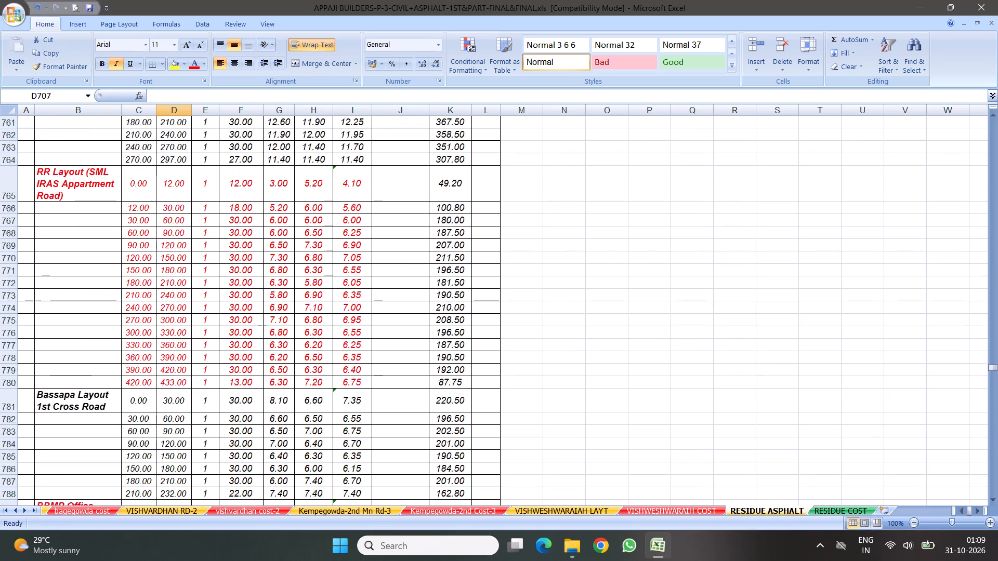
scroll(226, 308, down, 20)
scroll(234, 305, down, 9)
scroll(238, 291, up, 3)
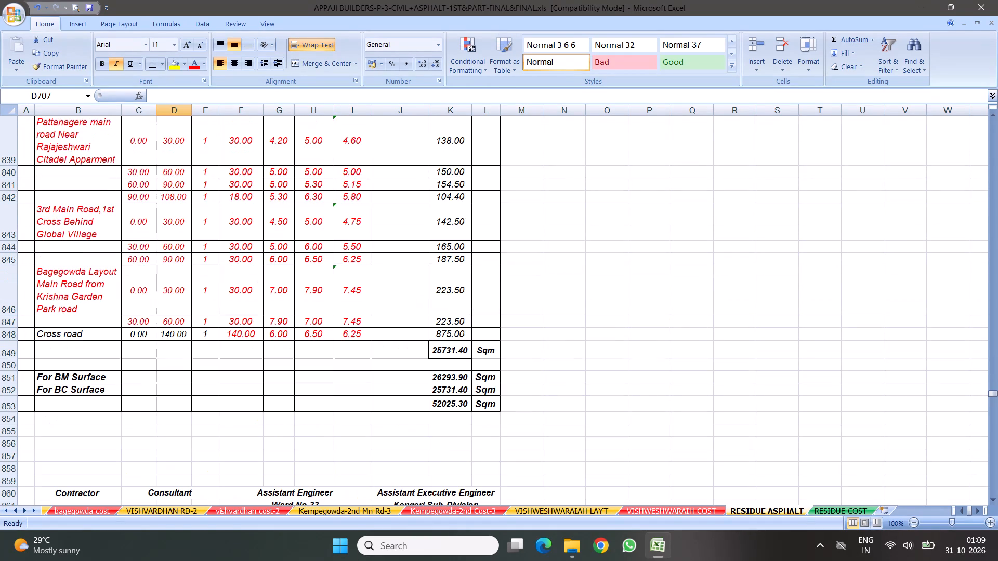
click(170, 332)
key(equal)
scroll(199, 306, up, 6)
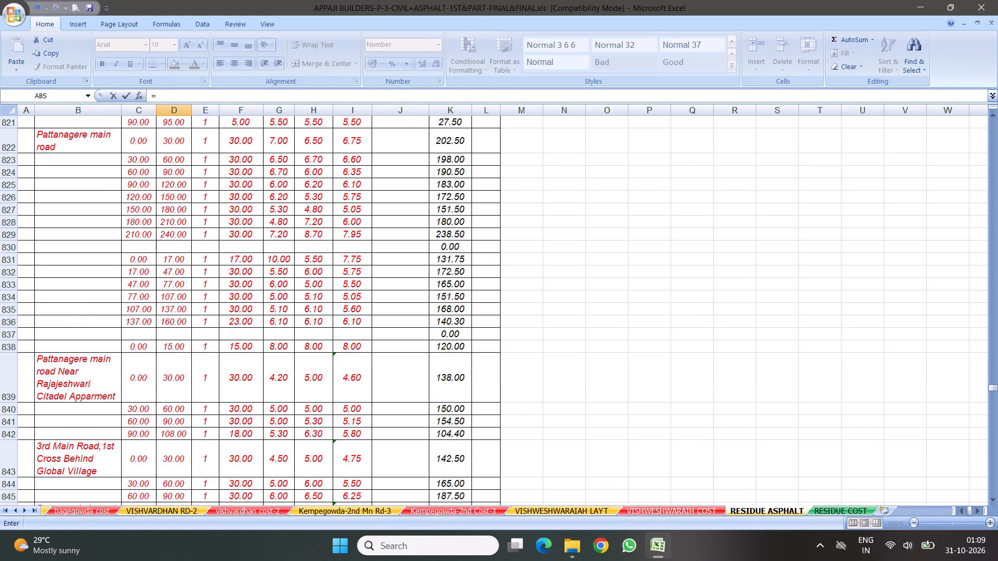
scroll(195, 304, up, 20)
scroll(195, 304, up, 20)
scroll(195, 304, up, 1)
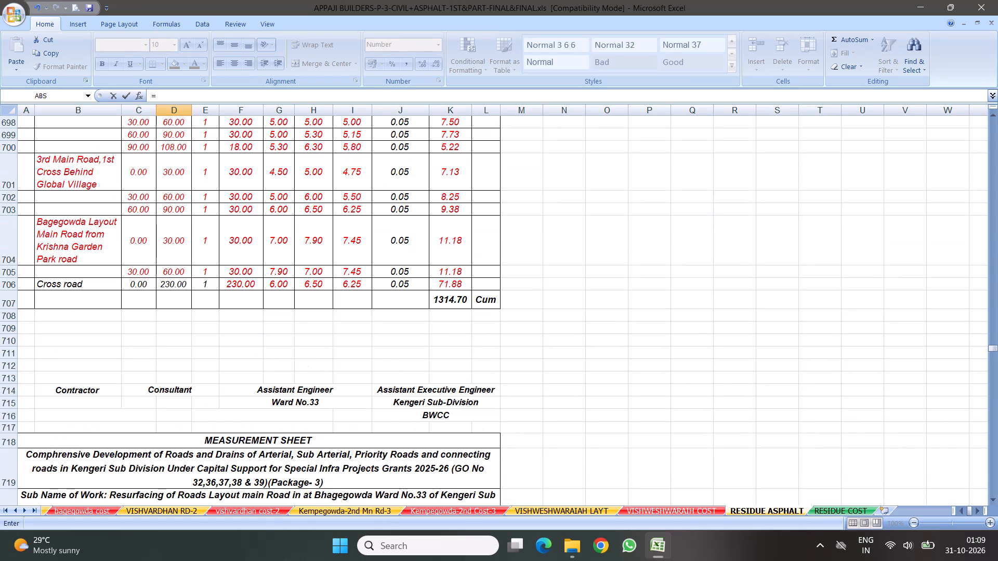
click(169, 286)
key(Return)
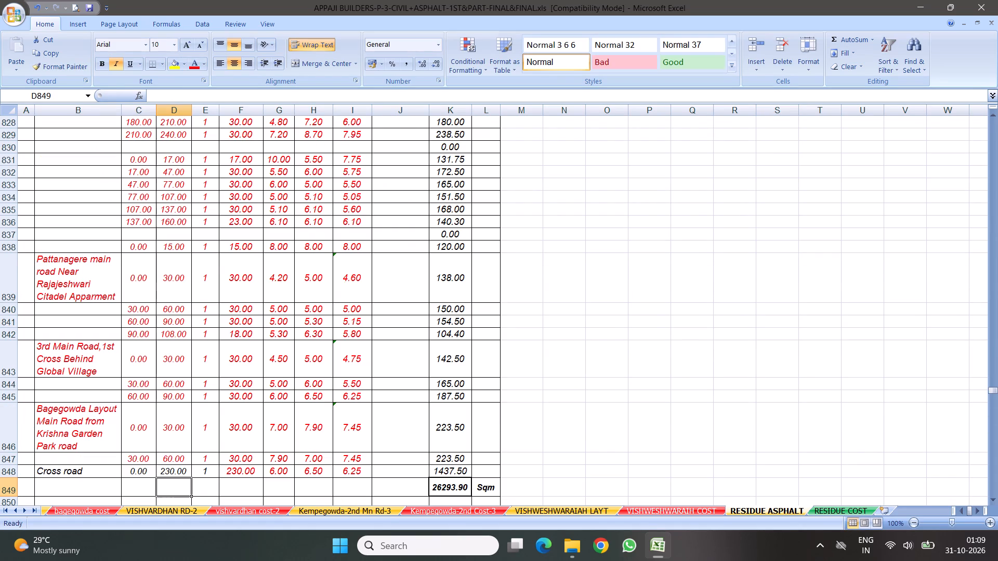
Link the Cross road end chainage in D1008 of the RESIDUE ASPHALT sheet to the Cross road end chainage in D848.
scroll(217, 365, down, 8)
scroll(242, 322, down, 7)
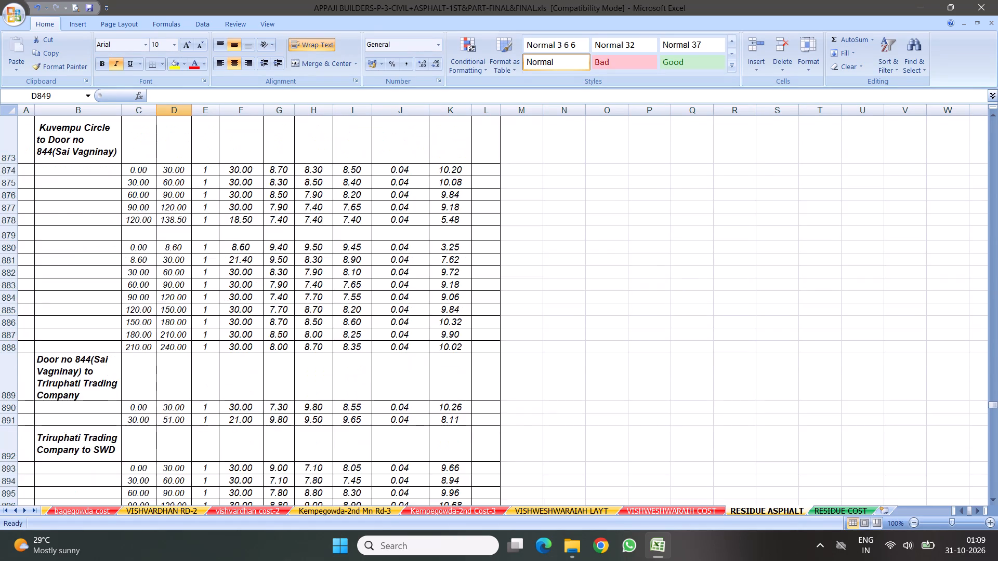
scroll(274, 309, down, 18)
scroll(273, 298, down, 12)
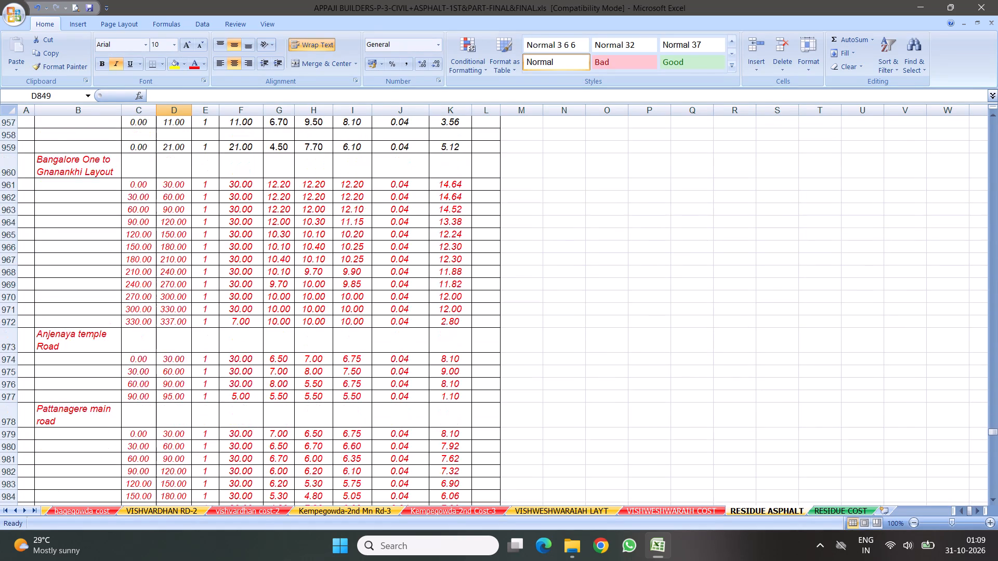
scroll(261, 306, down, 14)
click(175, 406)
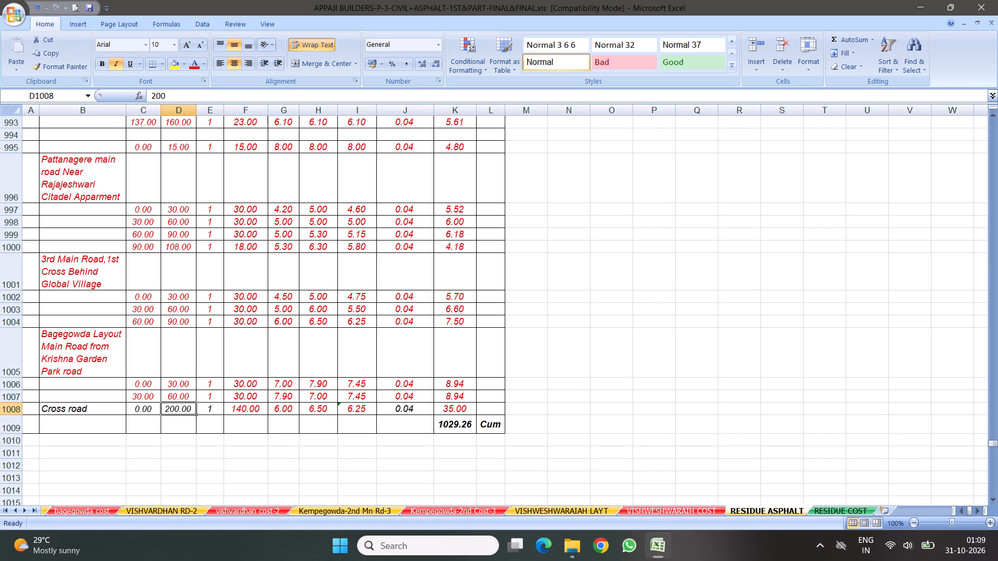
key(equal)
scroll(217, 313, up, 13)
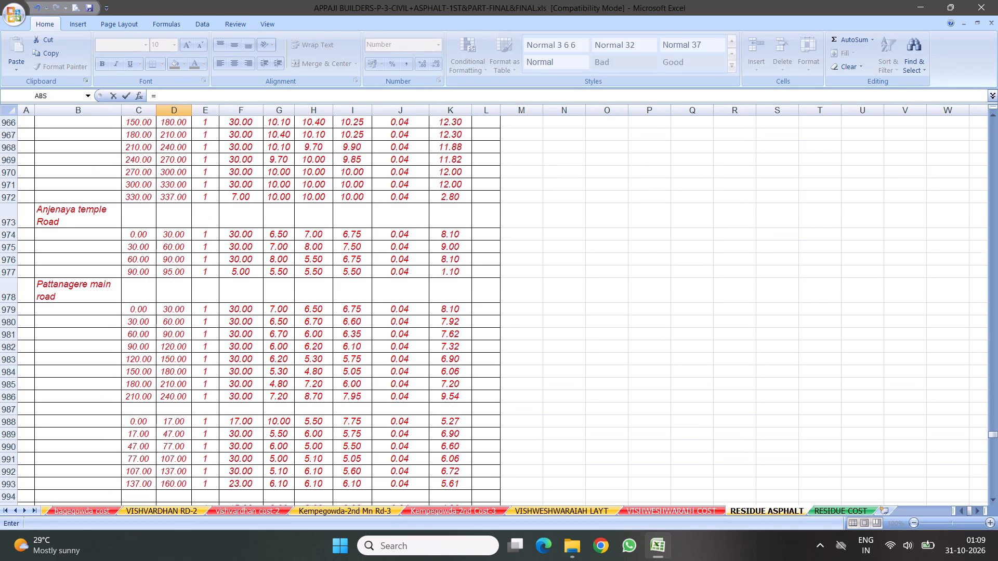
scroll(210, 313, up, 20)
scroll(210, 313, up, 20)
scroll(210, 313, up, 1)
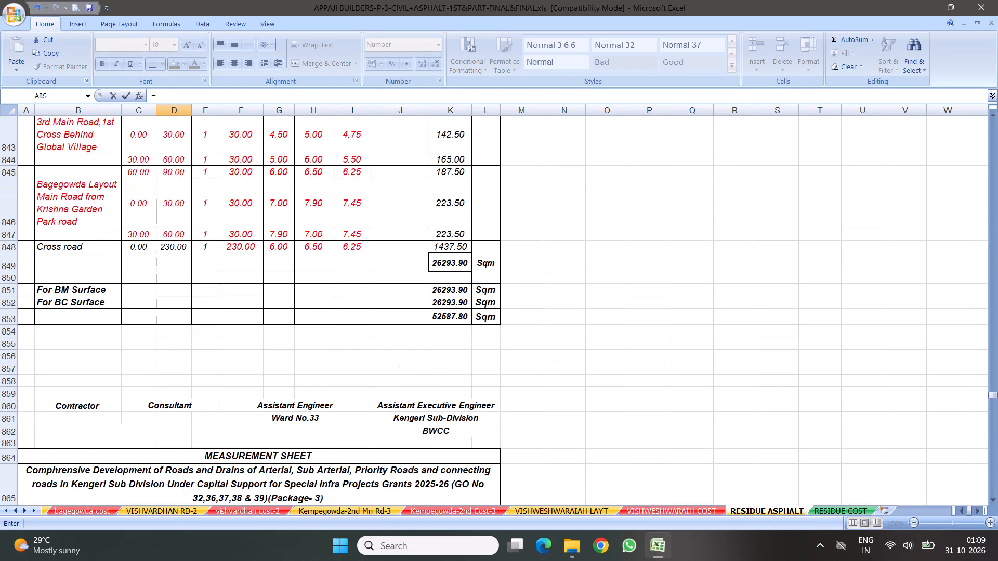
click(172, 246)
key(Return)
Replace the Cross road length in F1008 with a formula subtracting the start chainage from the end chainage, =D1008-C1008.
scroll(243, 438, down, 2)
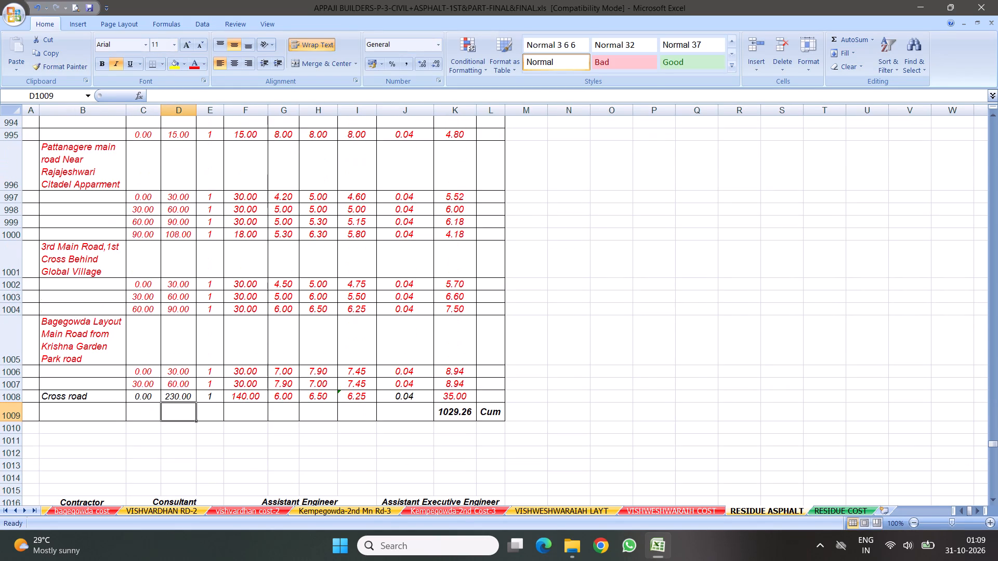
click(251, 402)
key(equal)
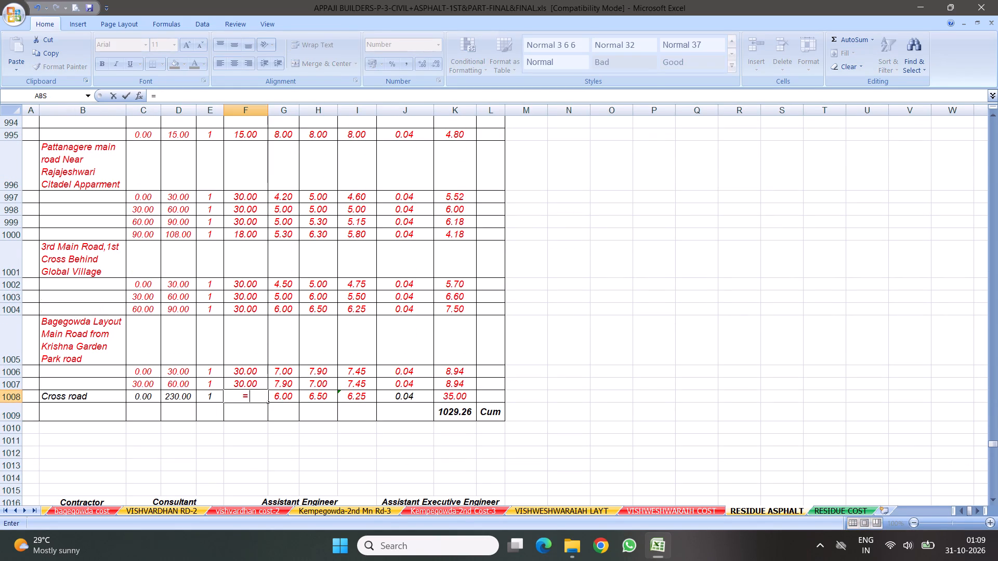
click(170, 398)
key(minus)
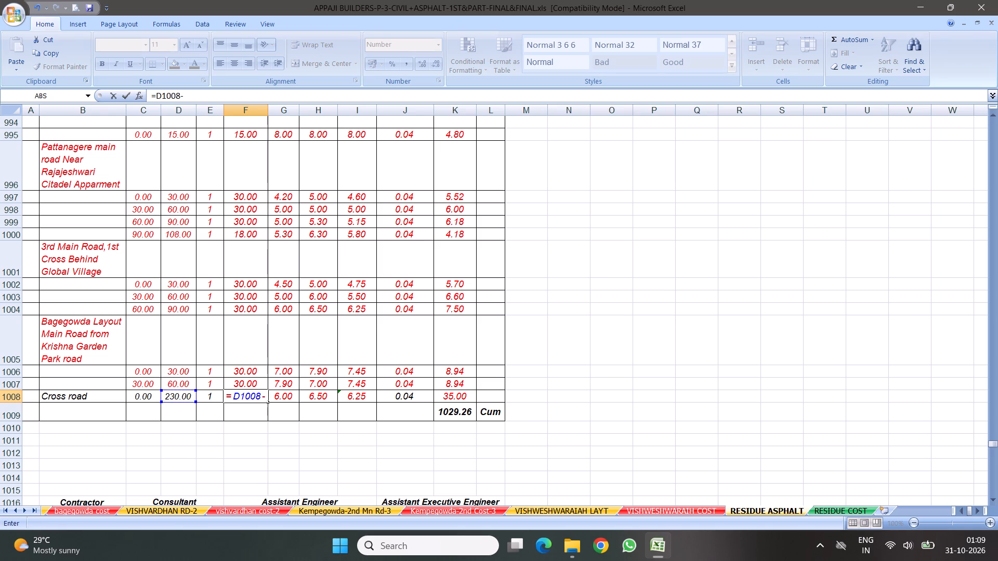
click(138, 398)
key(Return)
Link the Cross road end chainage in D1150 of the Road Markings table to D1008 with the formula =D1008.
scroll(240, 391, down, 4)
scroll(211, 351, down, 15)
scroll(319, 363, down, 2)
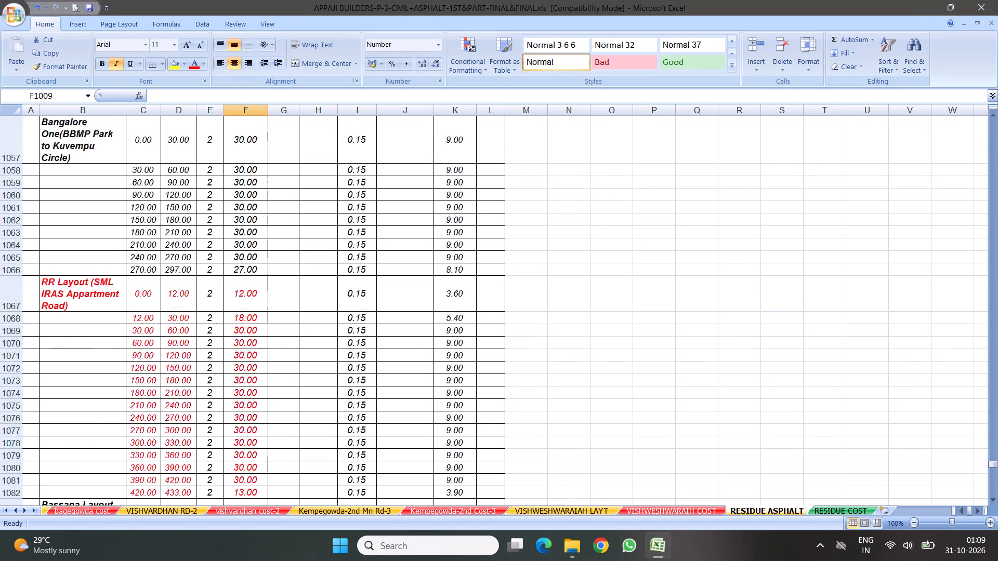
scroll(322, 363, down, 20)
scroll(322, 363, down, 12)
scroll(245, 300, up, 4)
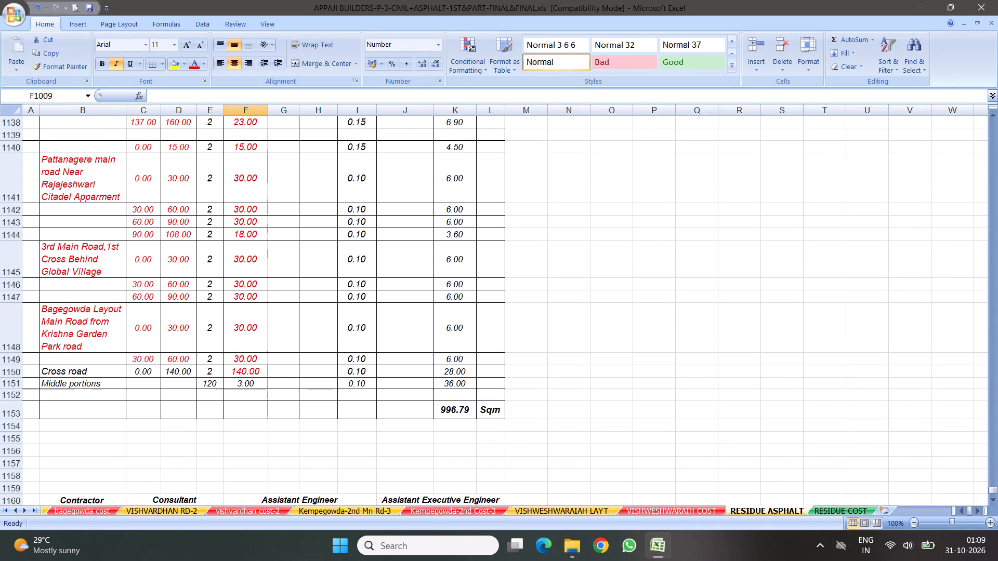
click(173, 371)
key(equal)
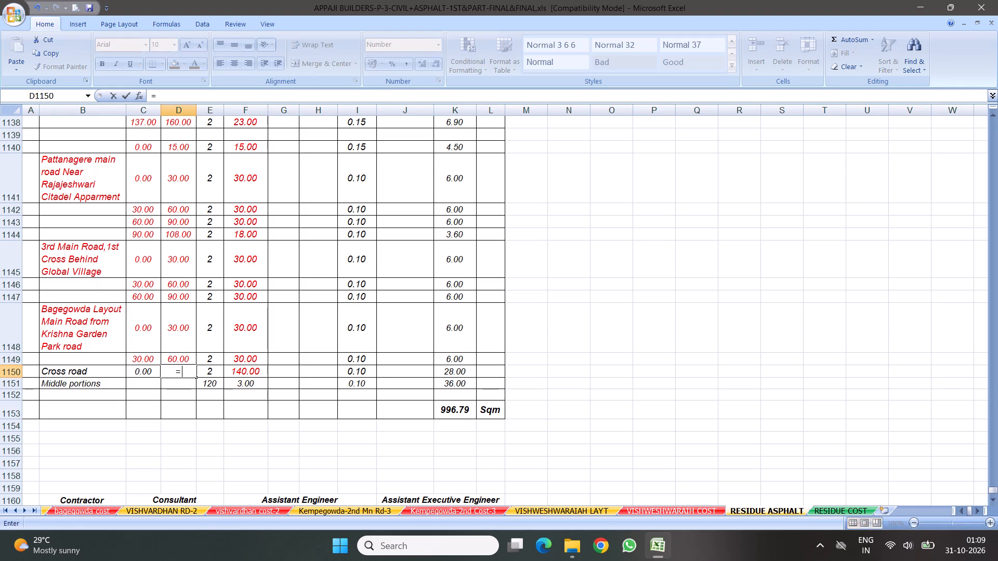
scroll(258, 345, up, 20)
scroll(258, 345, up, 15)
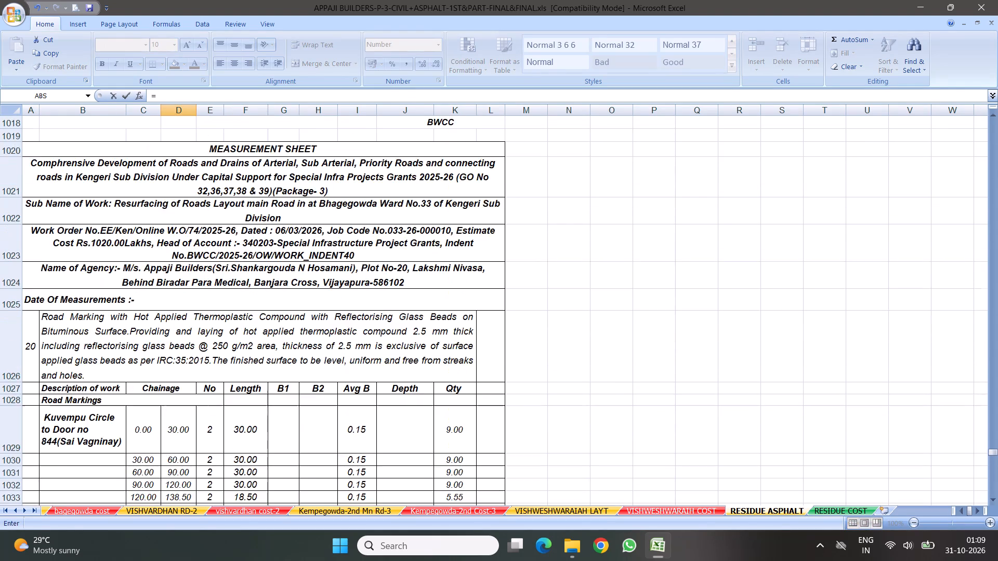
scroll(258, 345, up, 9)
click(172, 150)
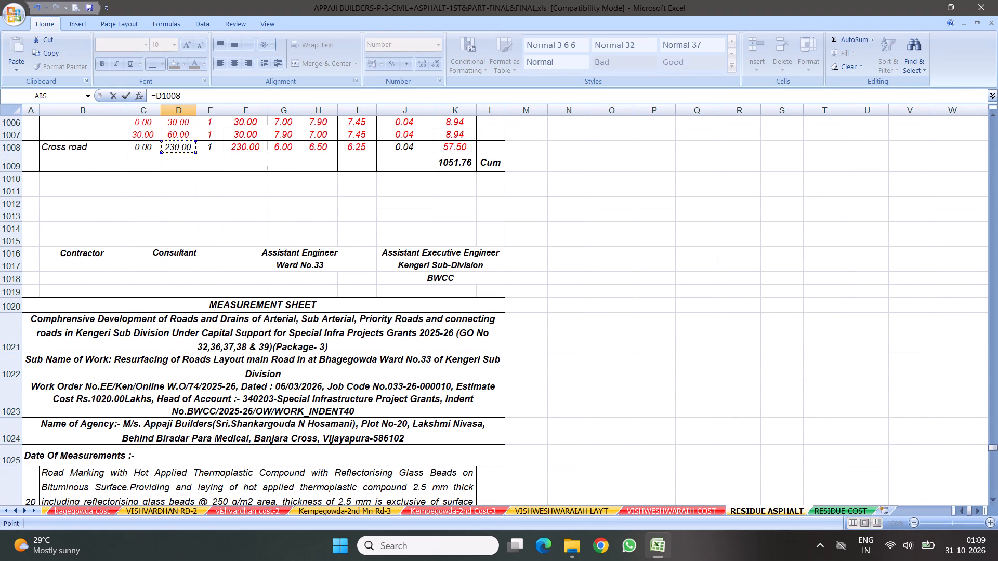
key(Return)
Compare the road marking quantity in RESIDUE ASPHALT with the one in MODIFIED, and check the COMPARATIVE sheet.
scroll(353, 319, down, 4)
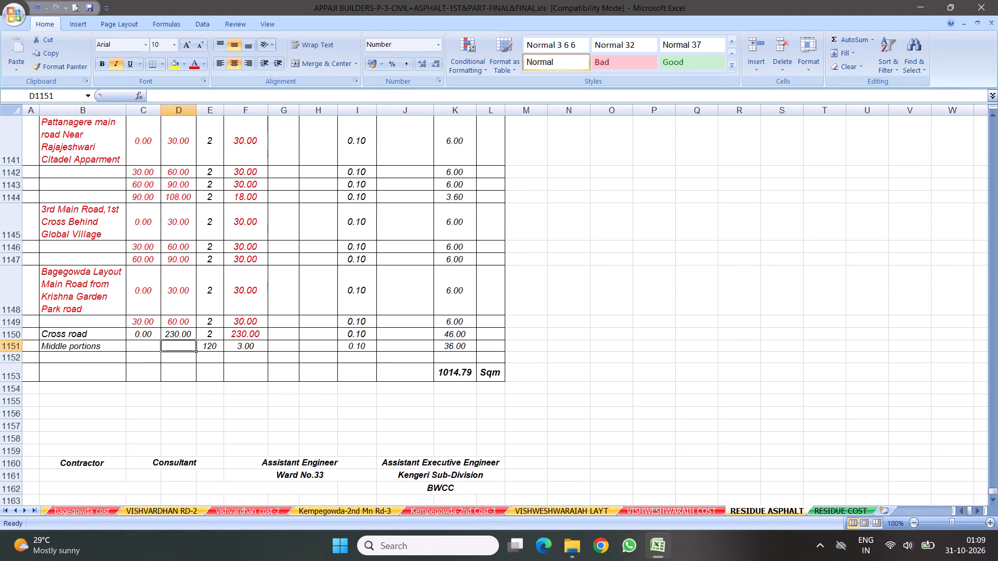
scroll(325, 343, down, 3)
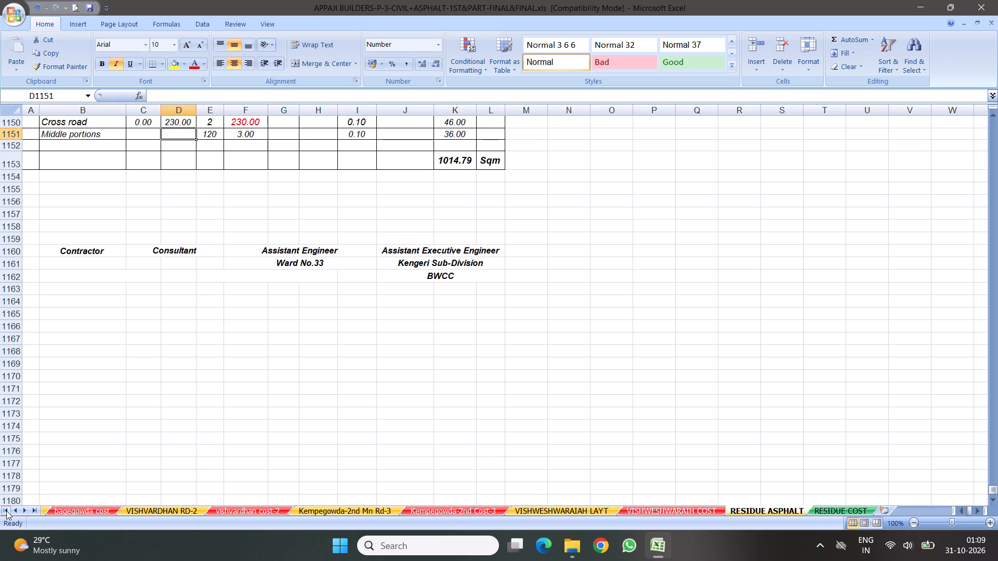
triple_click(9, 511)
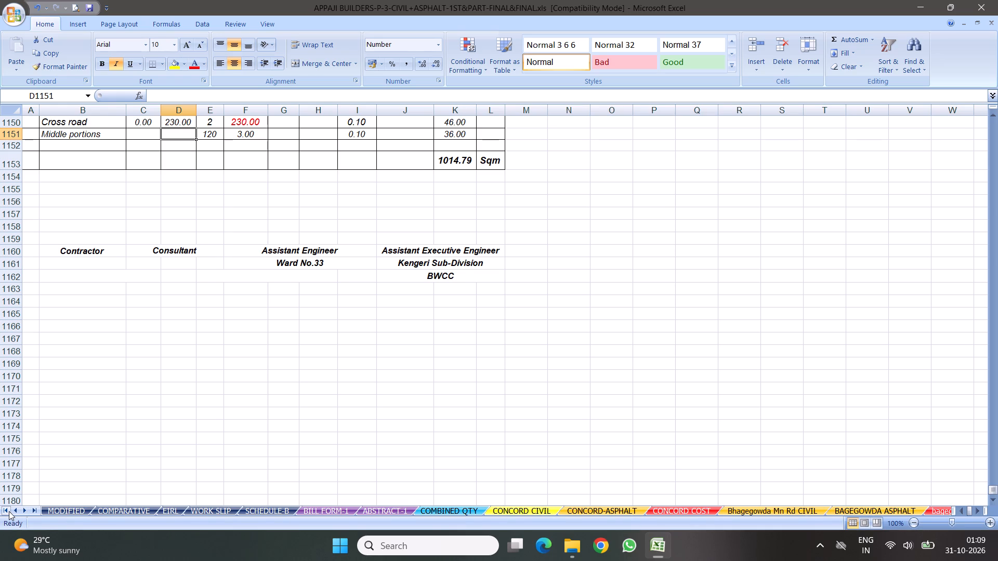
click(9, 511)
click(73, 510)
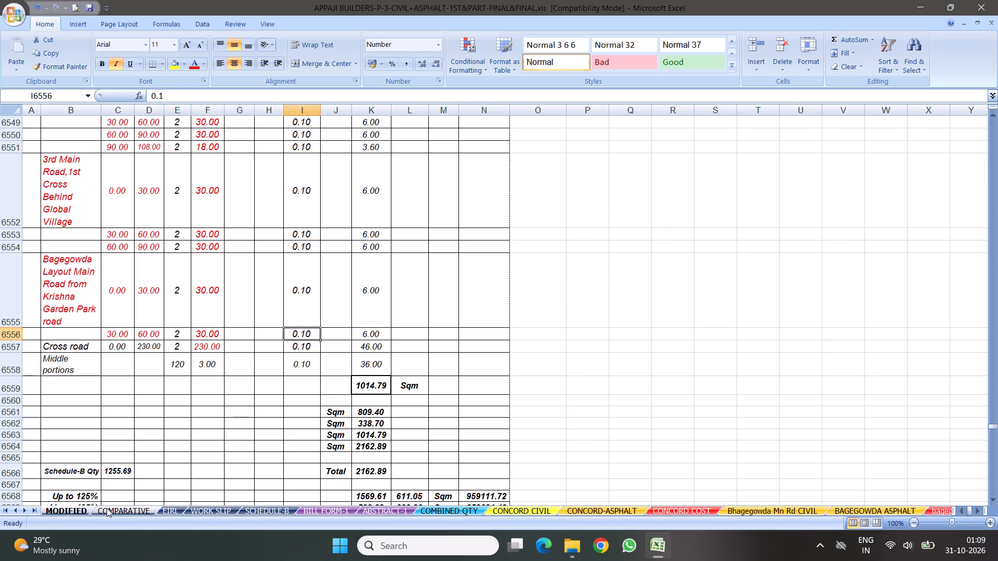
scroll(361, 401, down, 1)
click(138, 513)
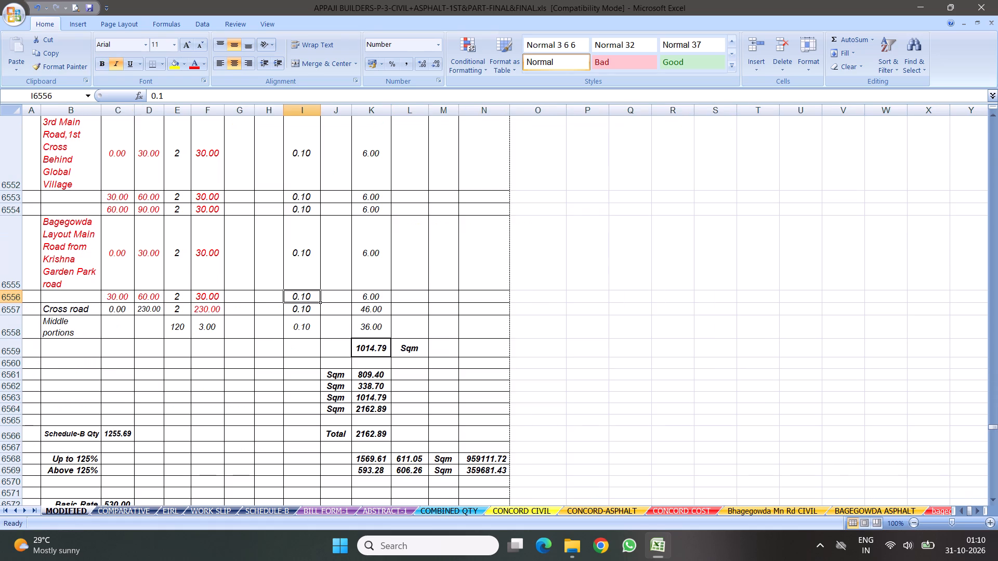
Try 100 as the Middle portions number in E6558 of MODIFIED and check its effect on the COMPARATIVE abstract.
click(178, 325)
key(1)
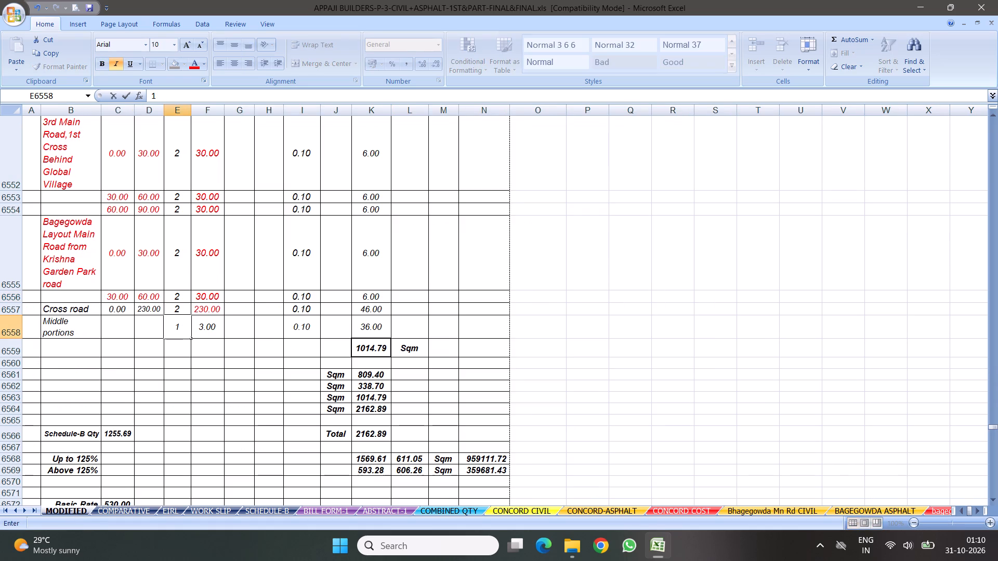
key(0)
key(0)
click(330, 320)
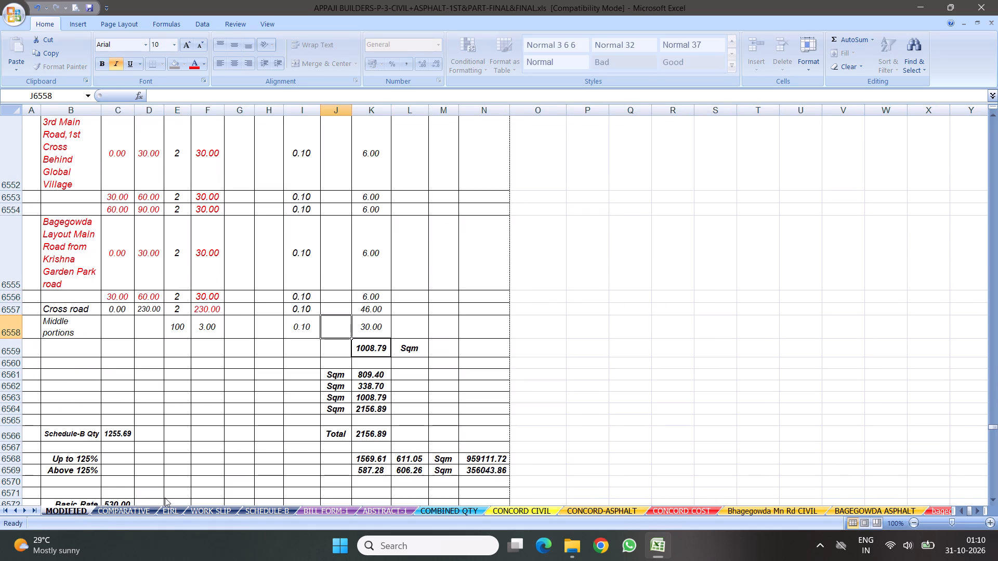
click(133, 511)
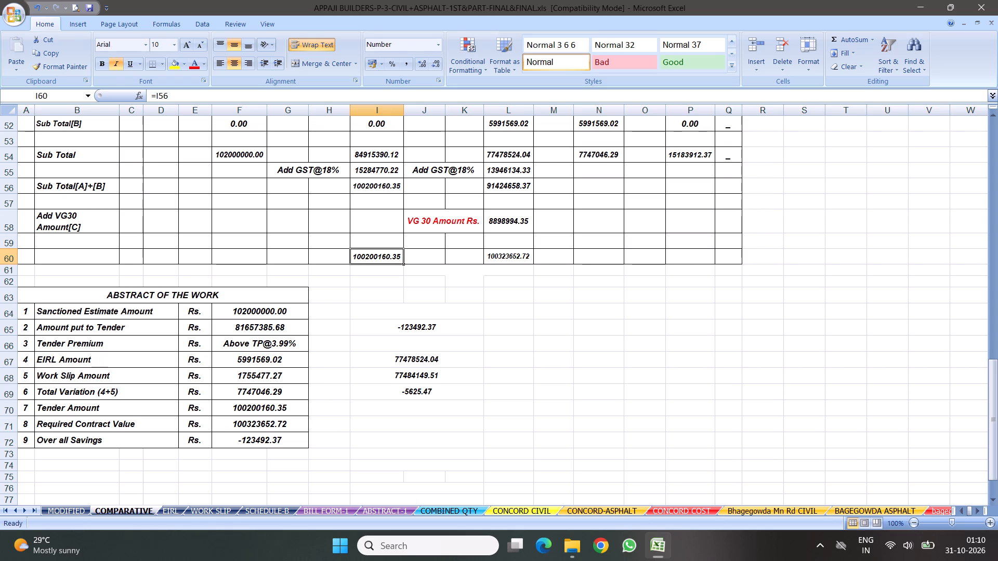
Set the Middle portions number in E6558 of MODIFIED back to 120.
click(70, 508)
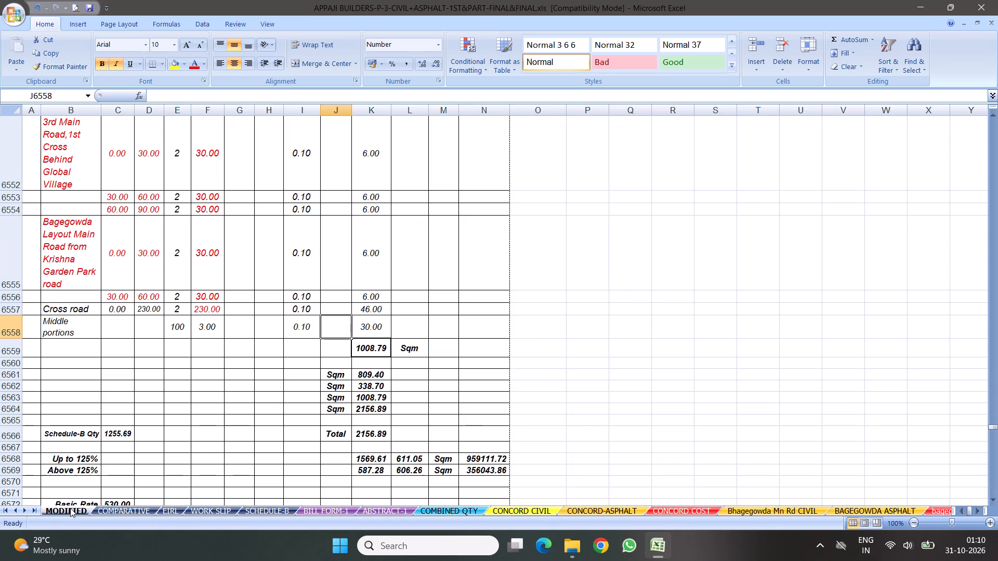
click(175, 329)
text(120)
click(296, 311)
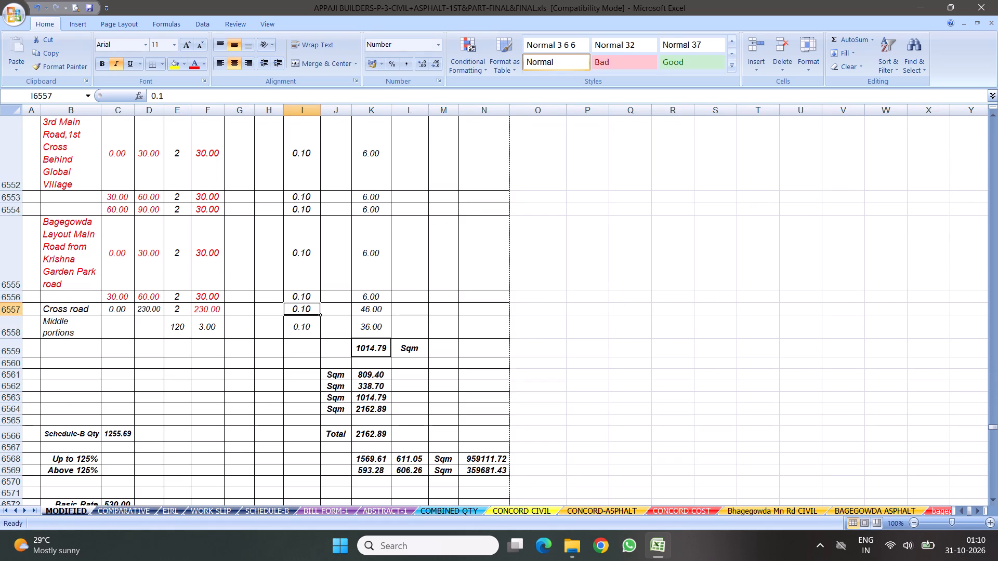
Check the abstract of the work in COMPARATIVE and inspect the source of the VG 30 amount in L58.
click(130, 509)
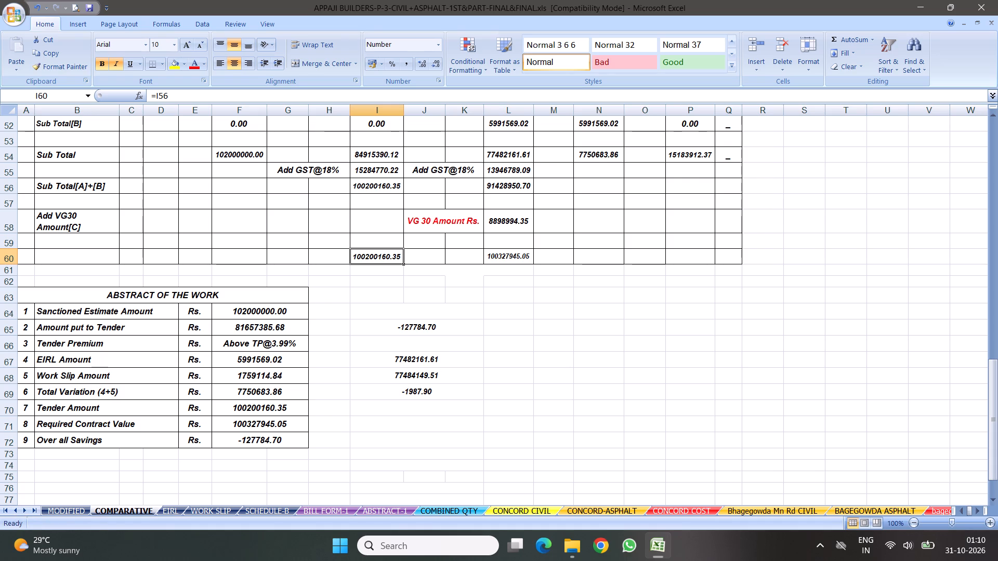
click(502, 222)
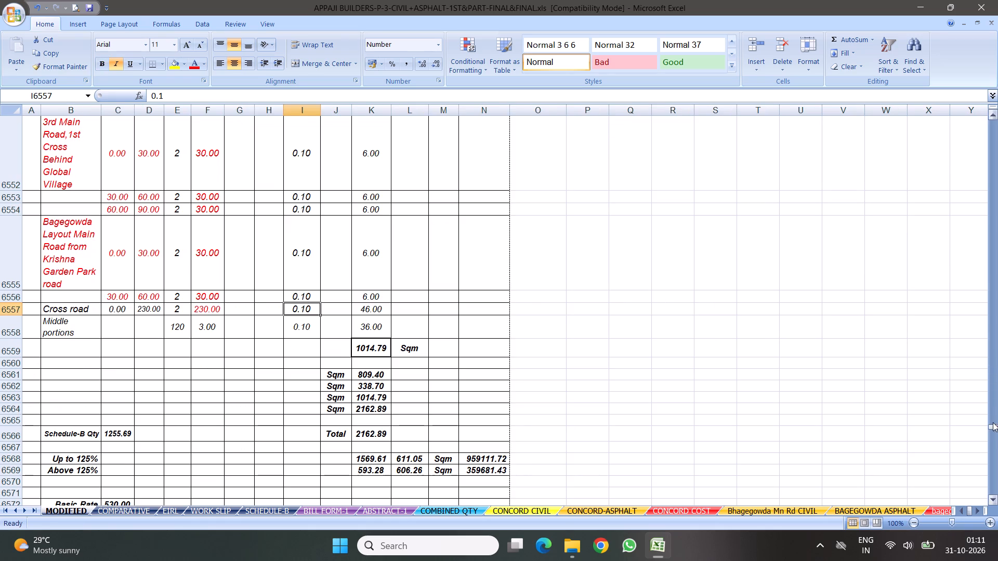
Replace the Cross road length formula in F4642 of the MODIFIED excavation table with 220.
drag(991, 427, 997, 205)
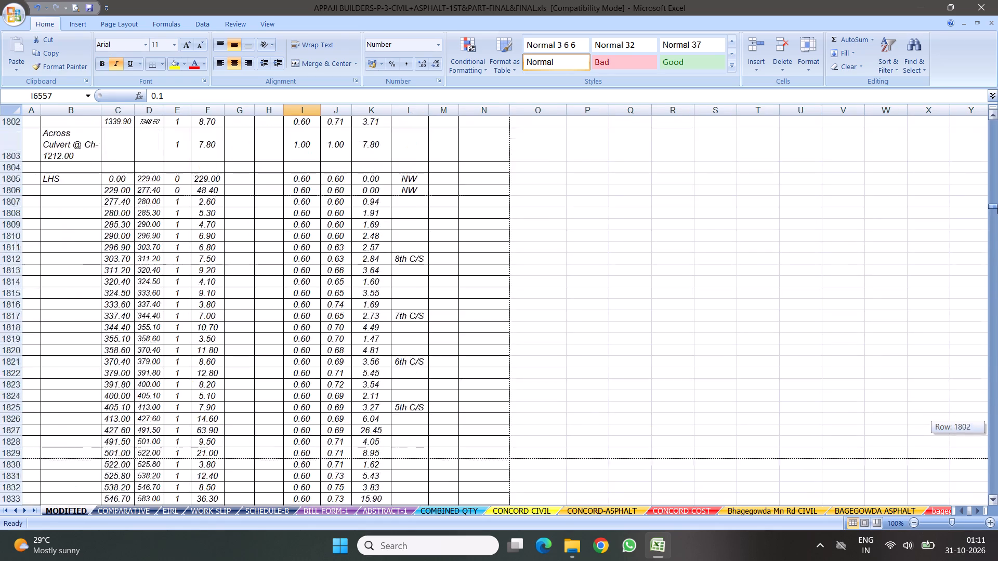
drag(997, 205, 997, 165)
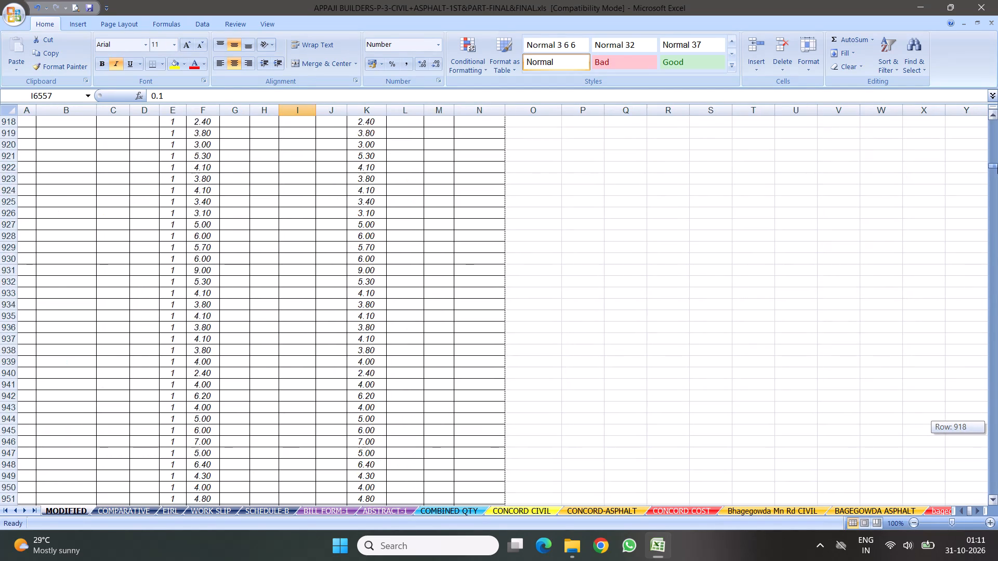
drag(997, 165, 997, 244)
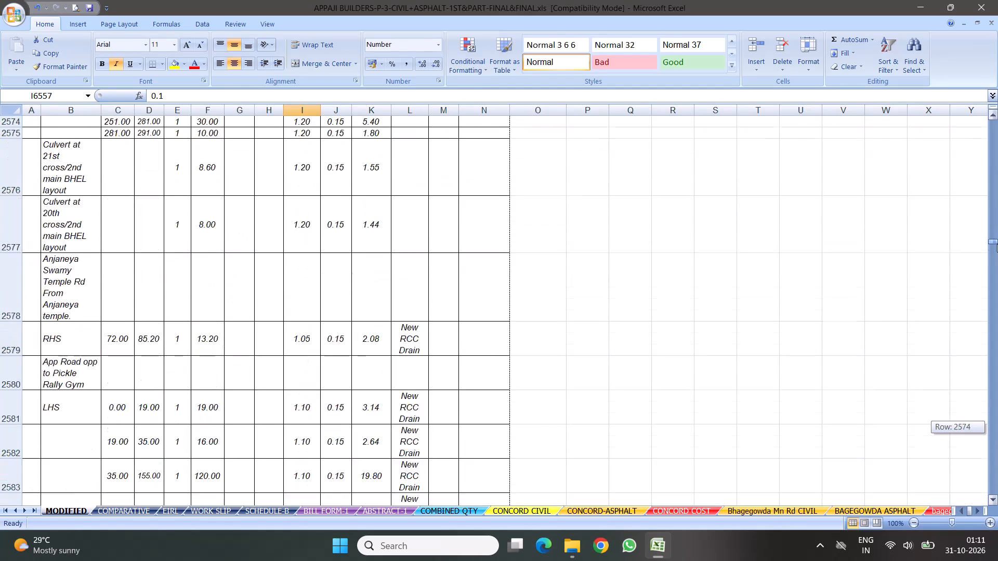
drag(997, 244, 991, 284)
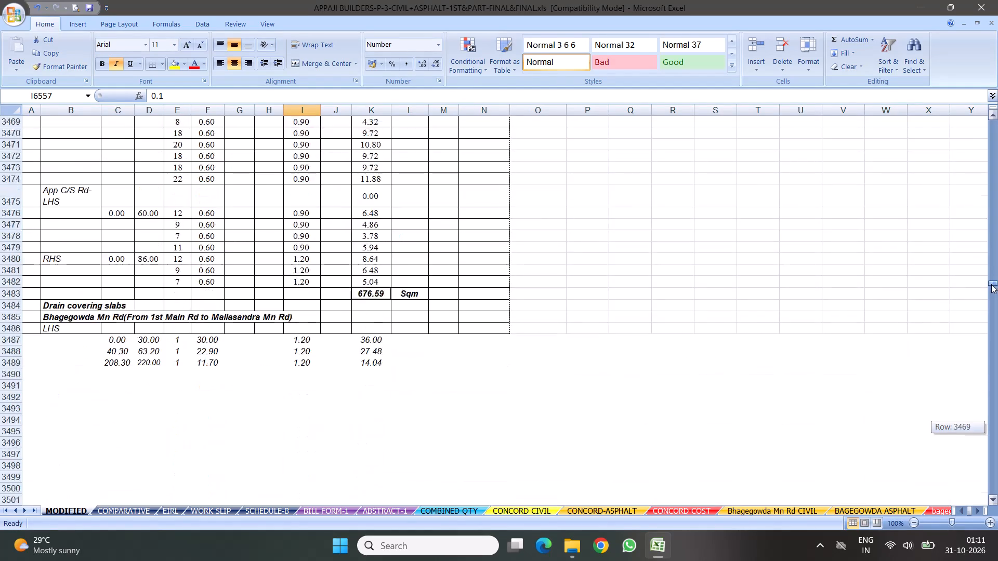
drag(991, 284, 991, 306)
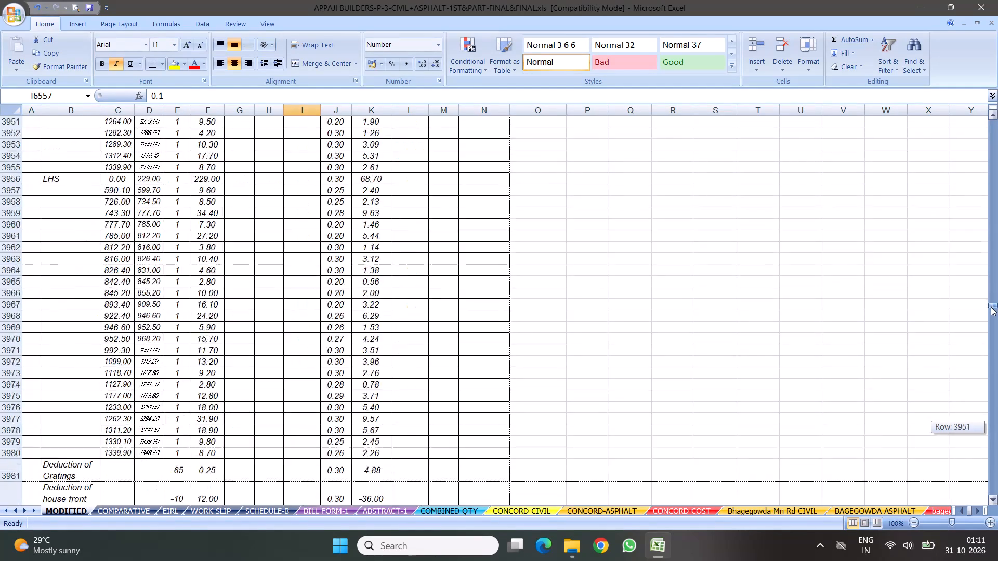
drag(991, 306, 989, 326)
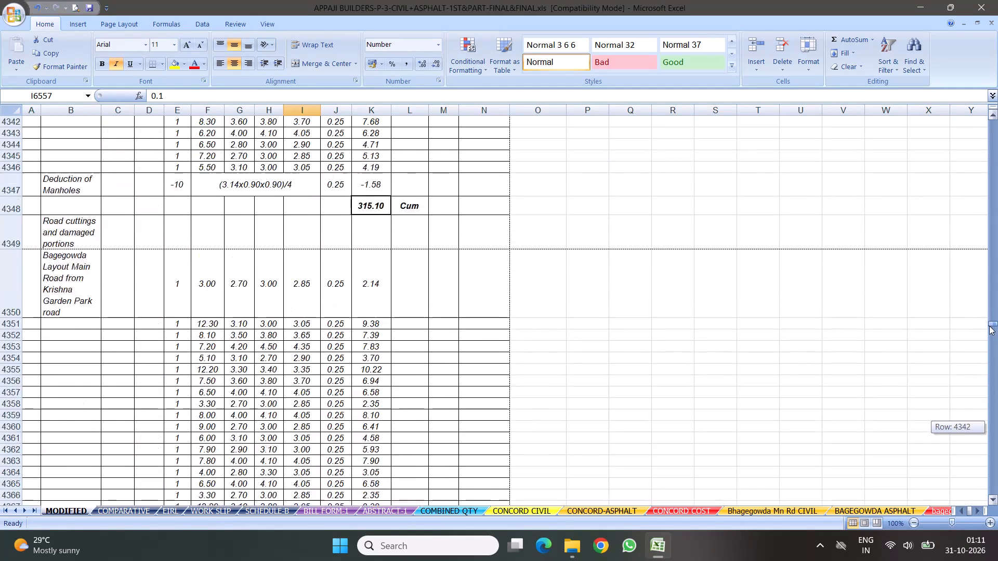
drag(989, 326, 988, 336)
scroll(337, 341, down, 6)
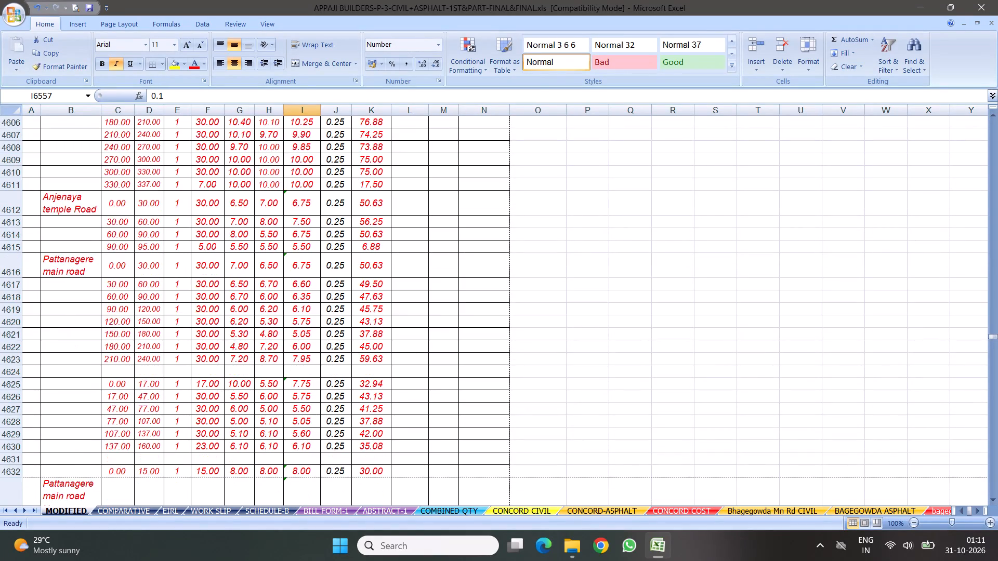
scroll(259, 357, down, 12)
scroll(224, 291, up, 1)
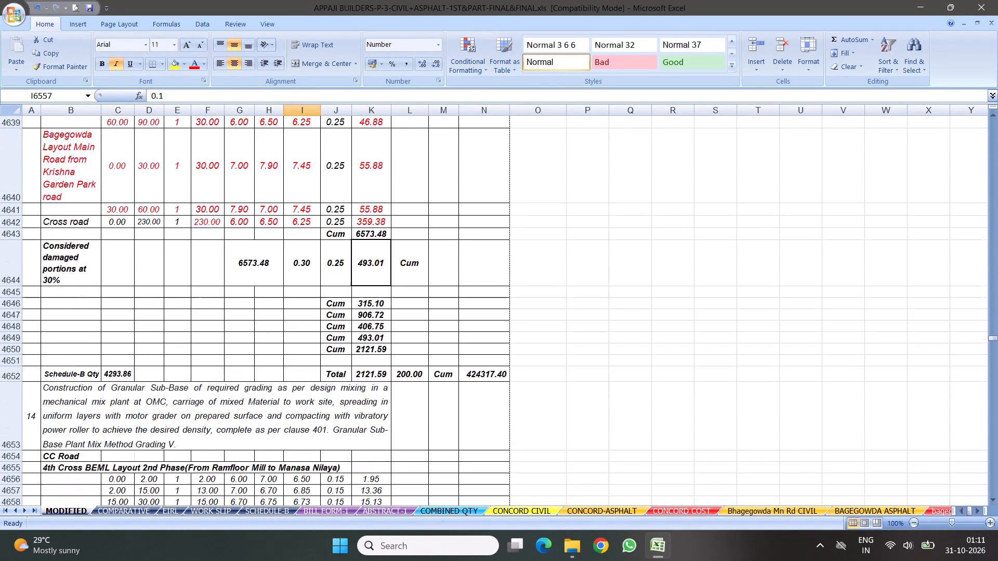
scroll(224, 291, up, 1)
click(201, 323)
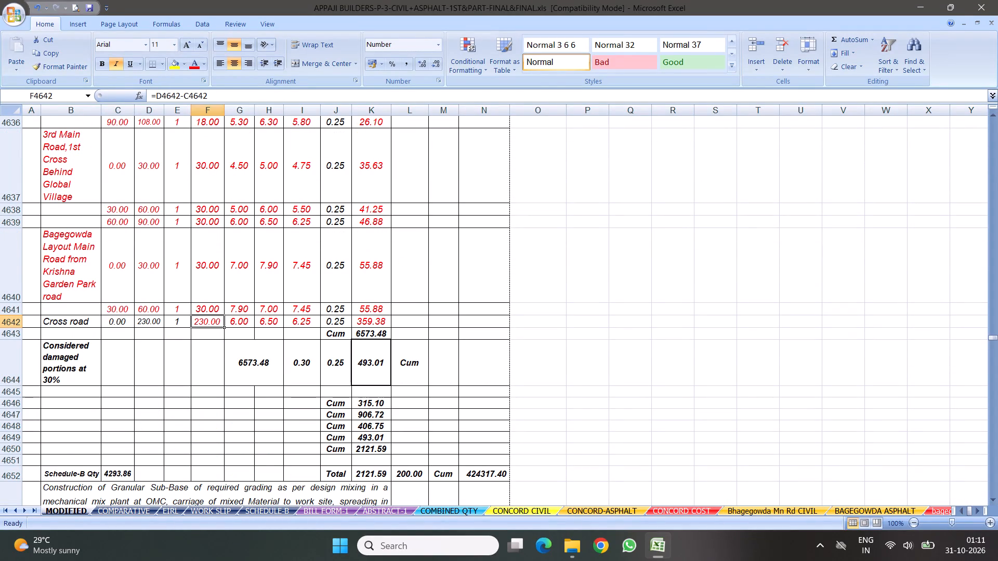
text(22)
key(0)
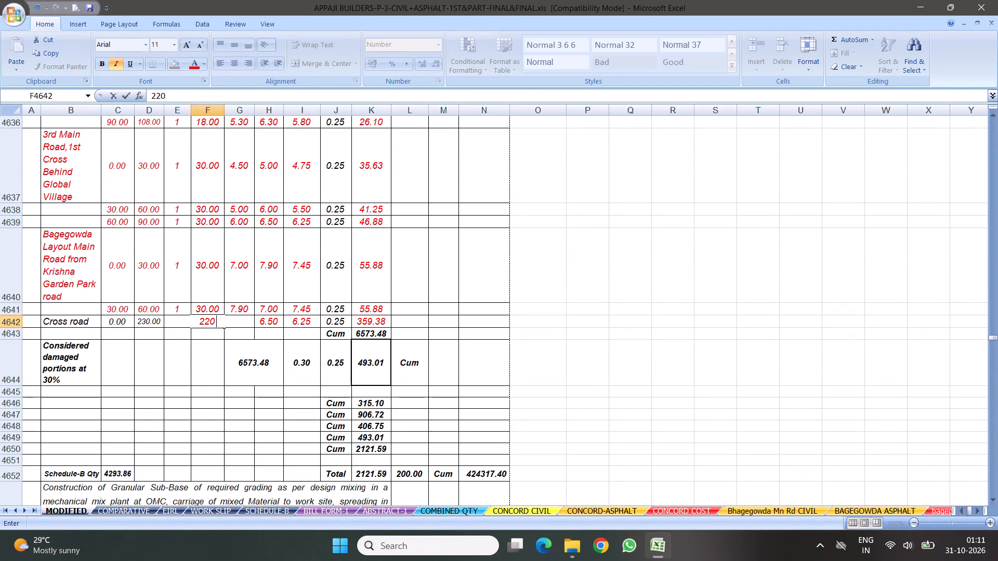
click(425, 324)
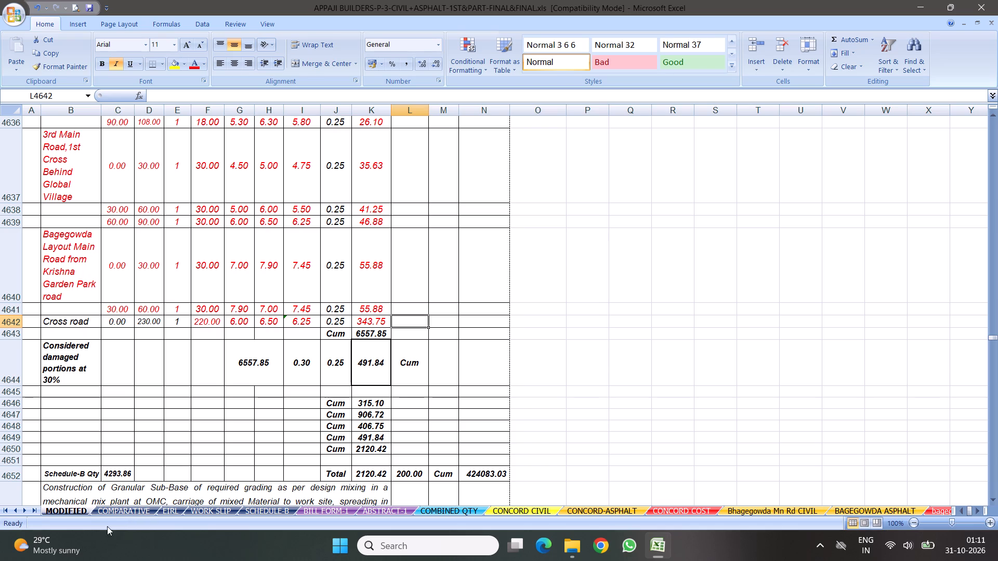
Set the Cross road end chainage in D131 of the RESIDUE ASPHALT excavation table to 220.
click(24, 509)
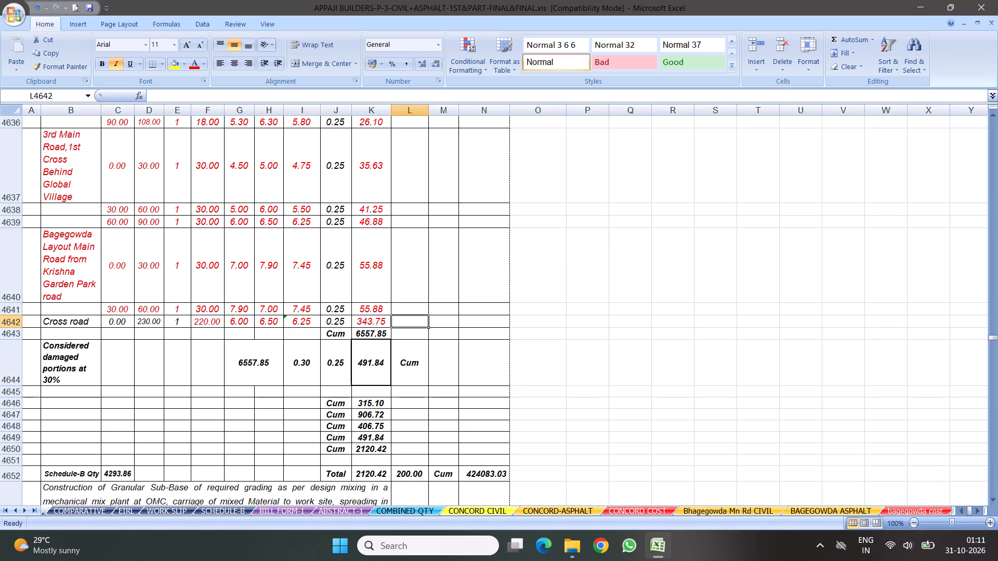
click(33, 511)
click(774, 511)
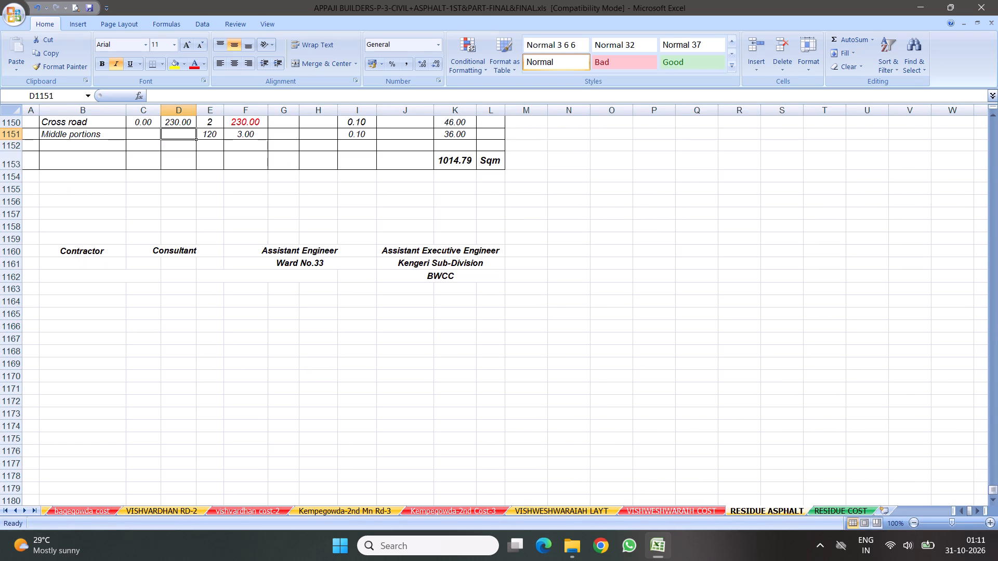
drag(991, 489, 997, 0)
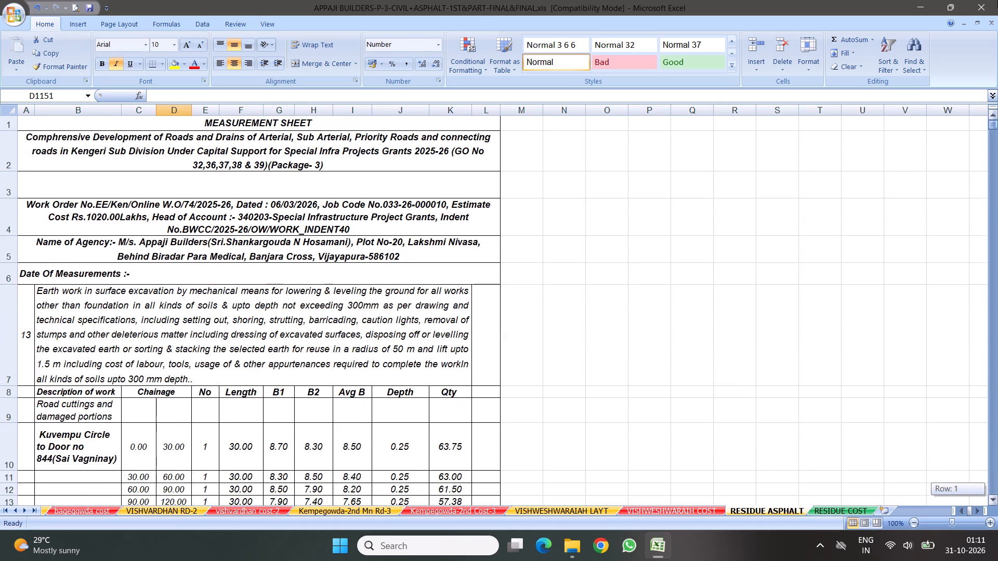
drag(997, 0, 996, 0)
scroll(273, 304, down, 5)
scroll(304, 292, down, 17)
scroll(289, 275, down, 7)
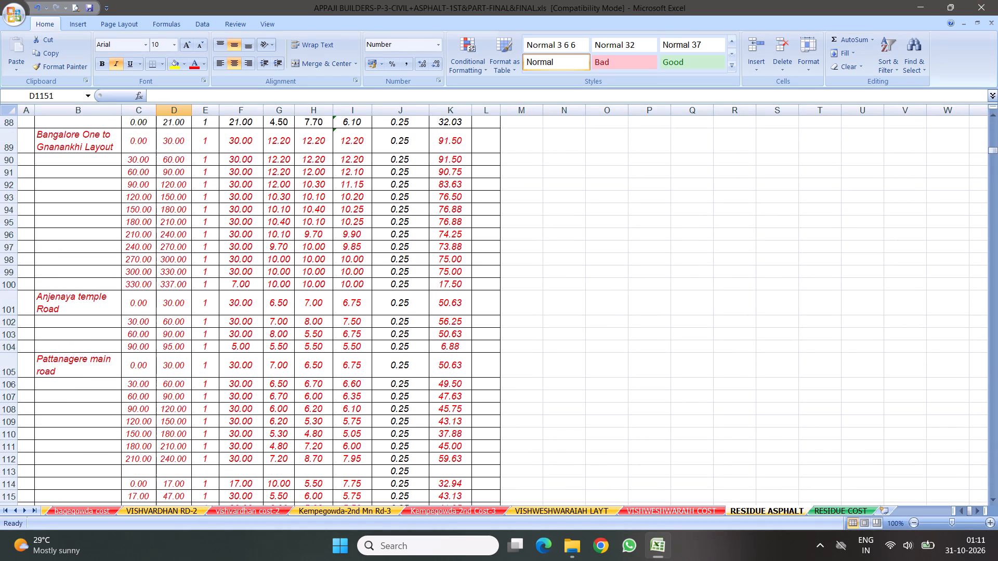
scroll(293, 262, down, 11)
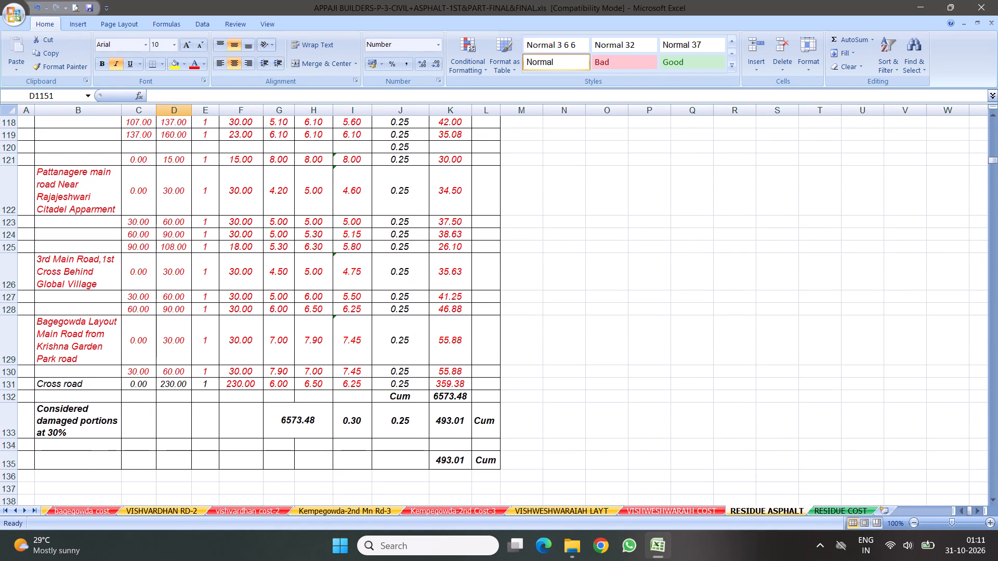
click(169, 384)
text(22)
key(0)
click(406, 326)
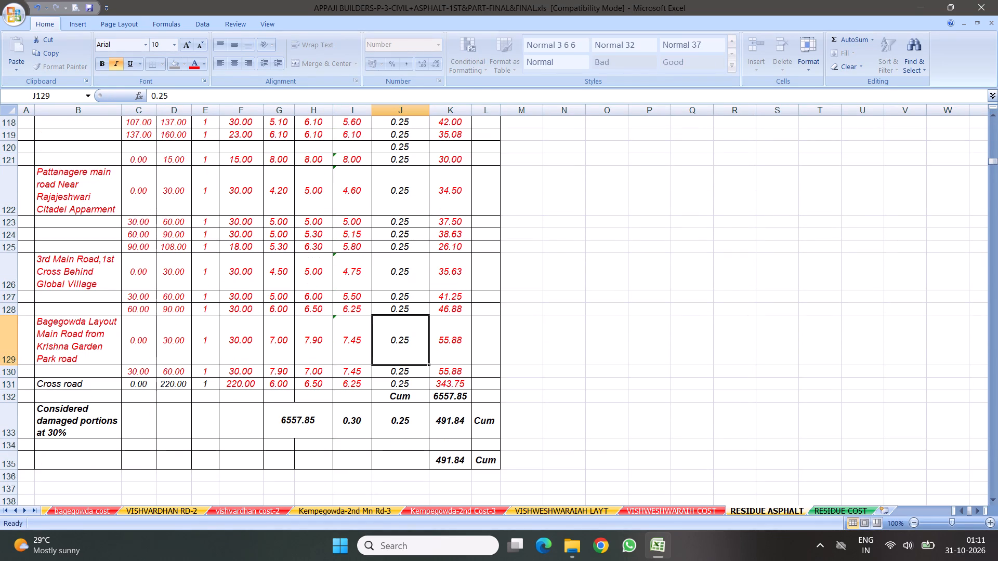
Check the linked Cross road row in the next RESIDUE ASPHALT table and the resulting abstract in COMPARATIVE.
scroll(414, 317, down, 17)
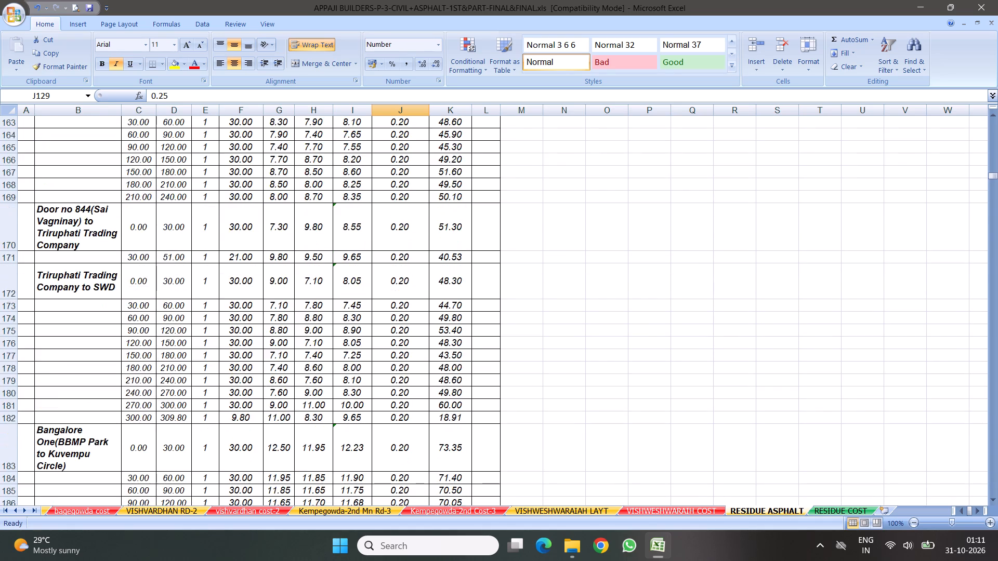
scroll(374, 345, down, 17)
scroll(332, 301, down, 13)
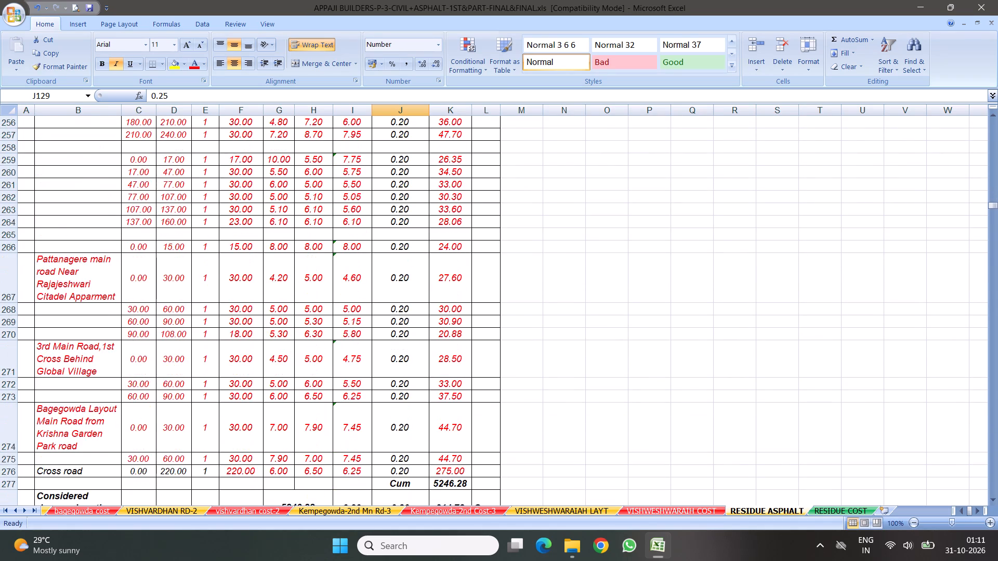
scroll(327, 282, down, 4)
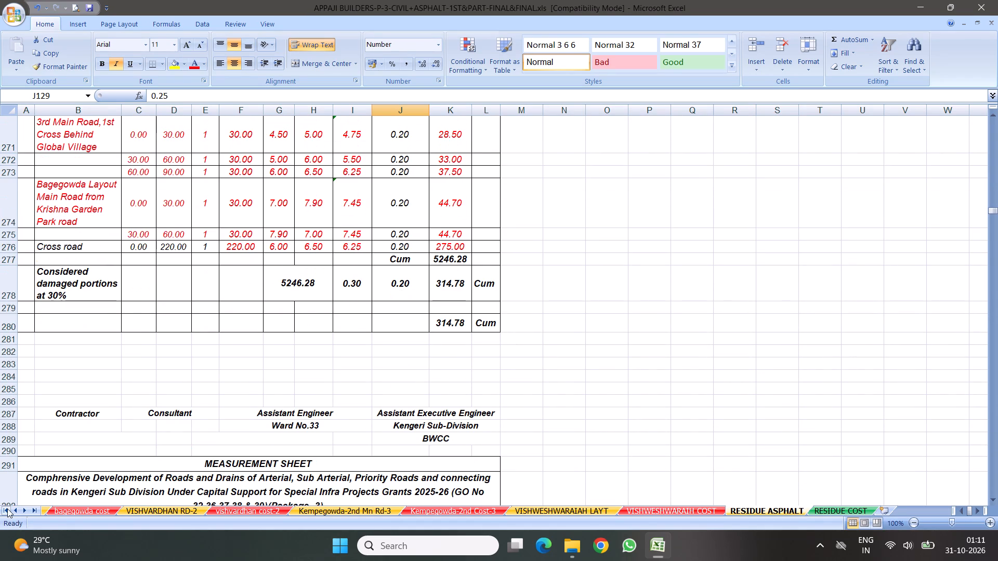
click(7, 508)
click(119, 509)
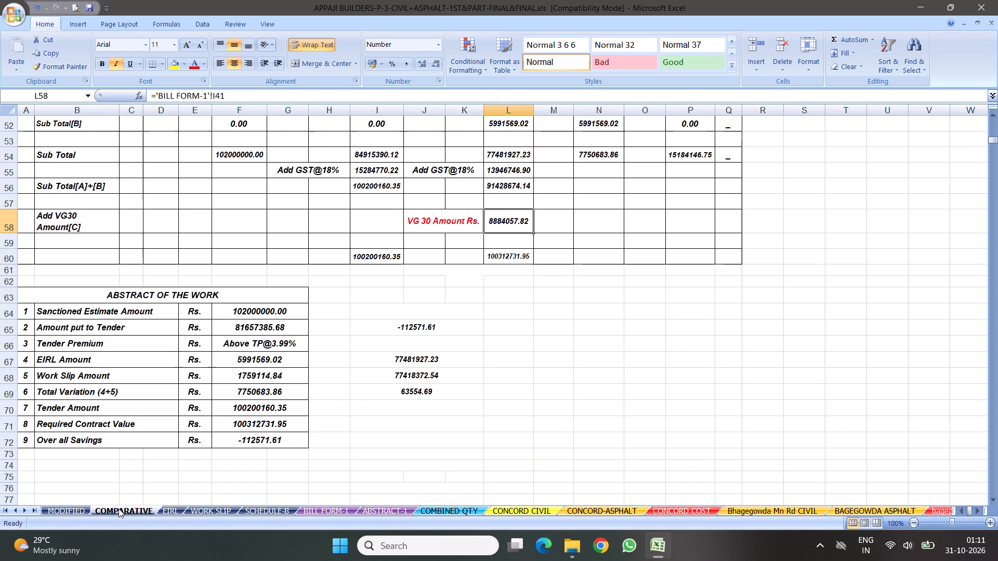
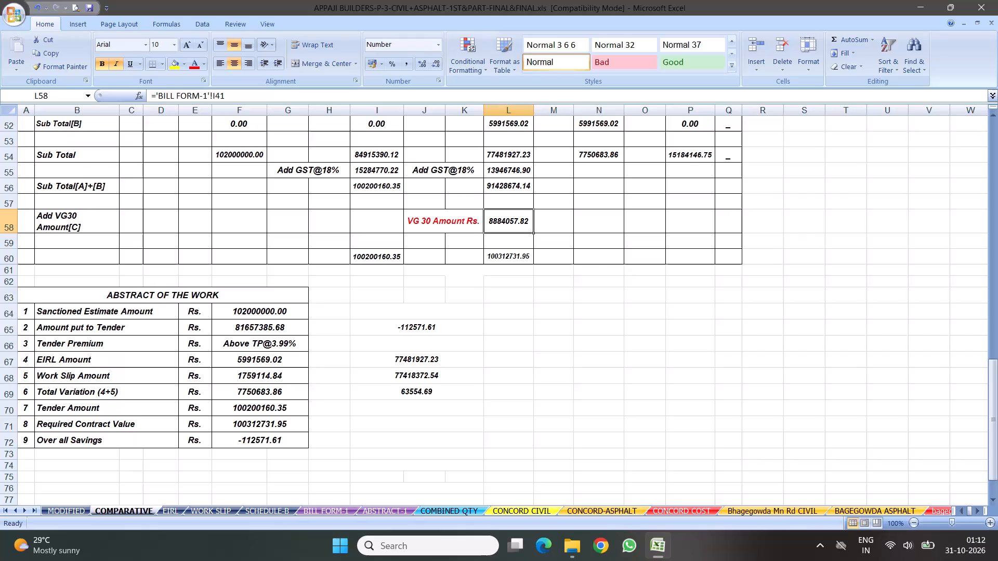
Move the RESIDUE ASPHALT sheet from near the end of the workbook to between MODIFIED and COMPARATIVE.
click(249, 445)
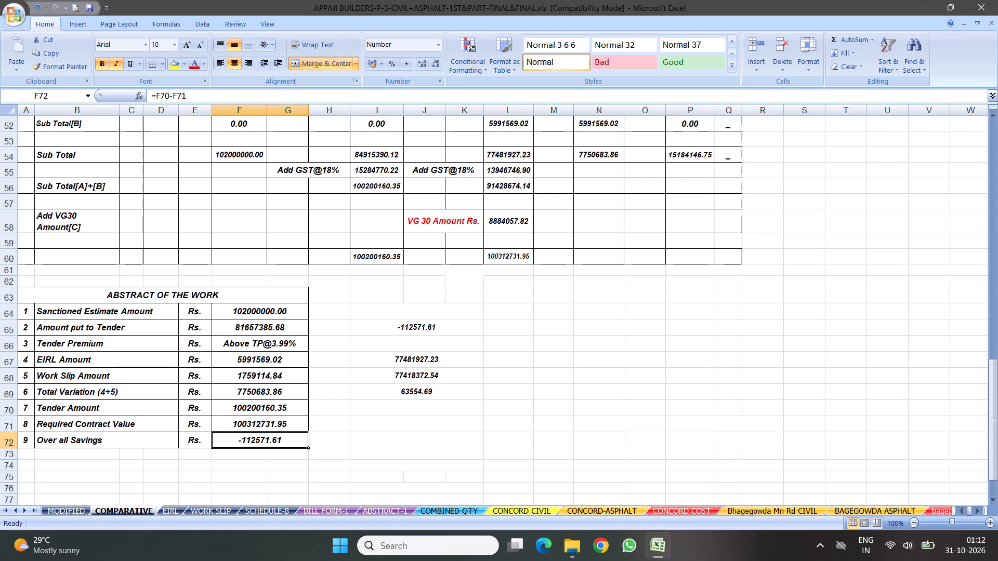
click(29, 508)
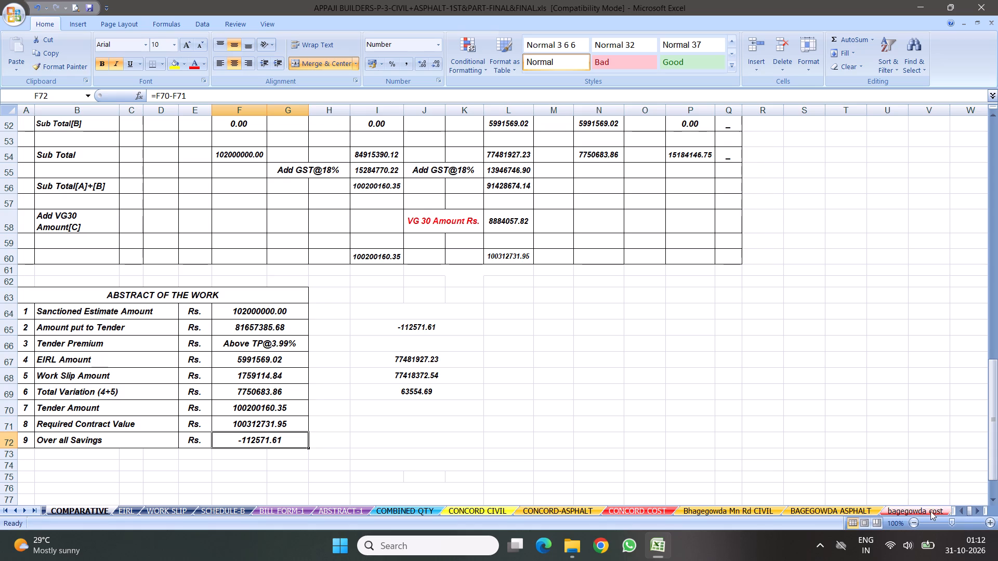
click(35, 509)
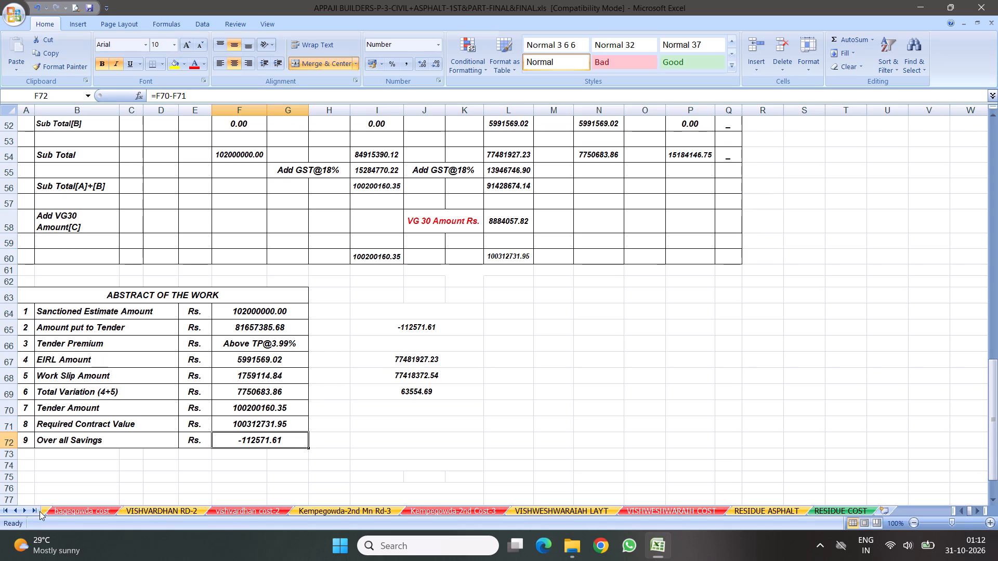
click(35, 509)
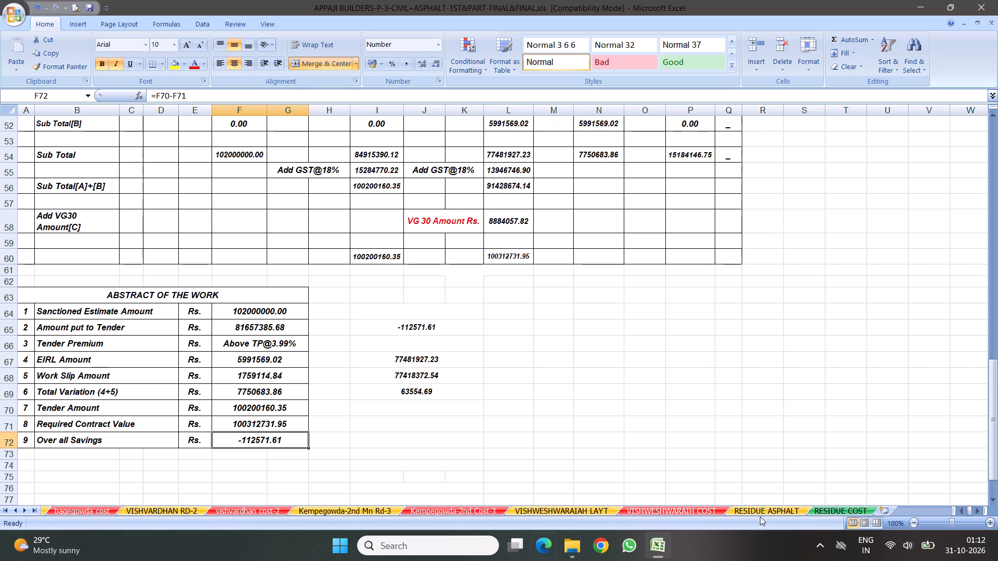
click(753, 511)
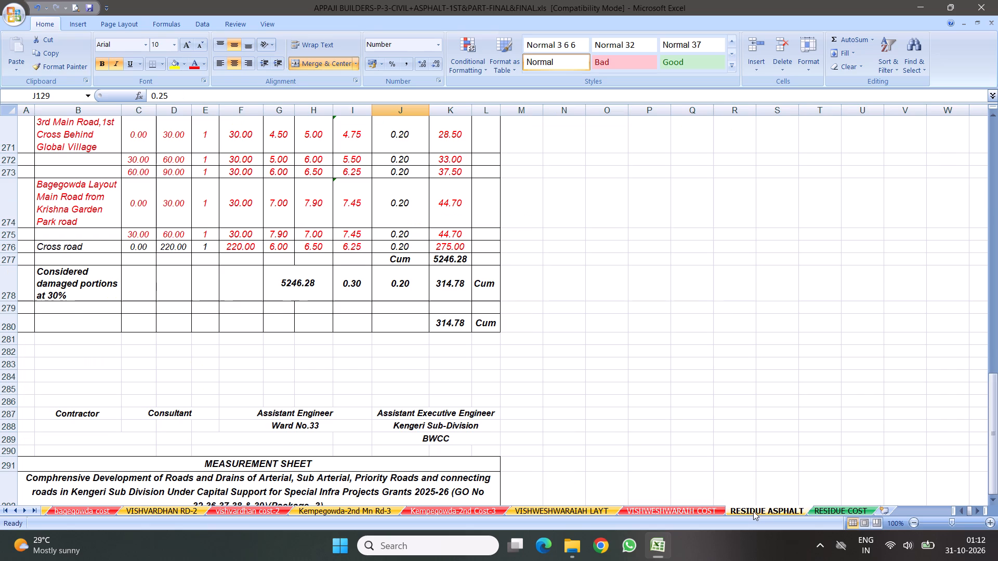
drag(753, 511, 235, 505)
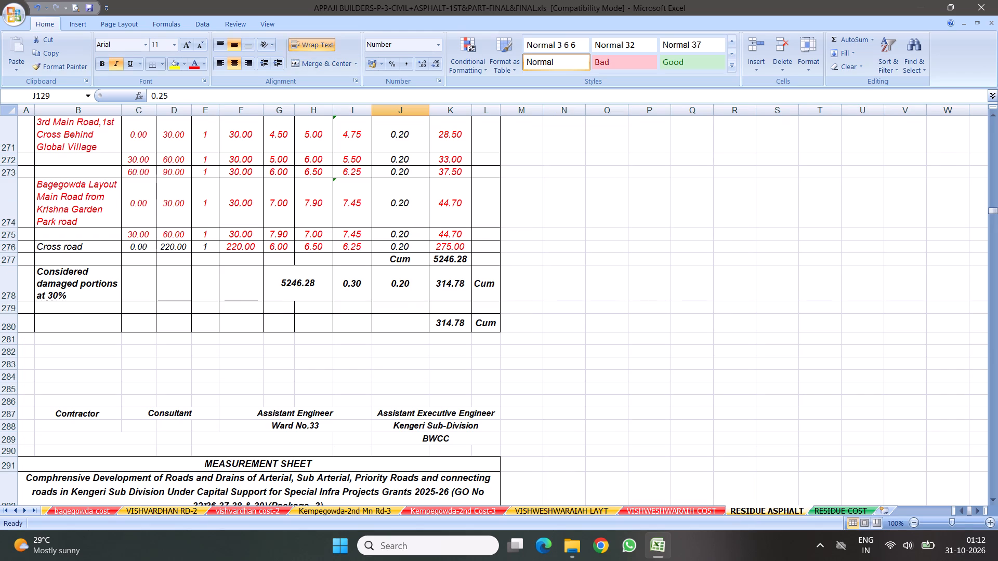
drag(235, 505, 93, 501)
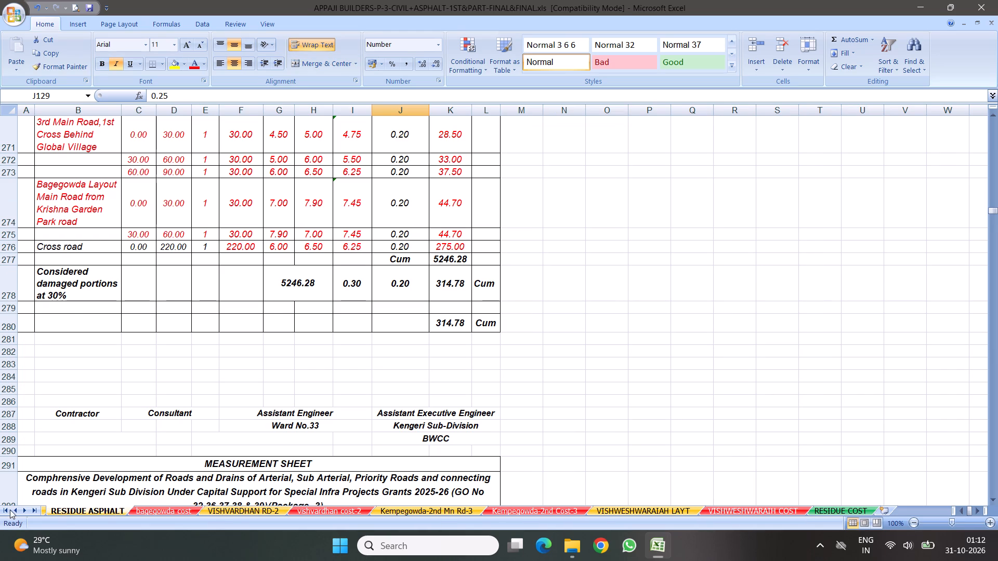
triple_click(14, 510)
triple_click(14, 510)
triple_click(14, 510)
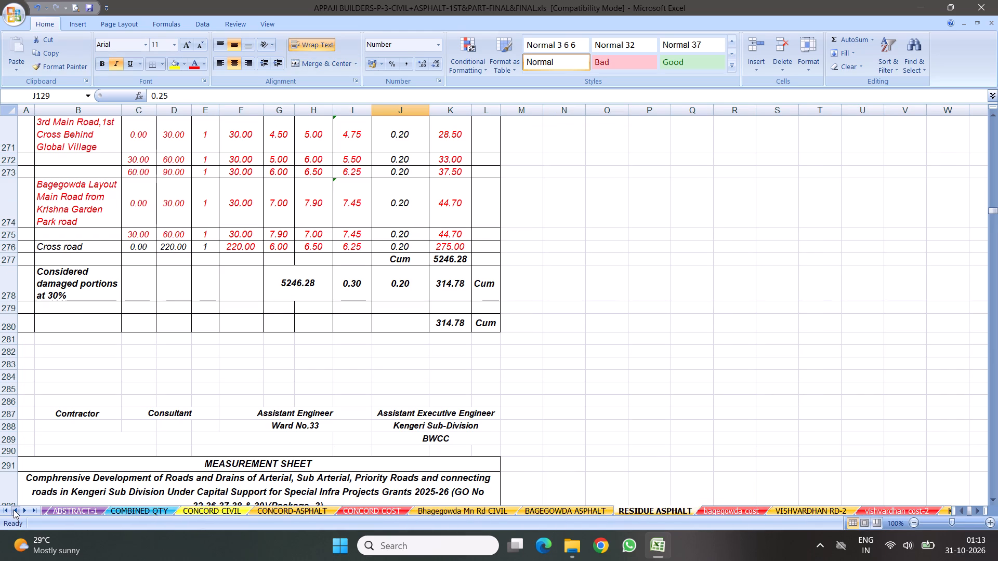
double_click(14, 510)
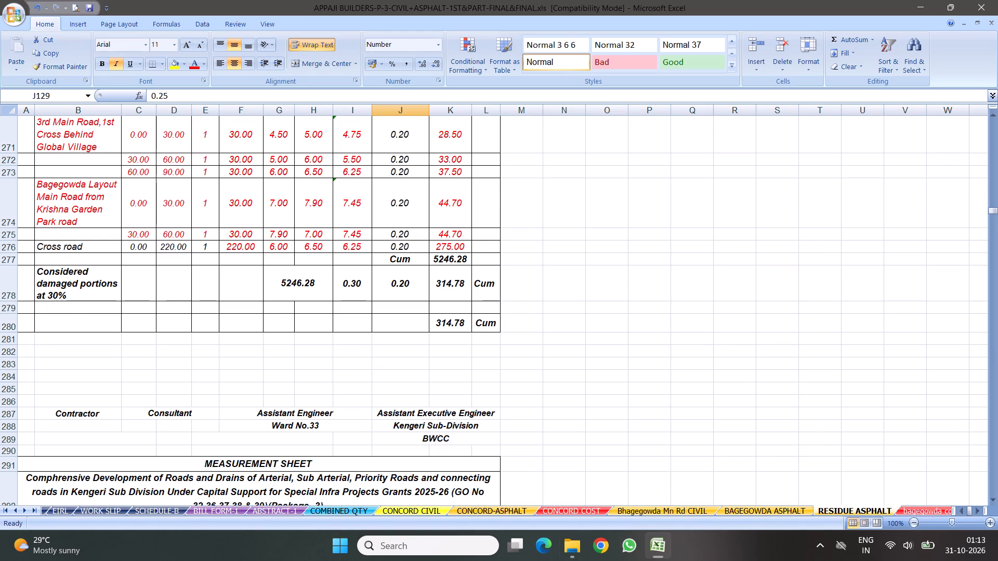
drag(834, 510, 412, 503)
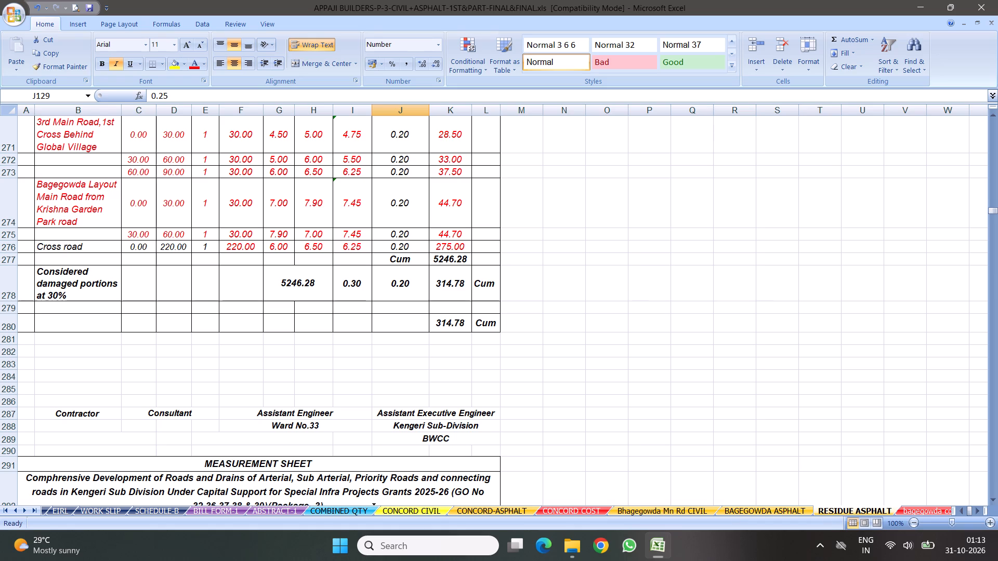
drag(412, 503, 222, 508)
drag(222, 508, 235, 507)
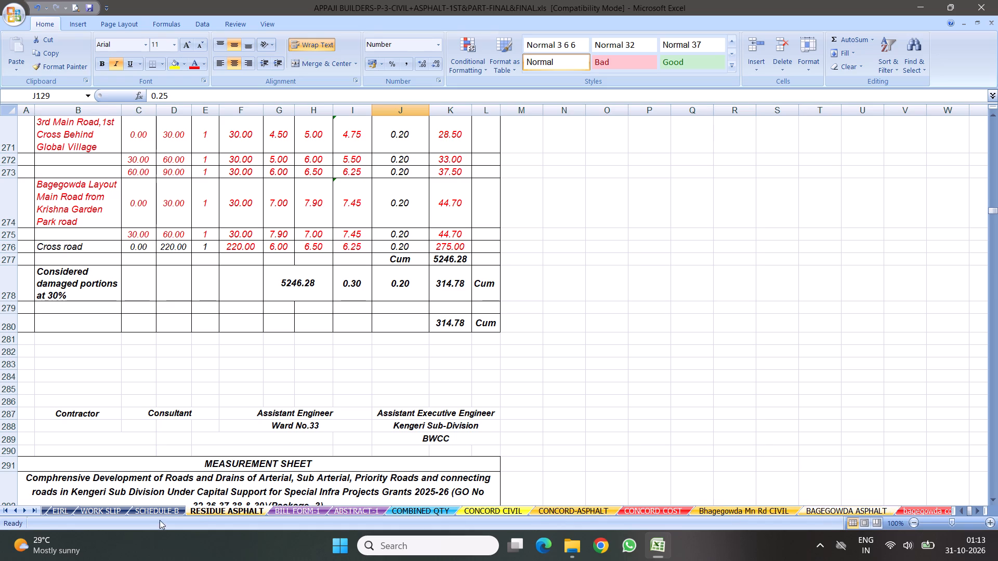
double_click(9, 507)
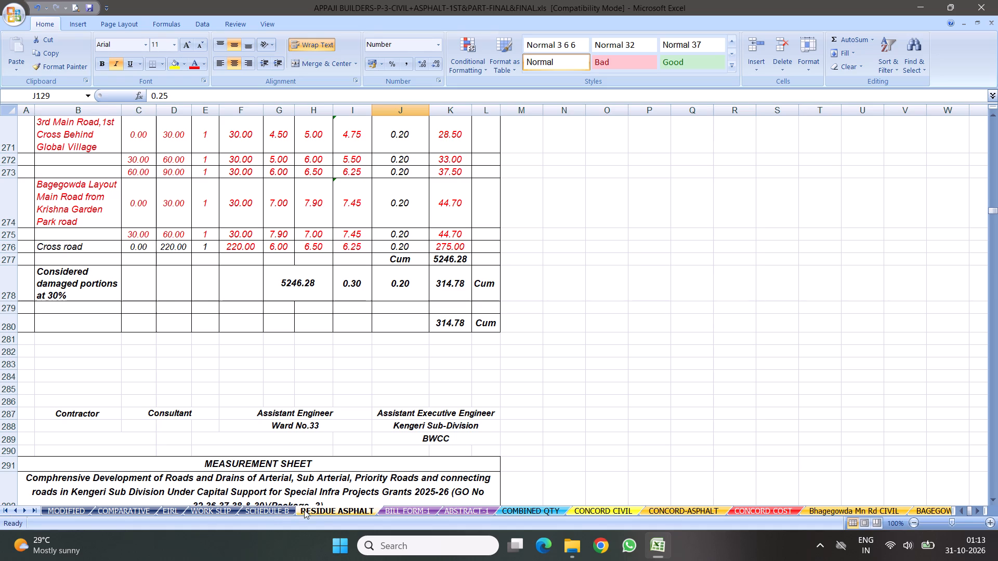
drag(314, 510, 138, 505)
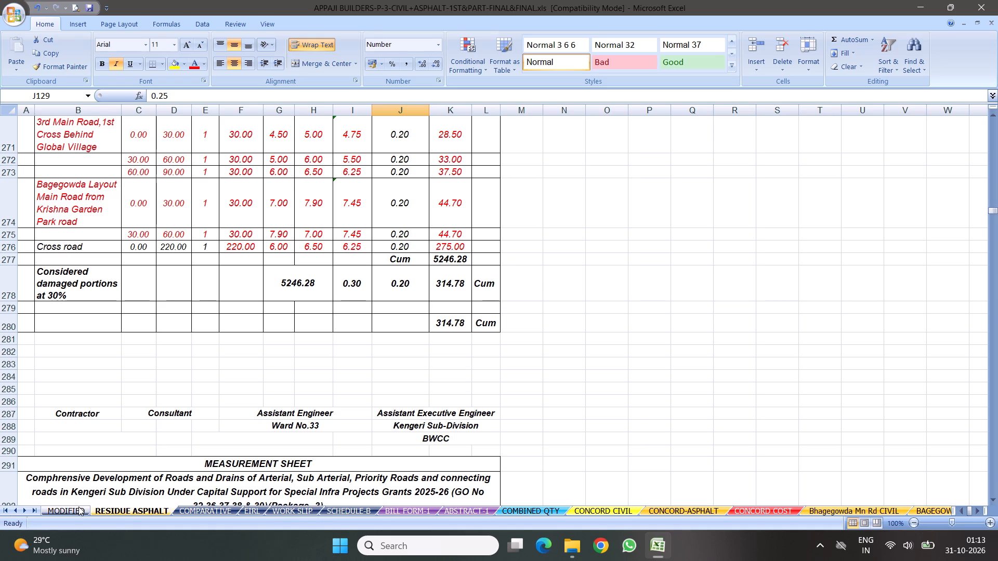
Set the Cross road end chainage in D4642 of the MODIFIED sheet to 220.
click(71, 511)
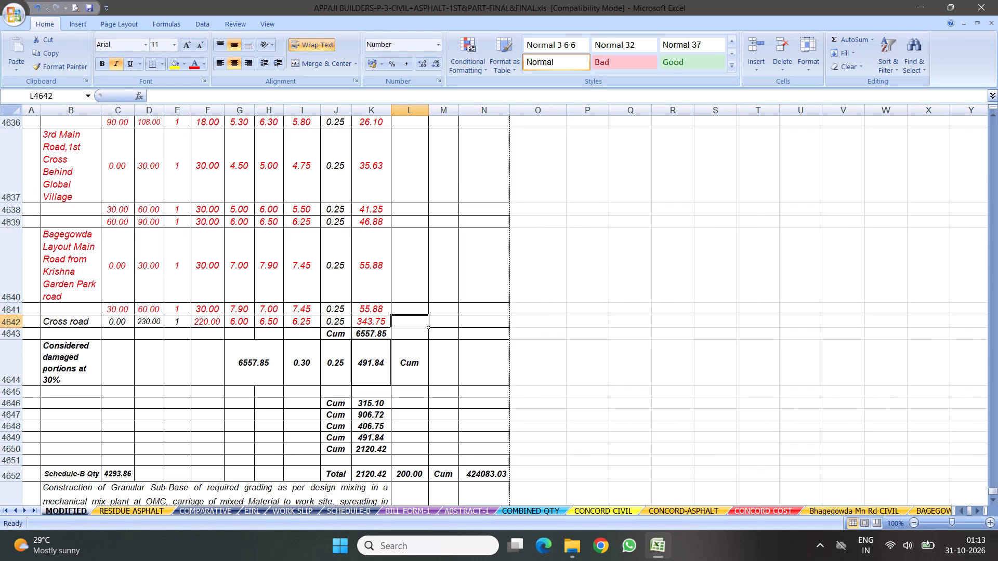
click(147, 323)
text(220)
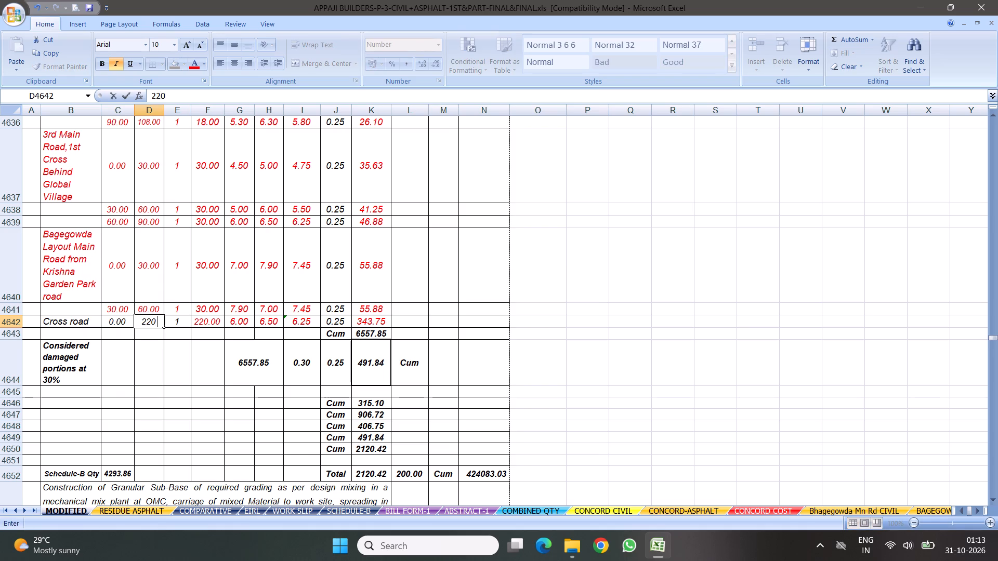
key(Return)
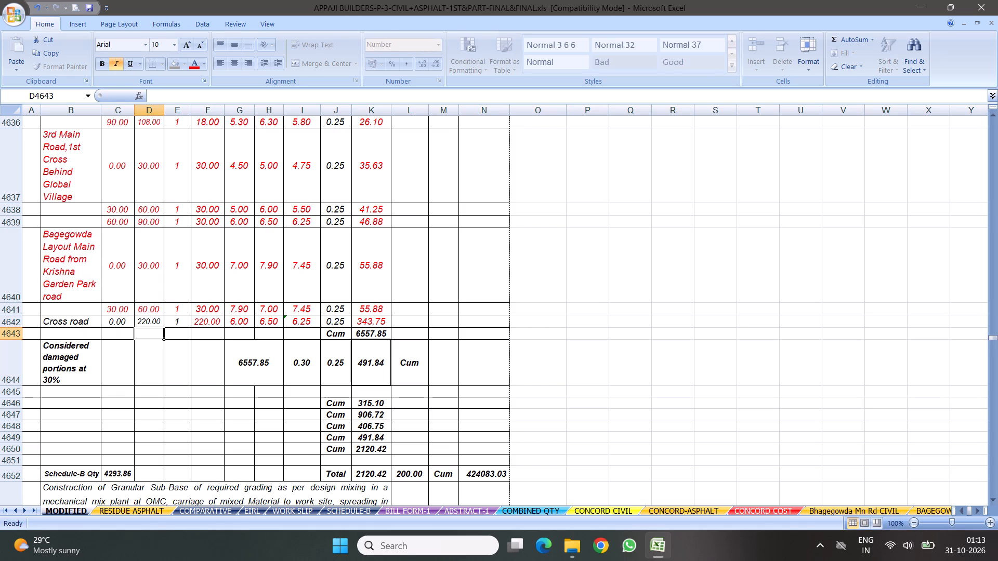
After checking the COMPARATIVE abstract, set the Kempegowda circle to Bangalore One number in E7955 of MODIFIED to 600.
click(127, 511)
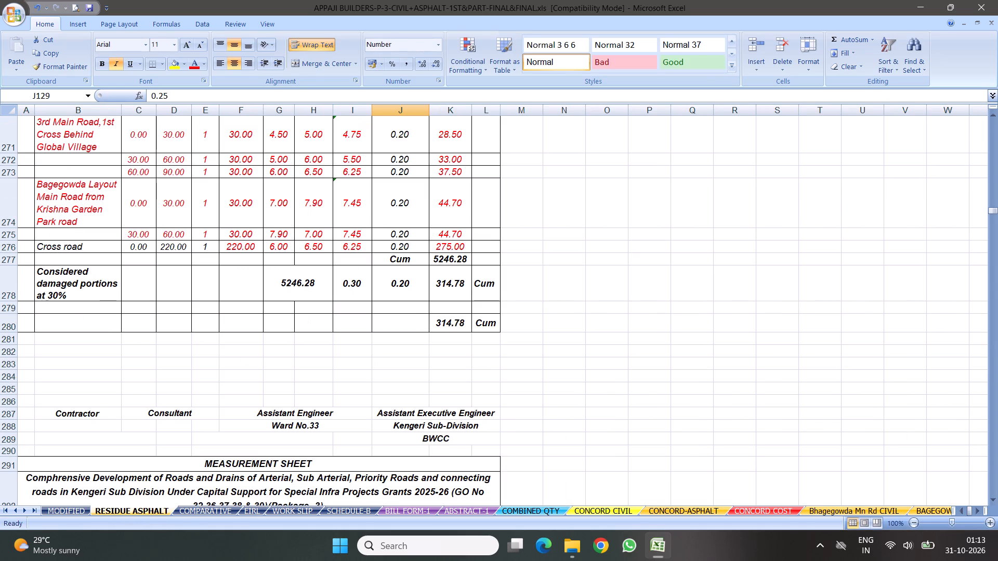
click(206, 511)
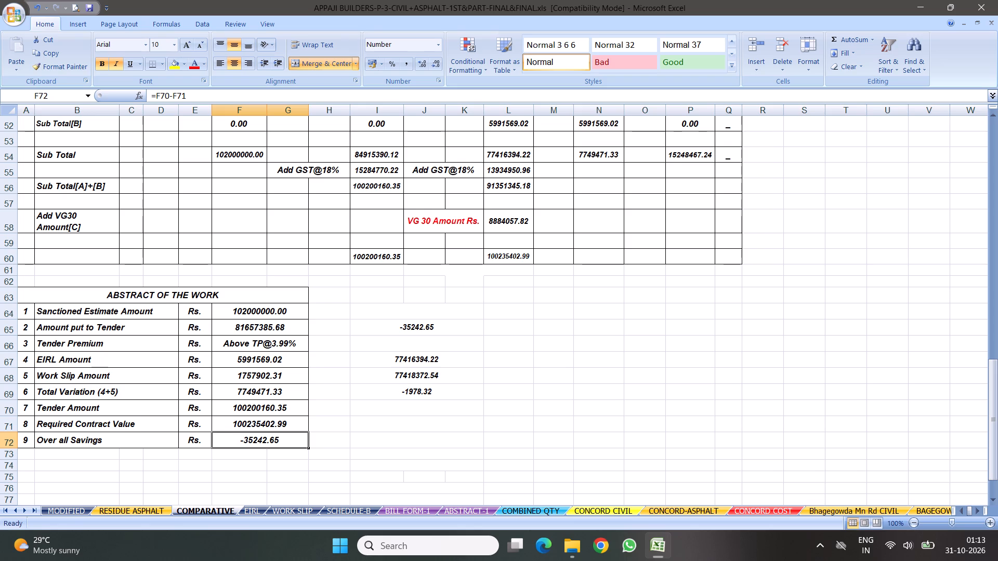
click(67, 513)
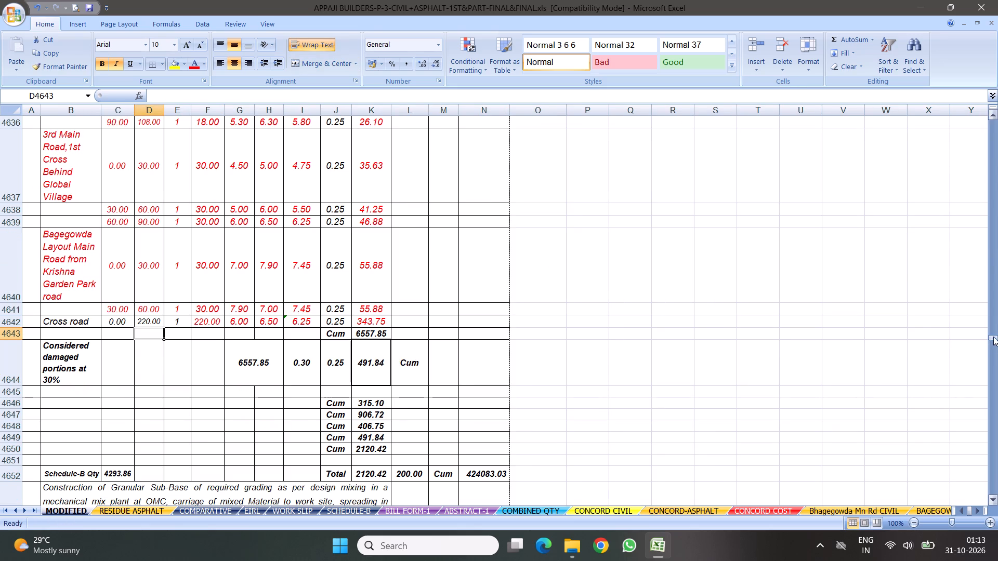
drag(993, 337, 994, 510)
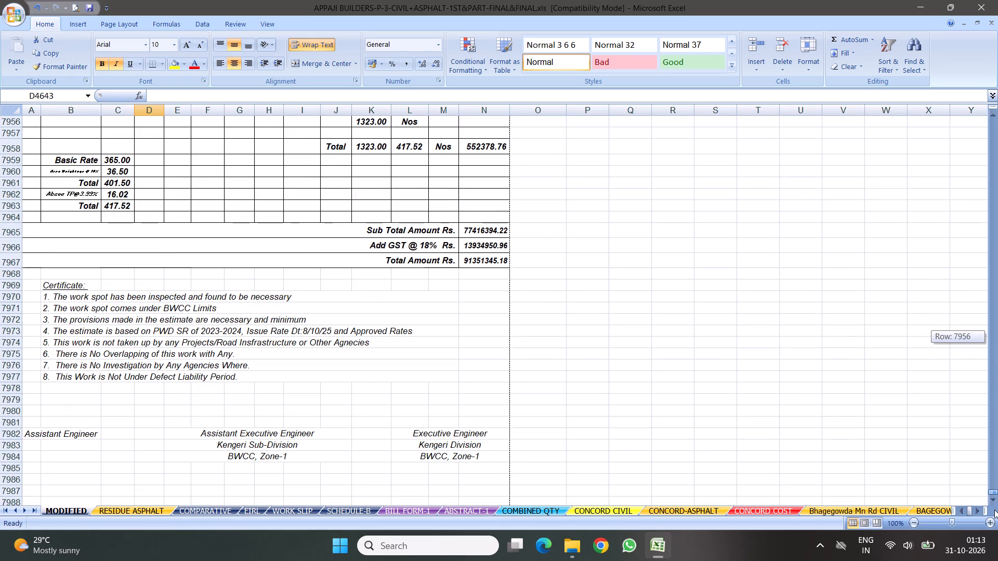
drag(994, 510, 997, 496)
scroll(35, 253, up, 1)
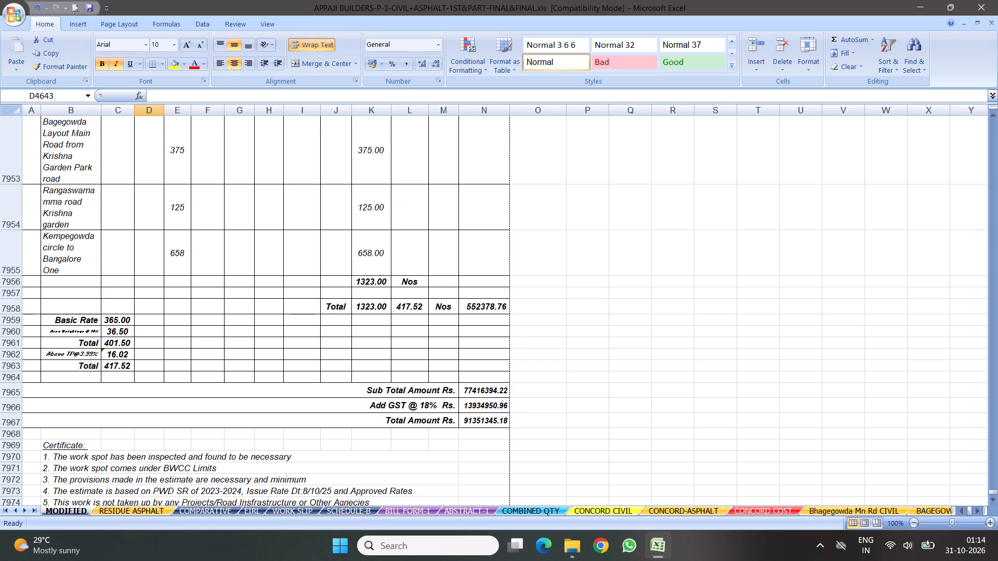
click(179, 253)
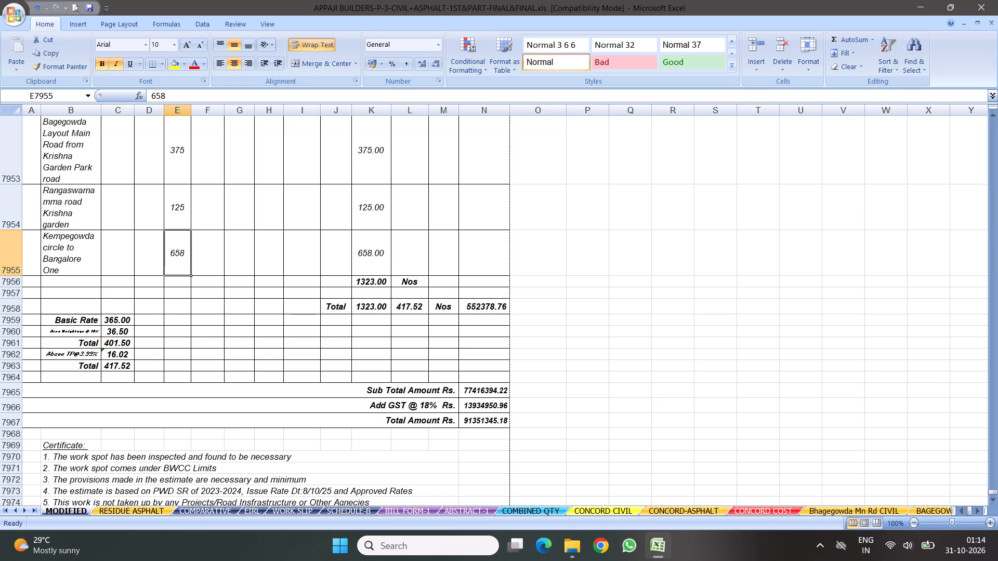
text(600)
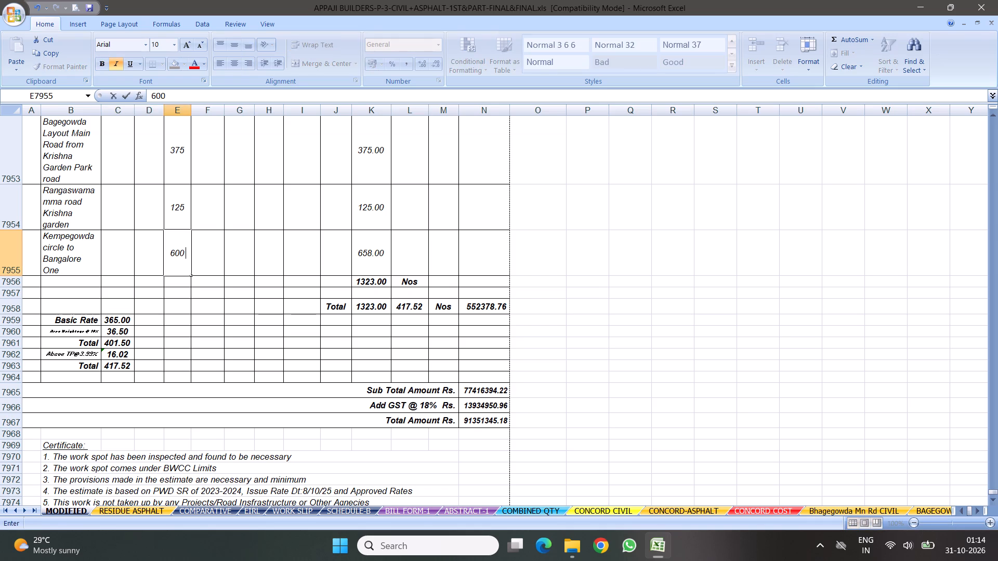
click(266, 313)
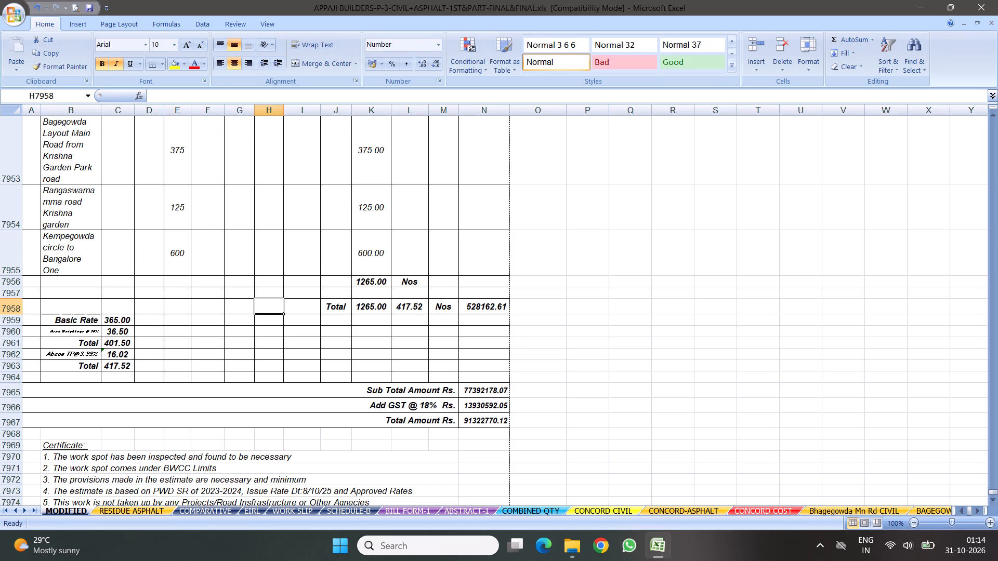
Look through the CONCORD CIVIL, VISHWESHWARAIAH LAYT, Kempegowda-2nd Mn Rd-3 and VISHVARDHAN RD-2 sheets for the Kempegowda circle to Bangalore One pavement marker row.
click(619, 511)
scroll(282, 320, down, 4)
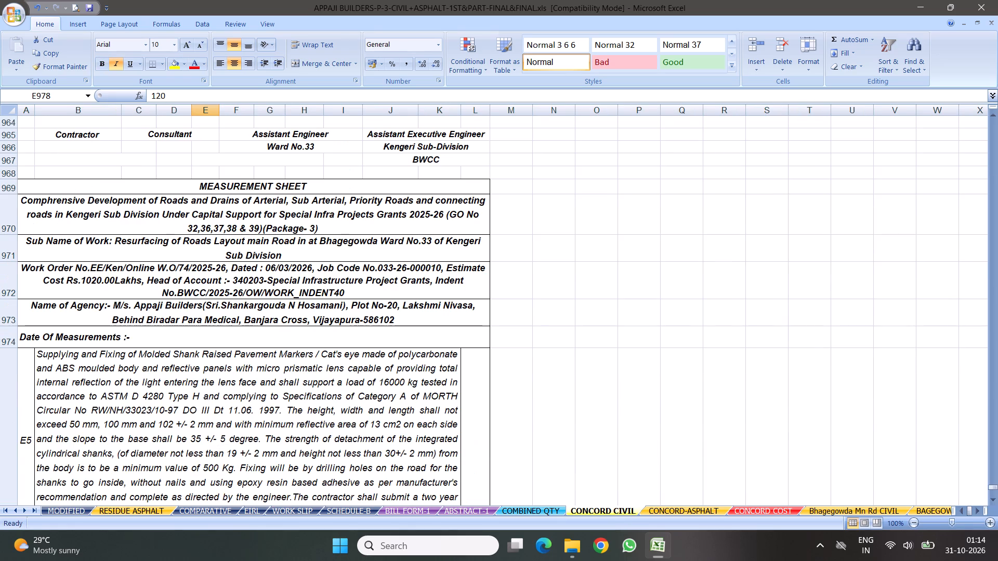
scroll(337, 403, down, 6)
scroll(339, 300, up, 3)
scroll(352, 308, down, 1)
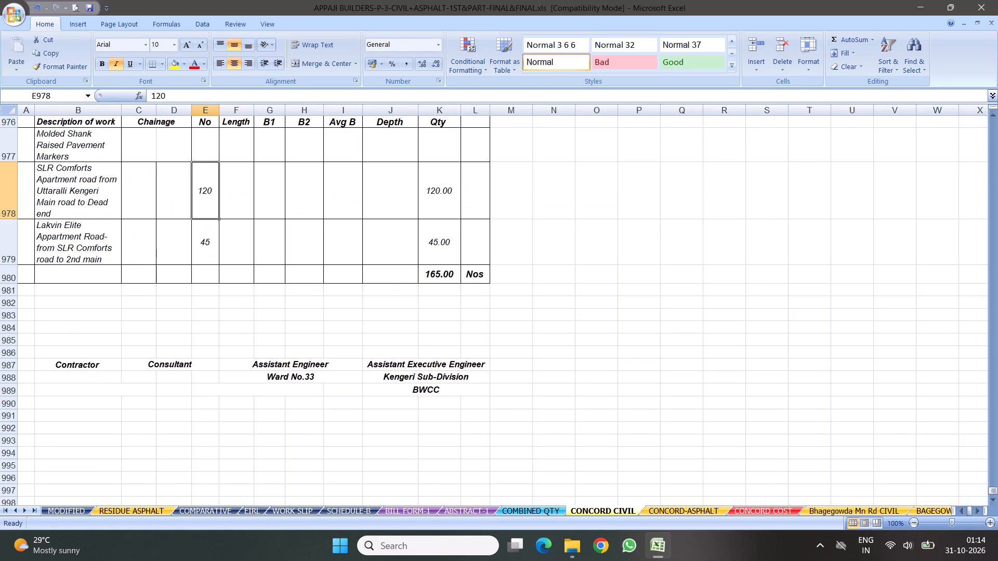
click(201, 236)
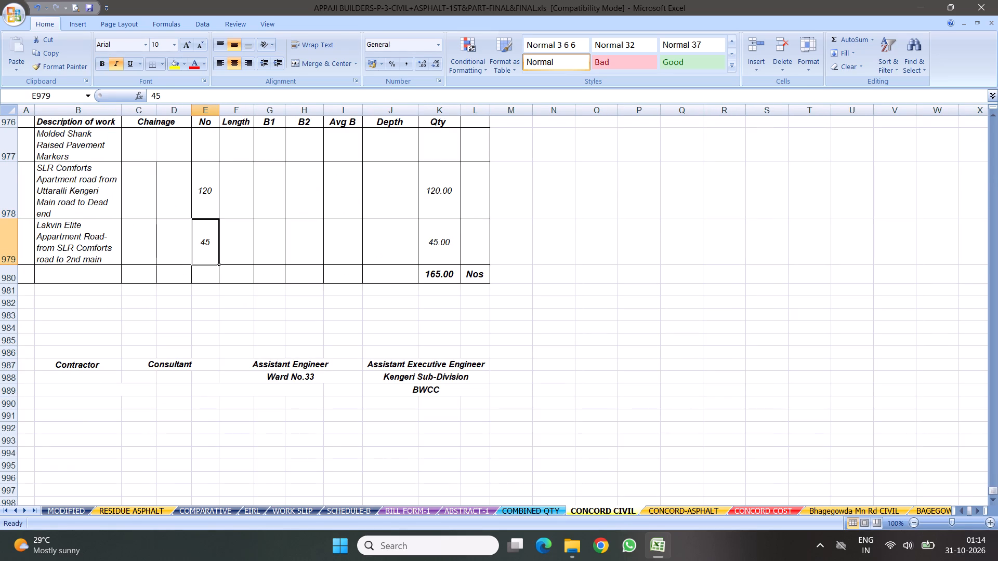
click(932, 513)
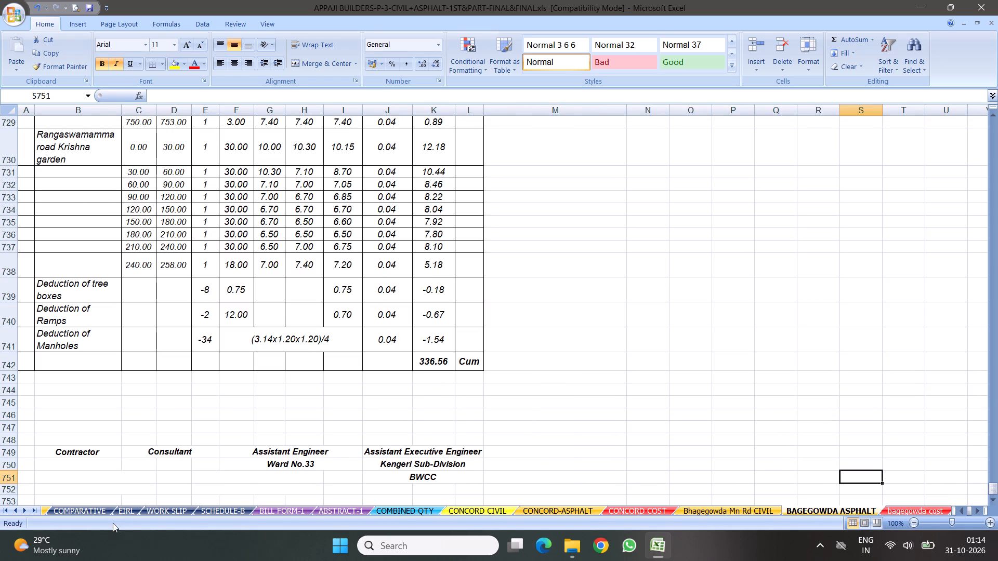
triple_click(32, 507)
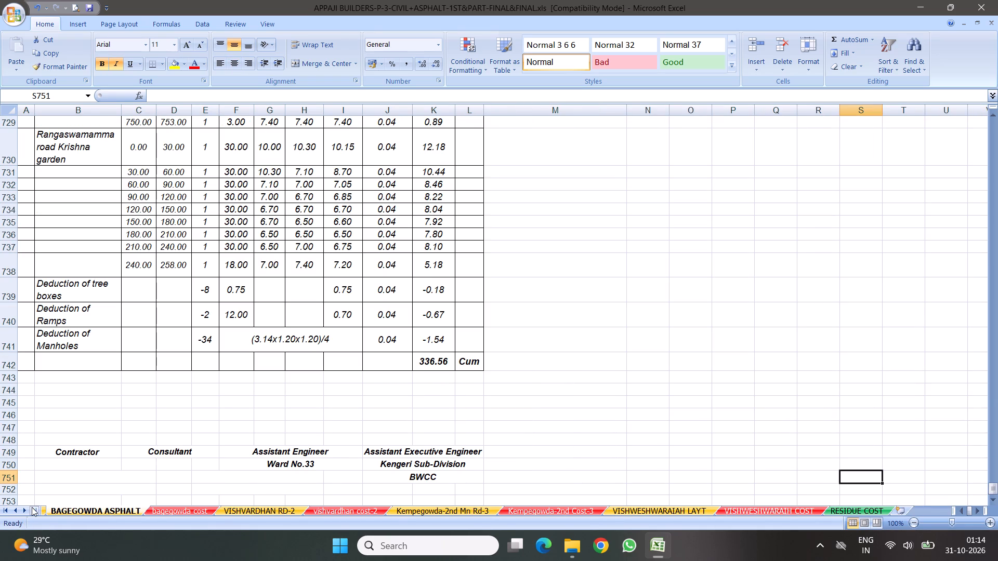
click(641, 511)
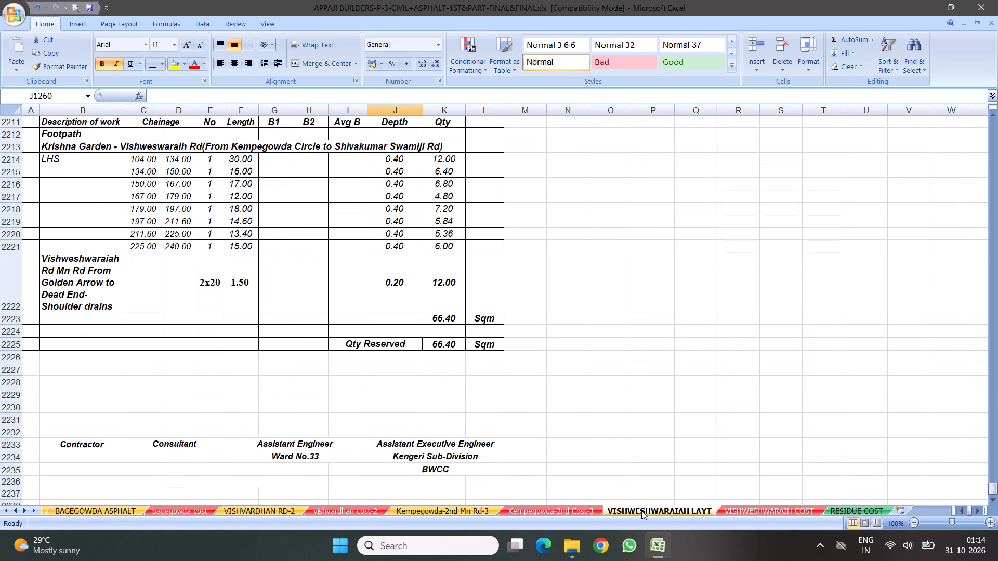
scroll(704, 403, down, 5)
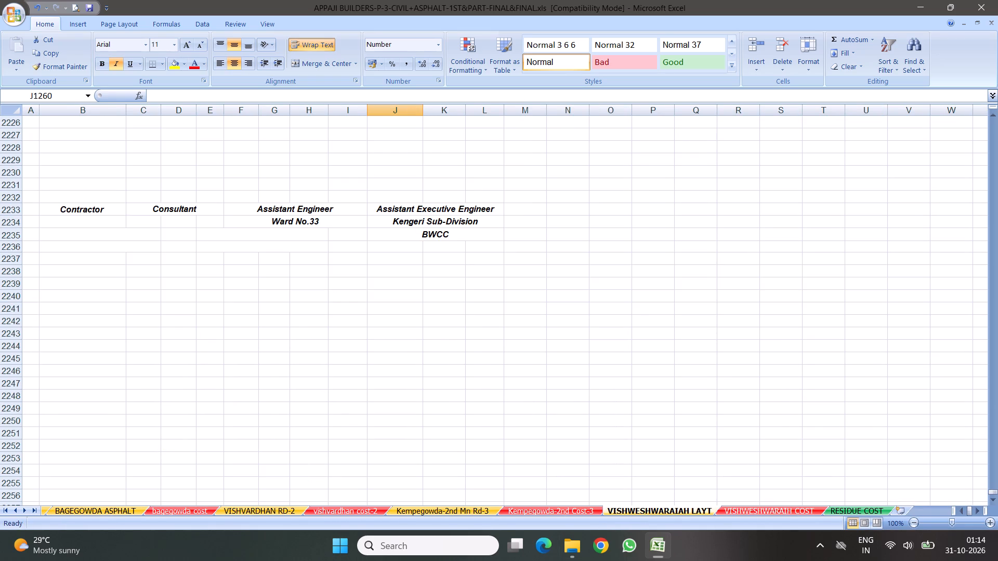
scroll(575, 340, up, 4)
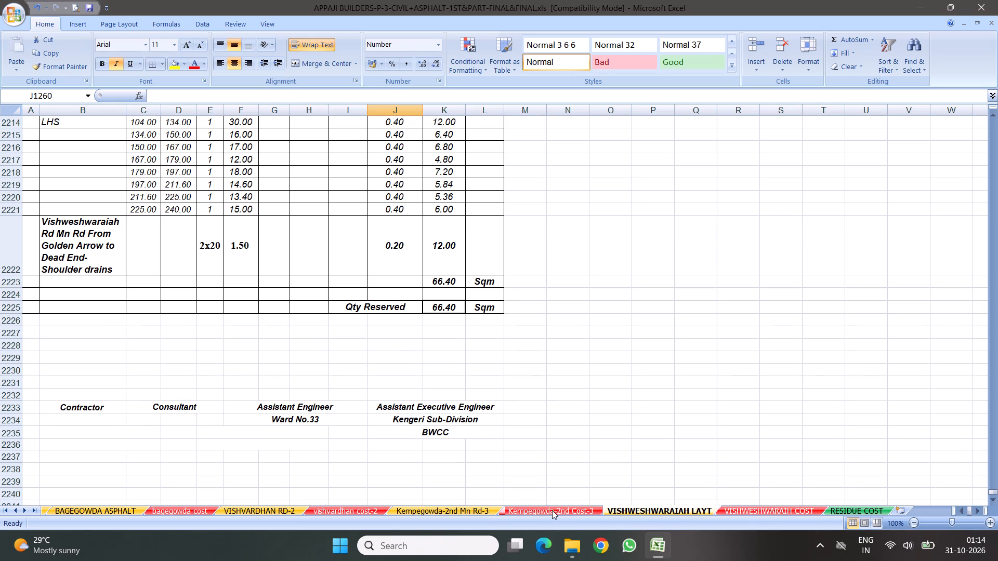
click(438, 507)
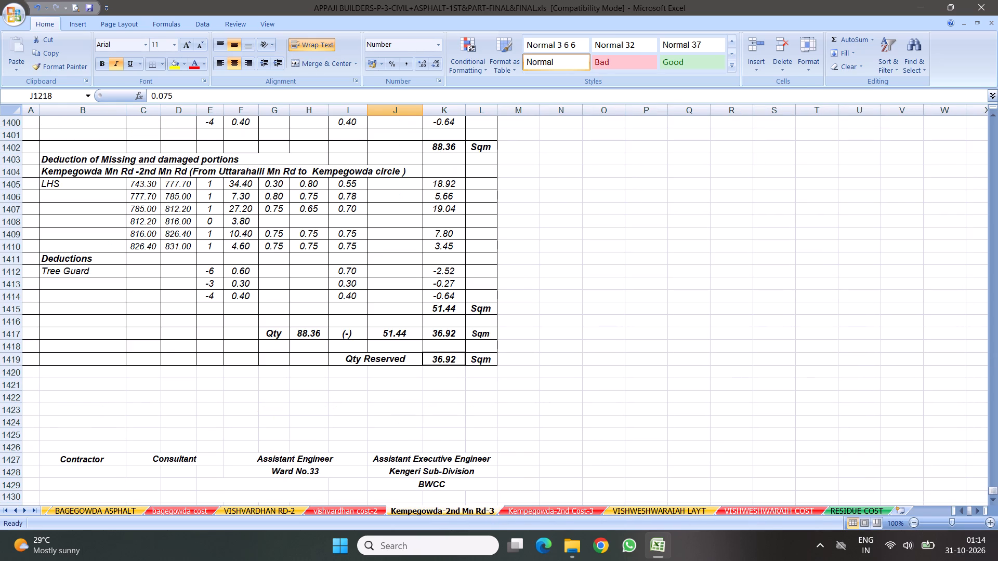
scroll(397, 397, down, 7)
scroll(348, 329, up, 2)
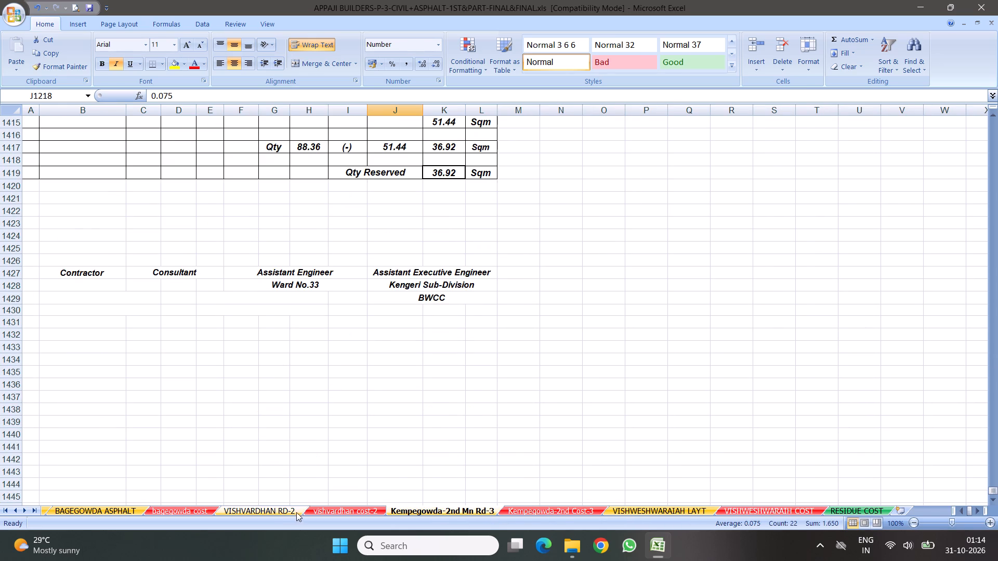
click(271, 511)
scroll(436, 307, down, 6)
scroll(528, 272, up, 4)
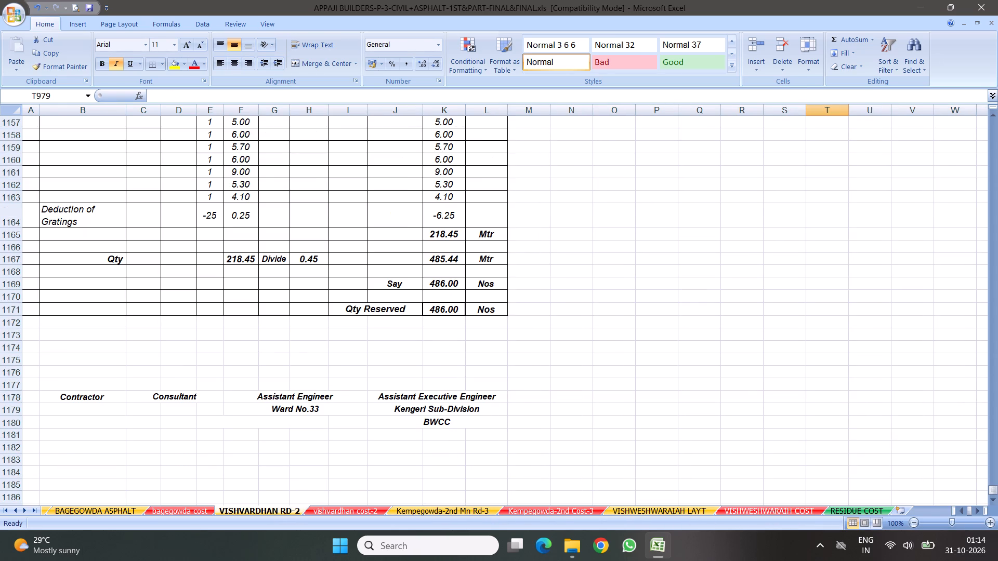
click(112, 513)
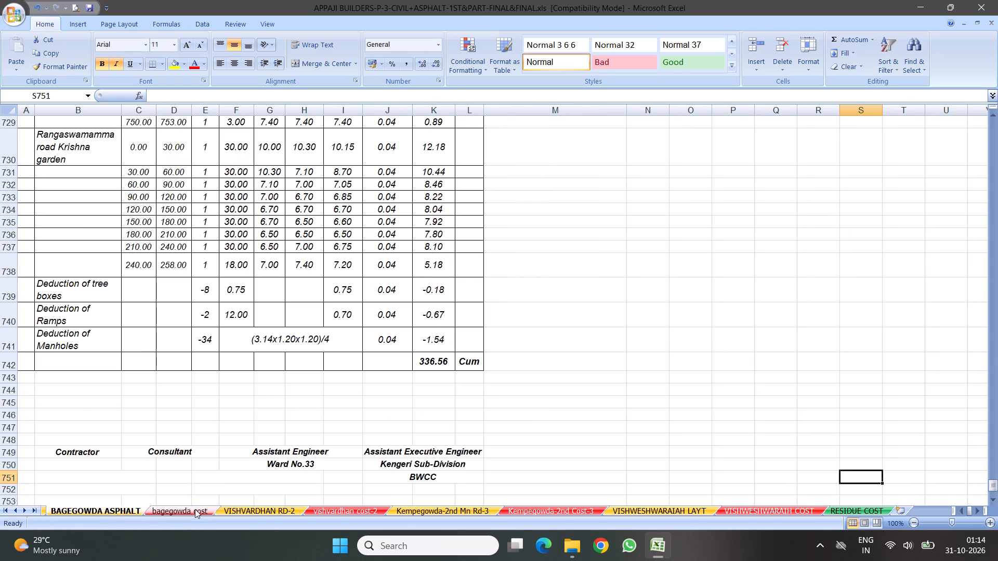
triple_click(15, 510)
click(15, 510)
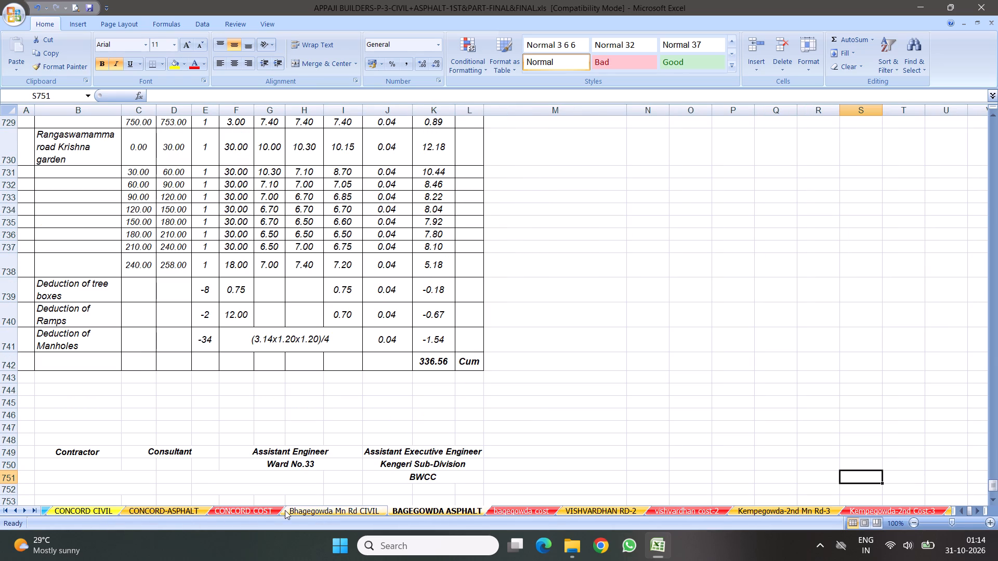
Set the Kempegowda circle to Bangalore One marker number in E1176 of the Bhagegowda Mn Rd CIVIL sheet to 600.
click(317, 511)
scroll(470, 340, down, 8)
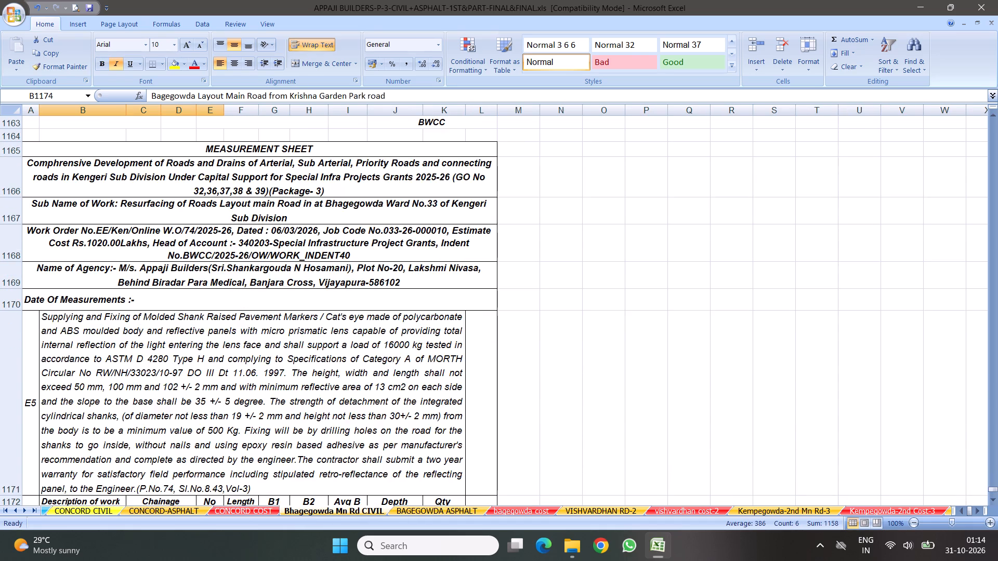
scroll(466, 348, down, 7)
scroll(462, 363, up, 2)
scroll(286, 338, up, 3)
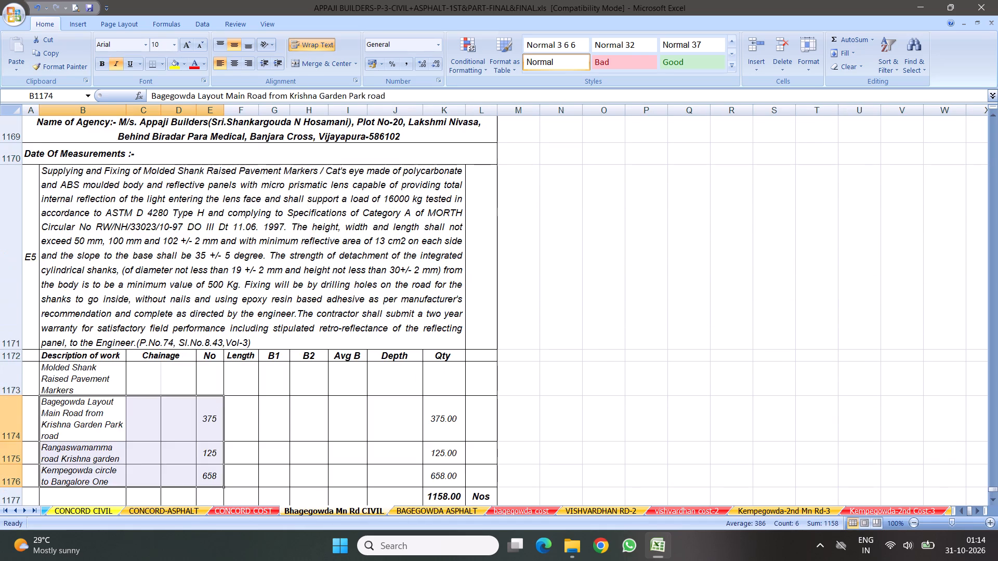
scroll(305, 356, down, 1)
click(207, 236)
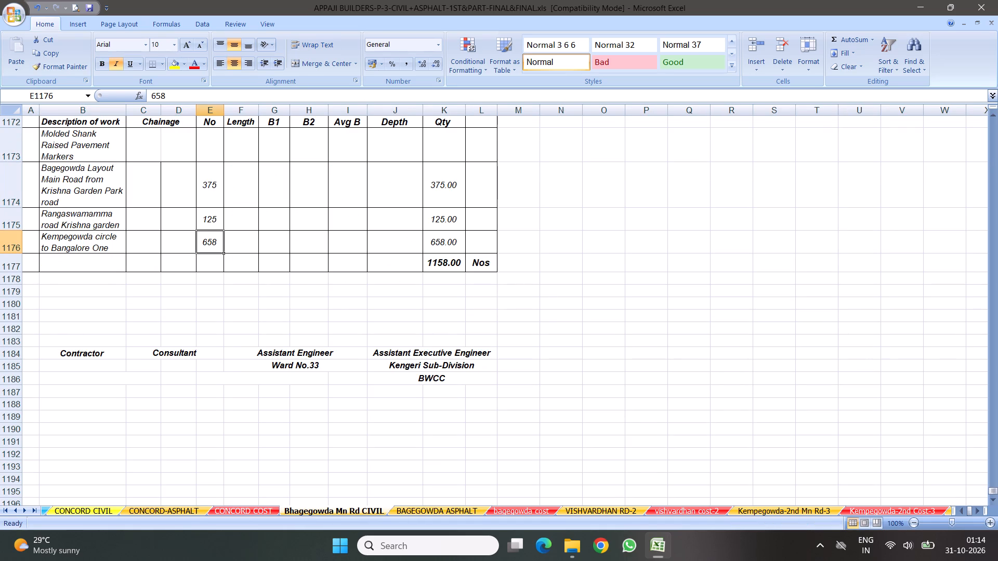
text(600)
key(Return)
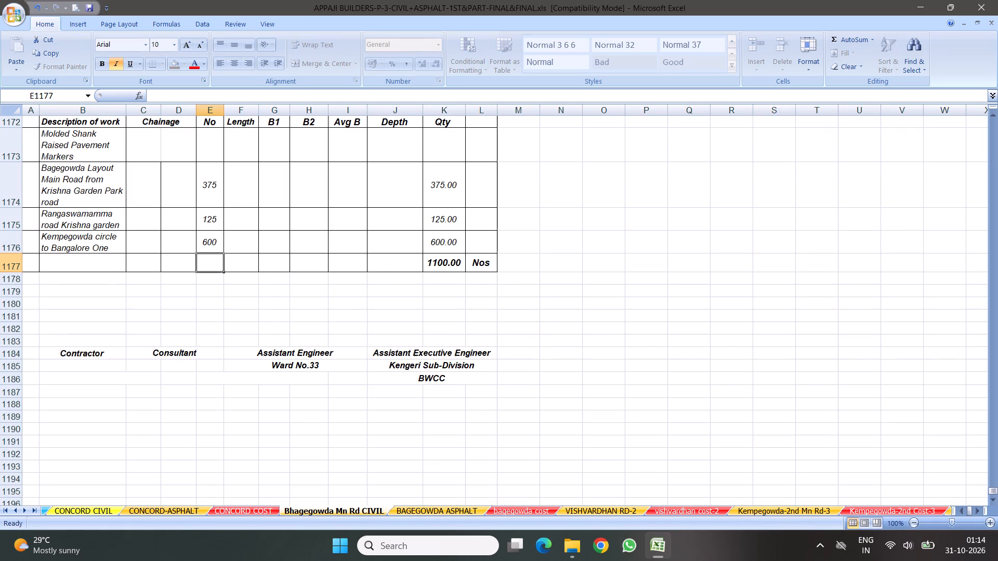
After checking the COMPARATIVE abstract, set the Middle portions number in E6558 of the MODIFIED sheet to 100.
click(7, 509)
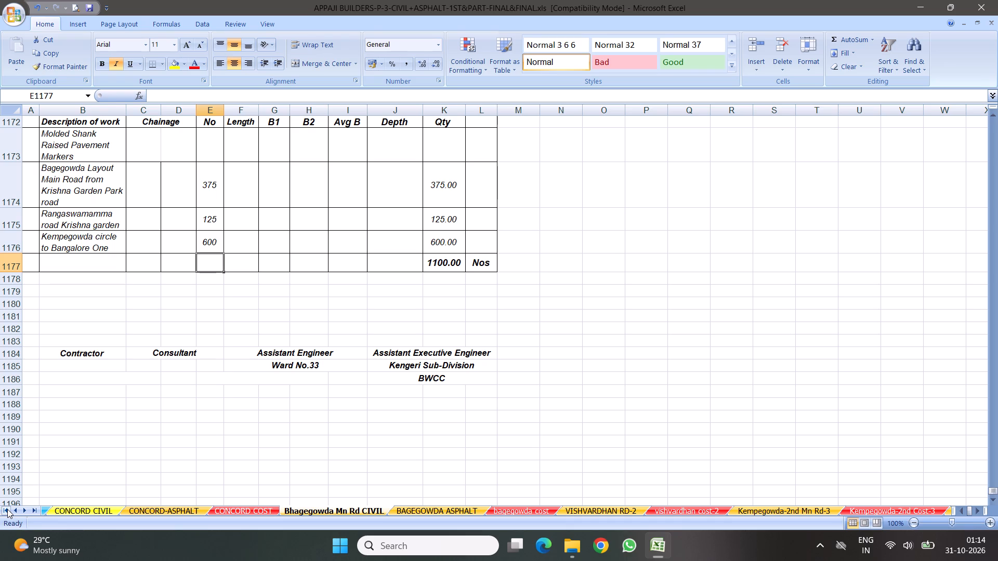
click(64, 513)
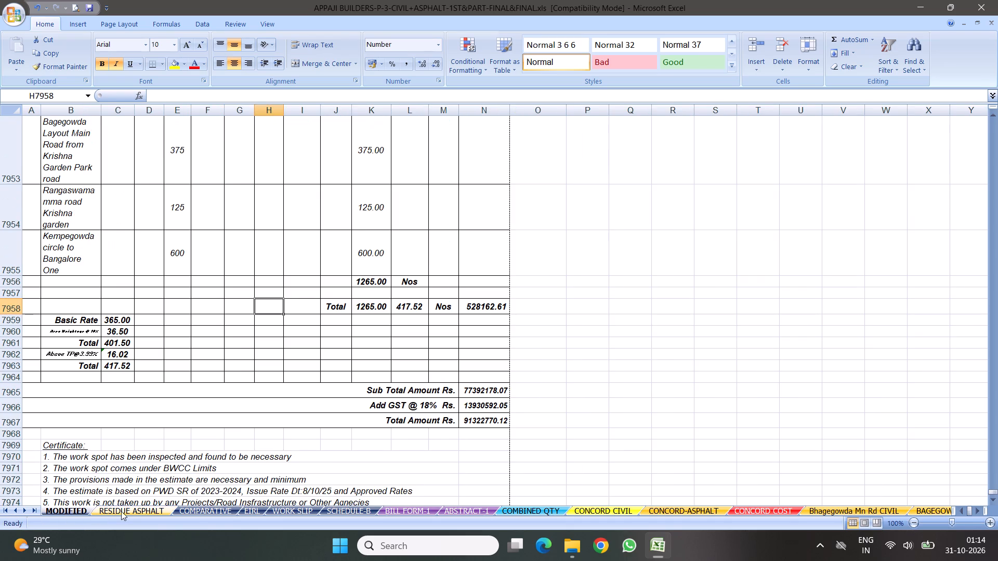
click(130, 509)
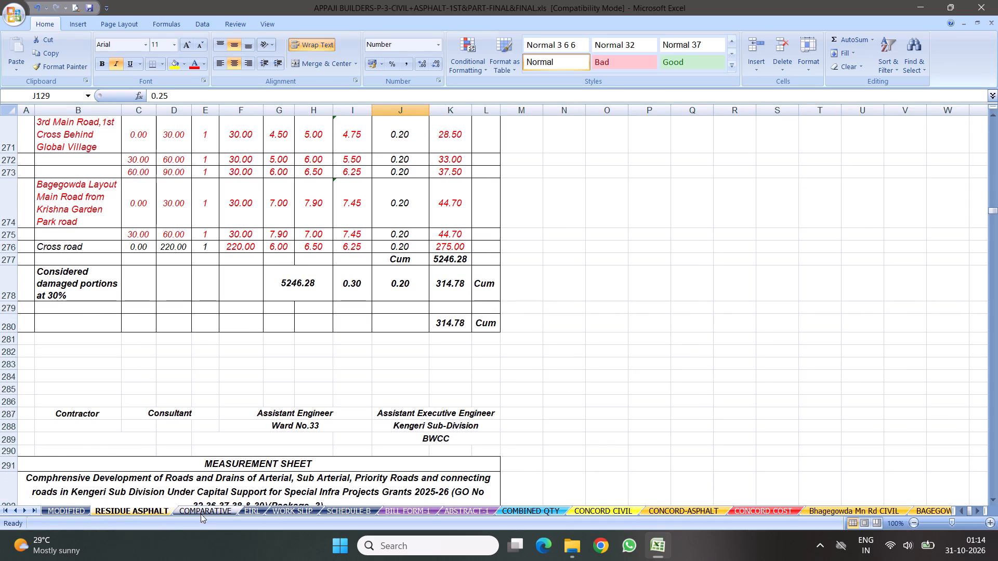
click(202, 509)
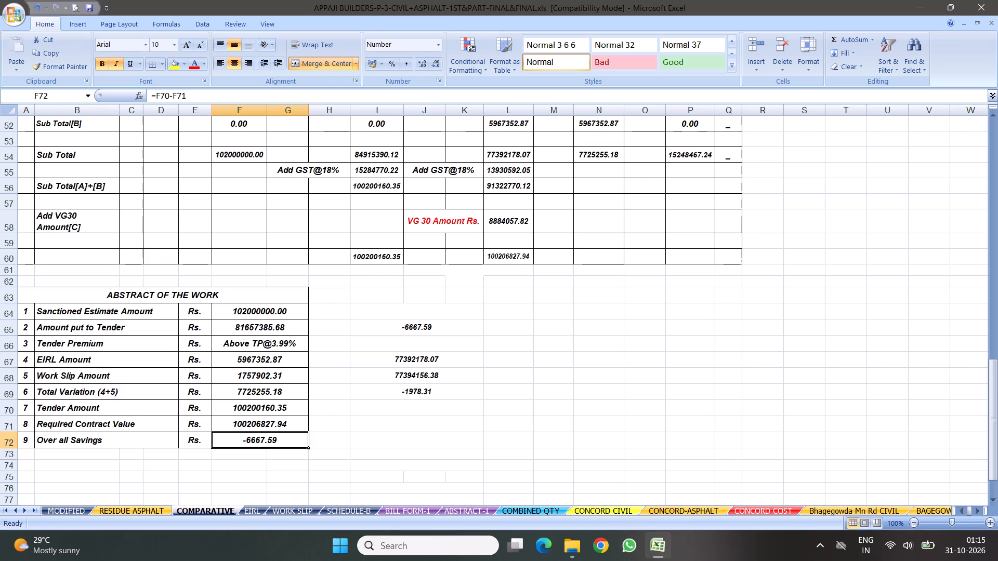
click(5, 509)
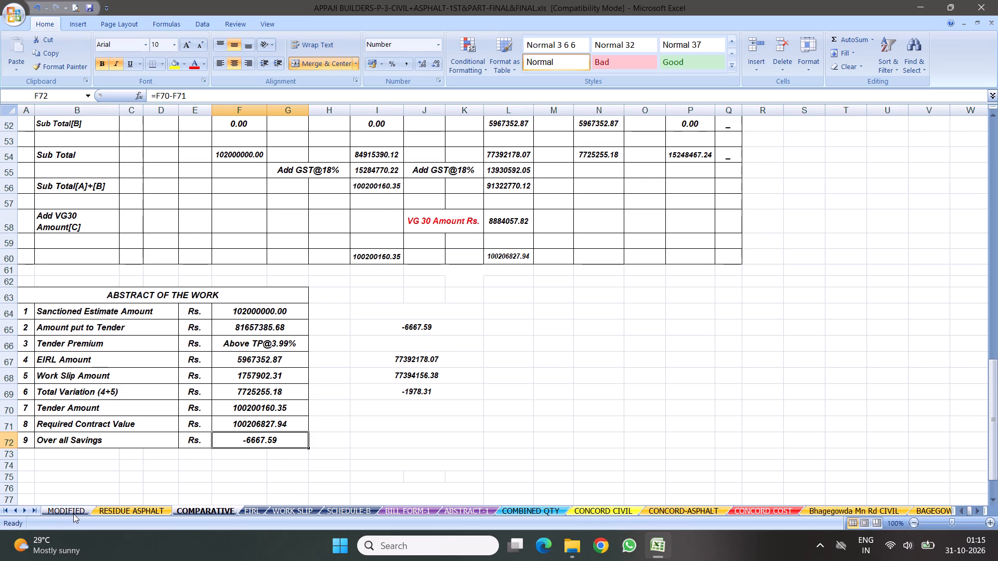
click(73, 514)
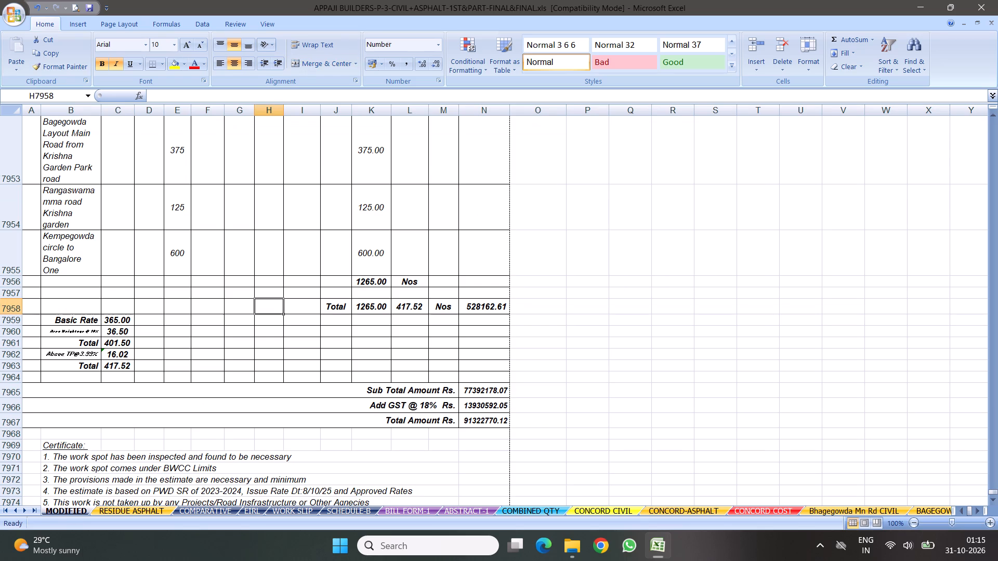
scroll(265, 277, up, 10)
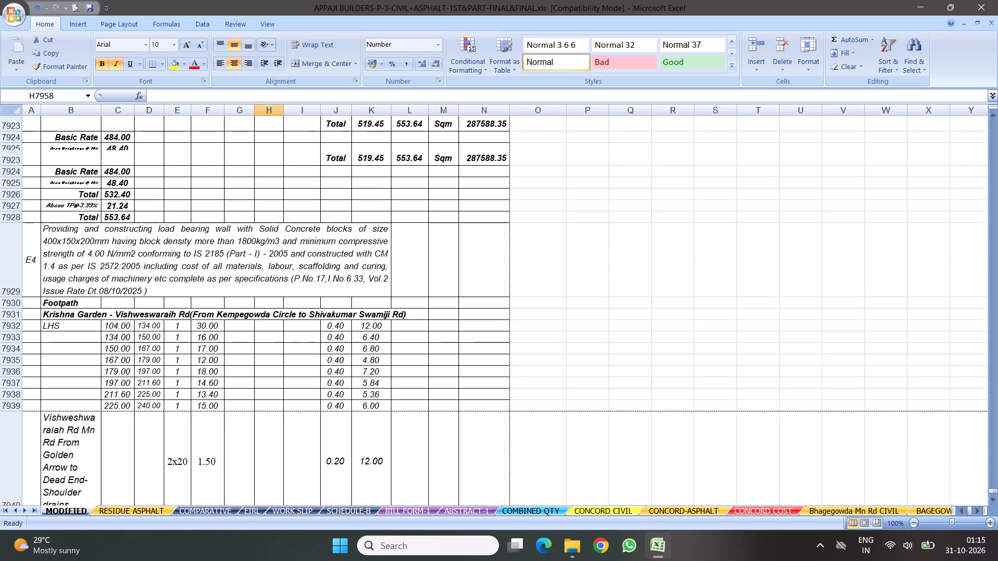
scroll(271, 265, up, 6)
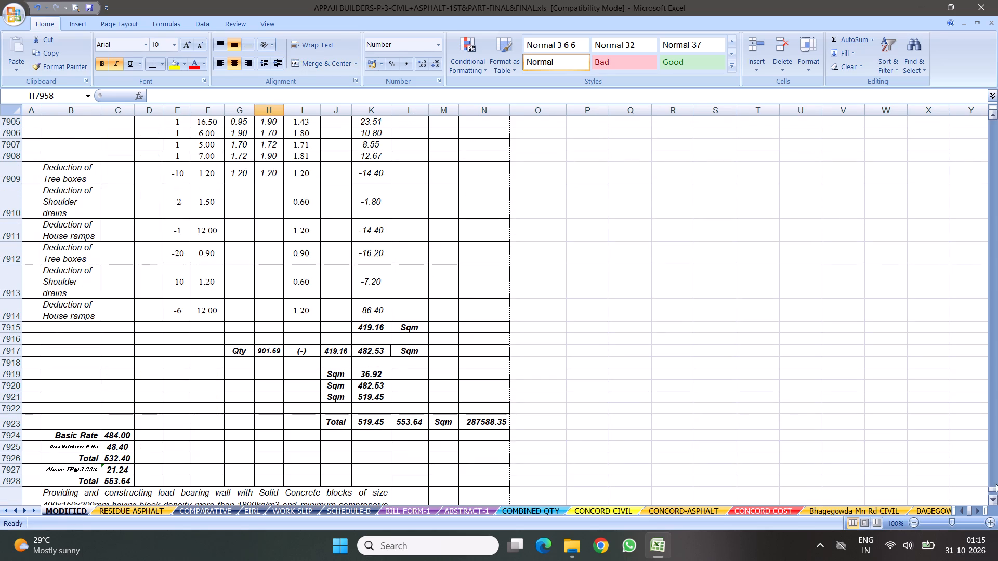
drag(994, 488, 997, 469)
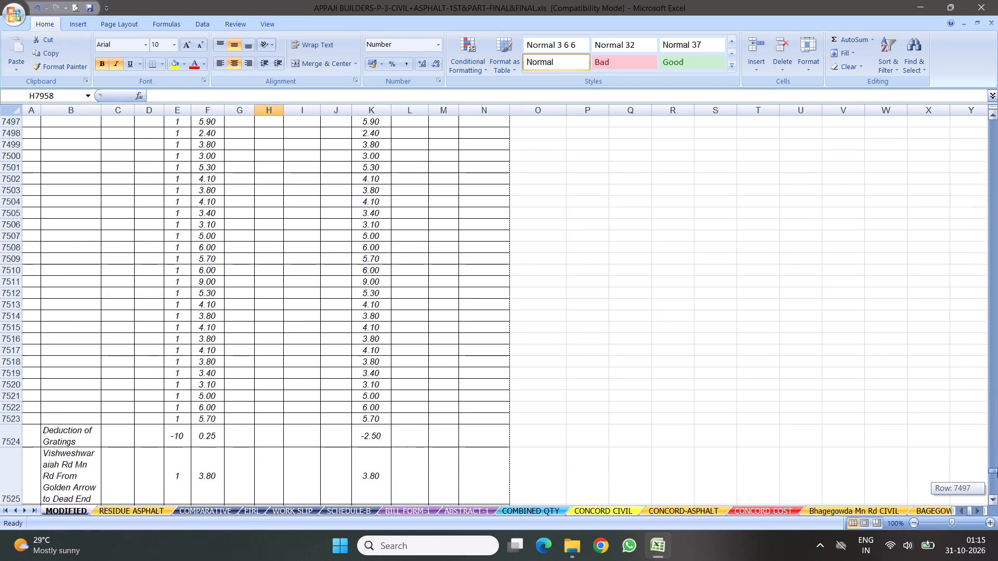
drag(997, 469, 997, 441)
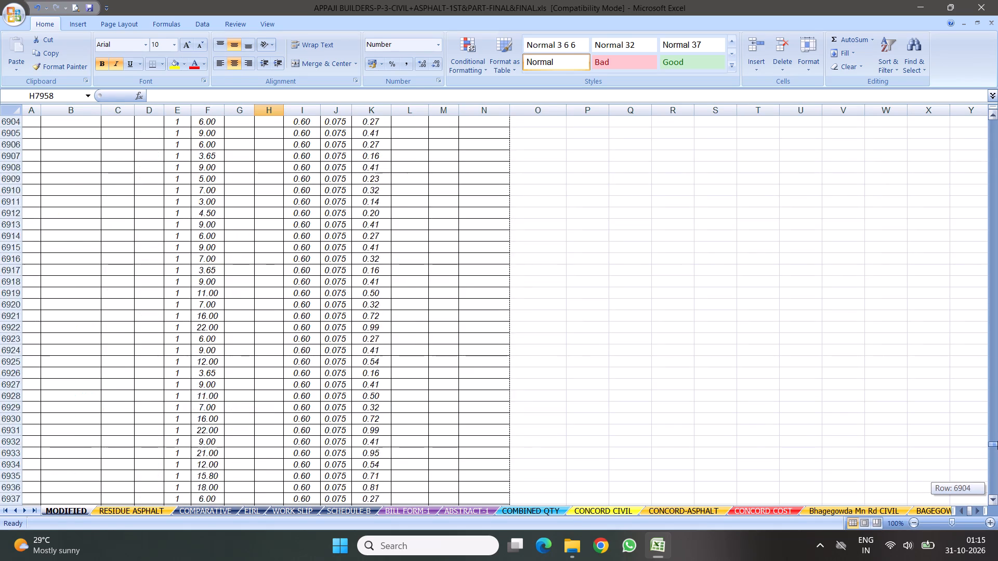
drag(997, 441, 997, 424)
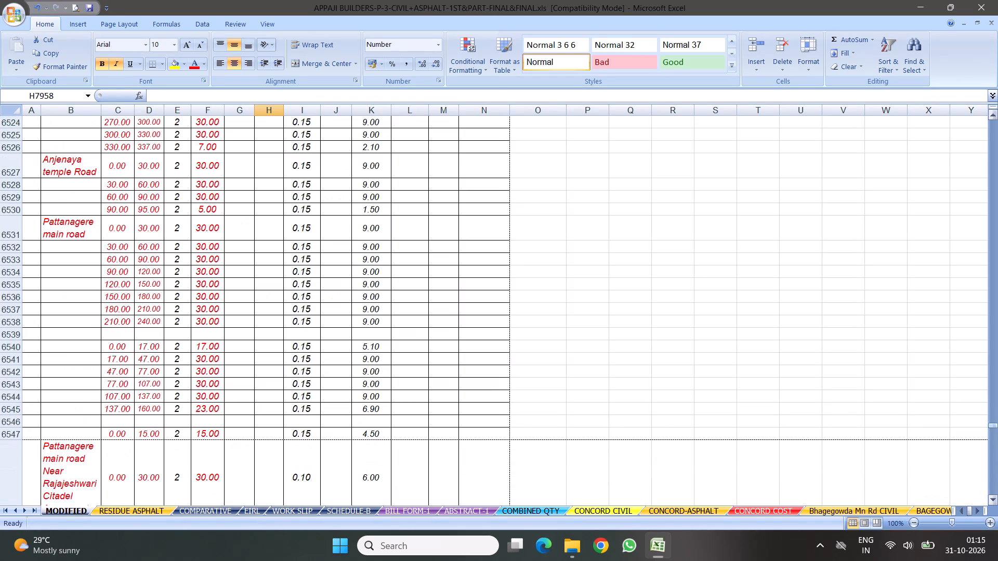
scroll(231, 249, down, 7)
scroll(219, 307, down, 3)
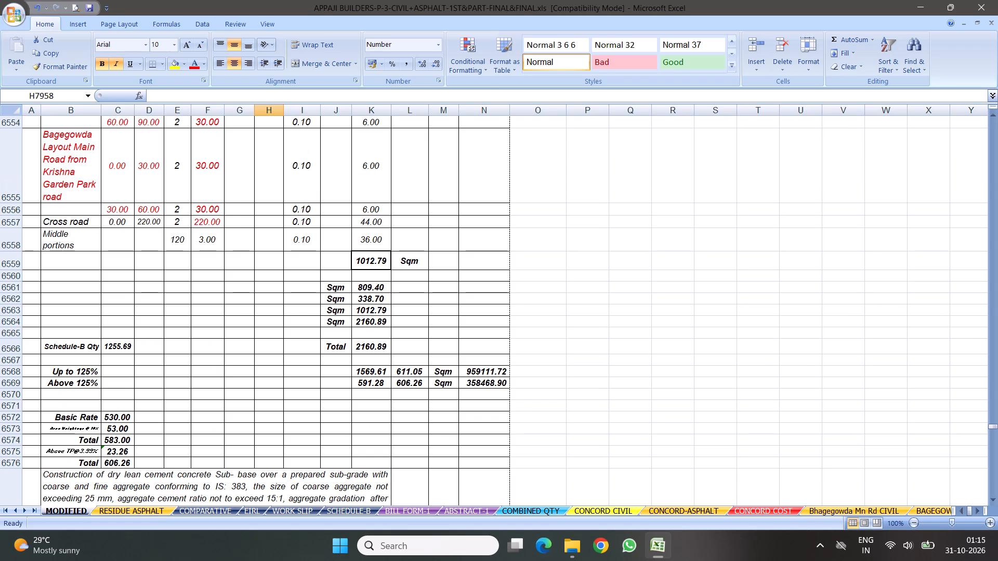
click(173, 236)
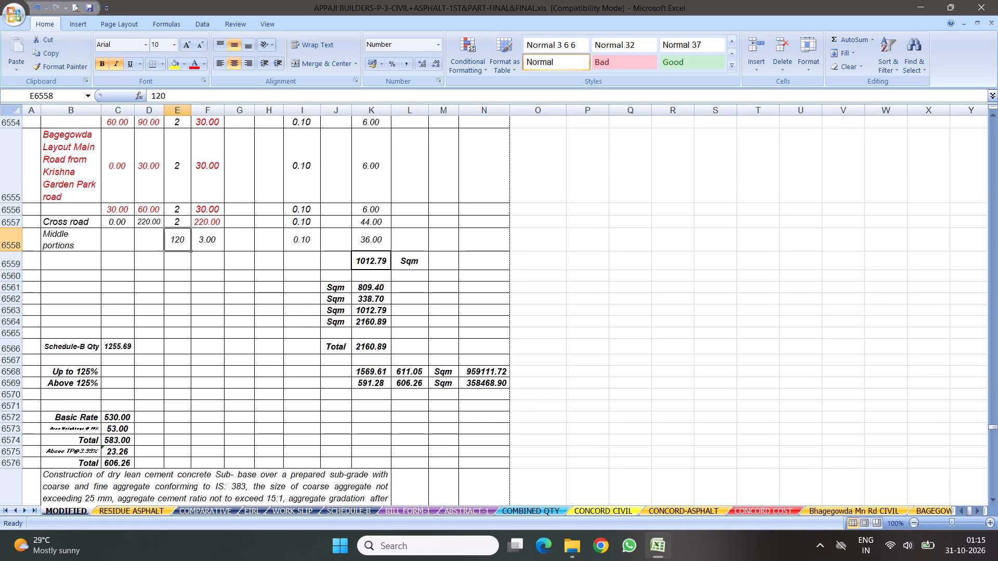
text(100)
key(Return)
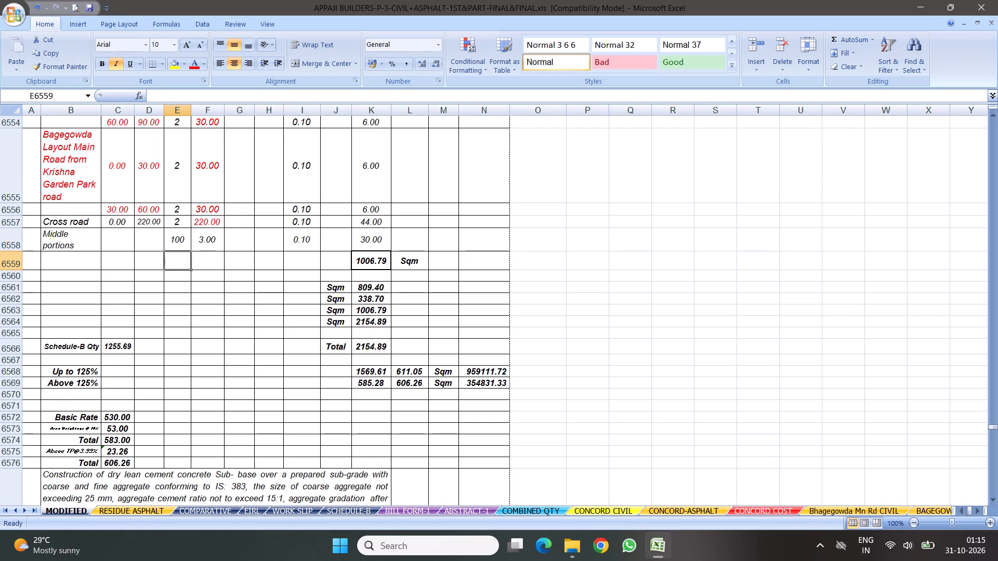
After rechecking the COMPARATIVE abstract, set the Middle portions number in E6558 of the MODIFIED sheet to 80.
click(197, 512)
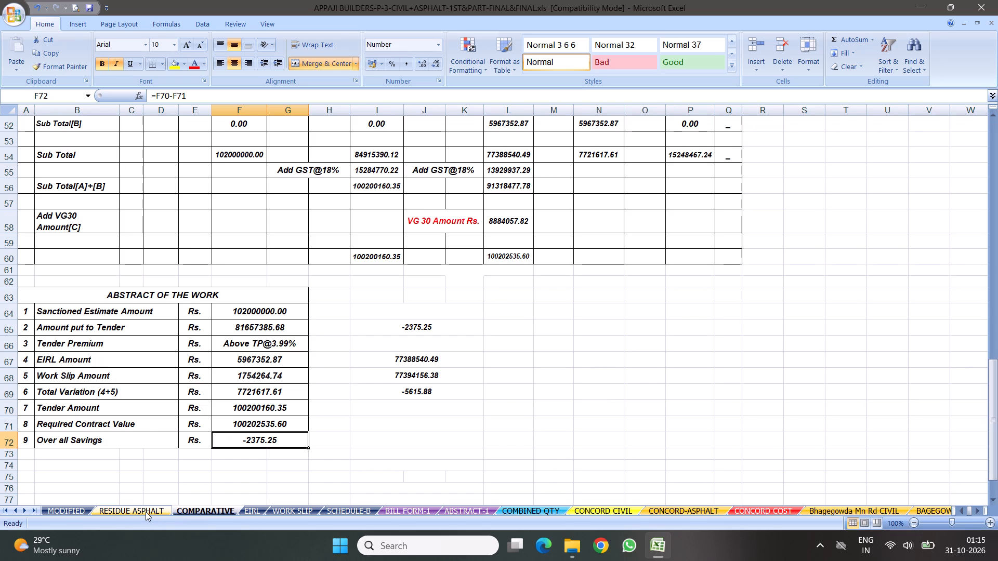
click(68, 510)
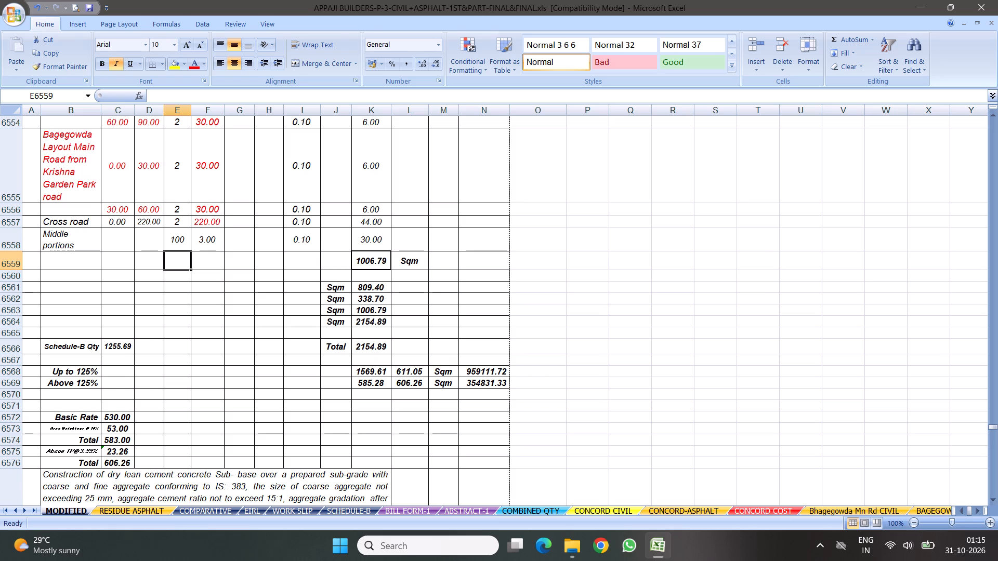
click(179, 244)
text(80)
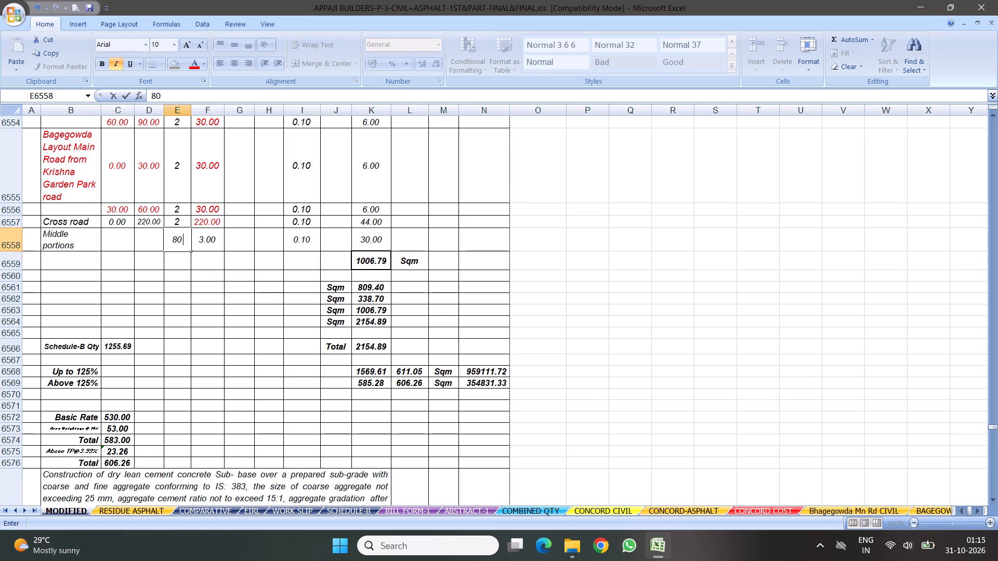
key(Return)
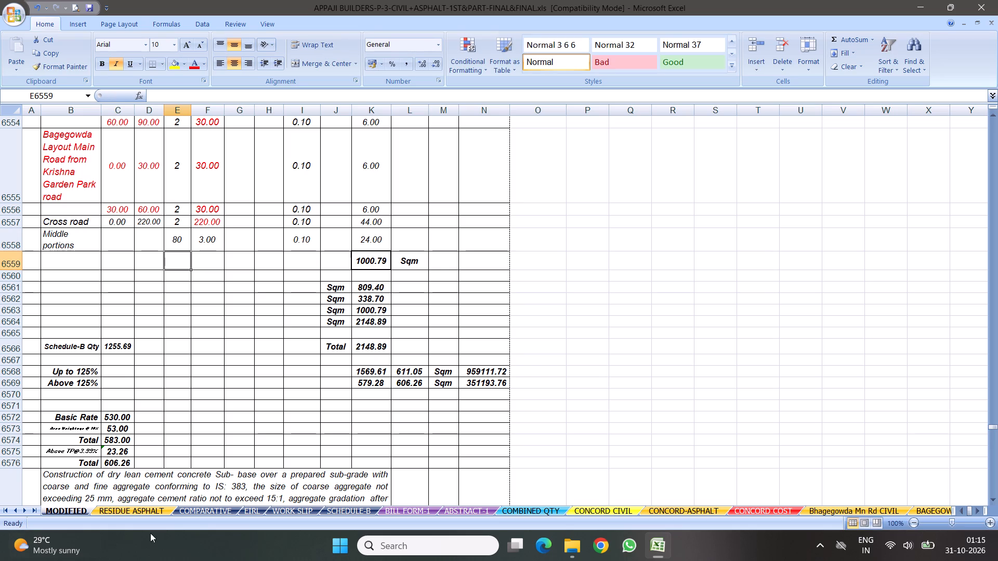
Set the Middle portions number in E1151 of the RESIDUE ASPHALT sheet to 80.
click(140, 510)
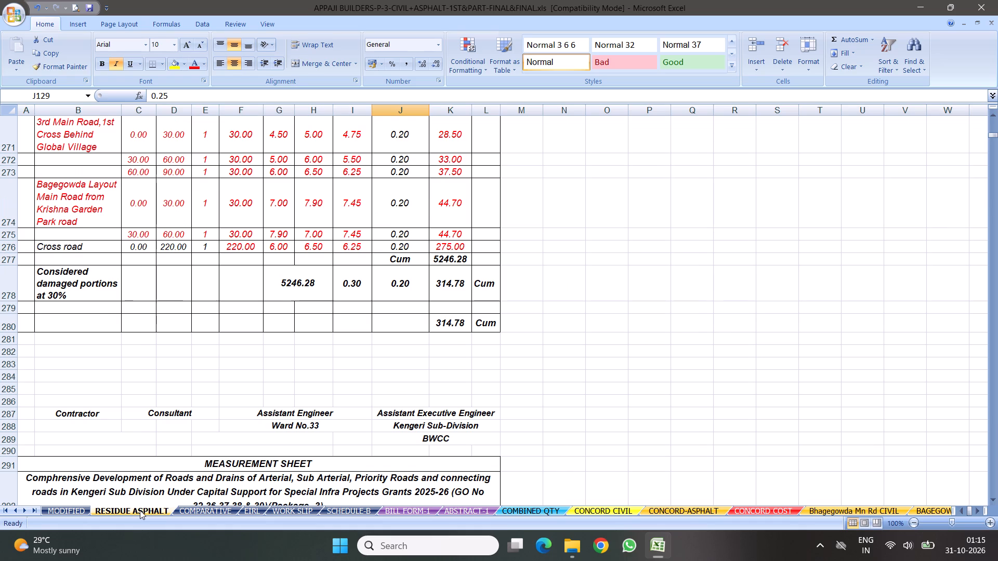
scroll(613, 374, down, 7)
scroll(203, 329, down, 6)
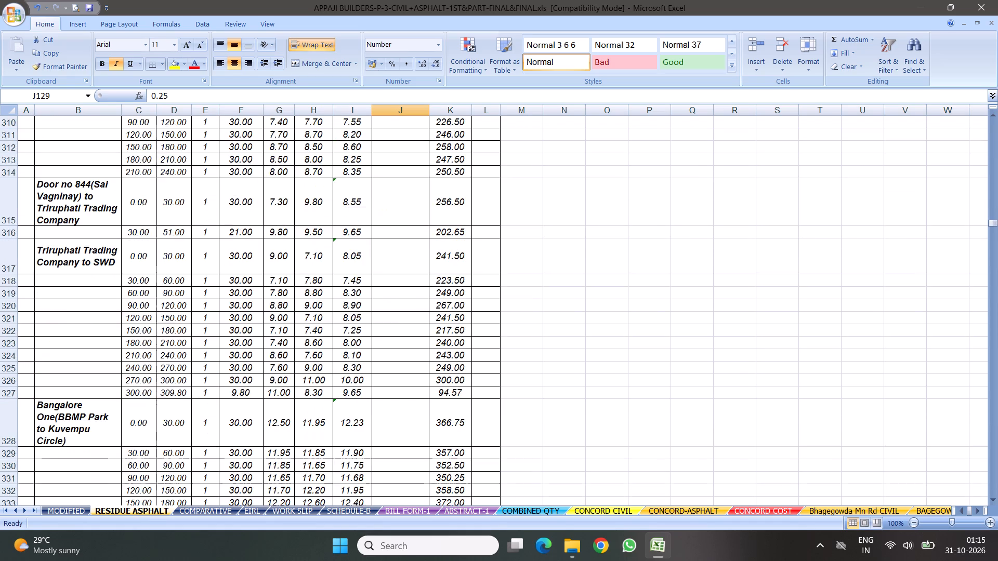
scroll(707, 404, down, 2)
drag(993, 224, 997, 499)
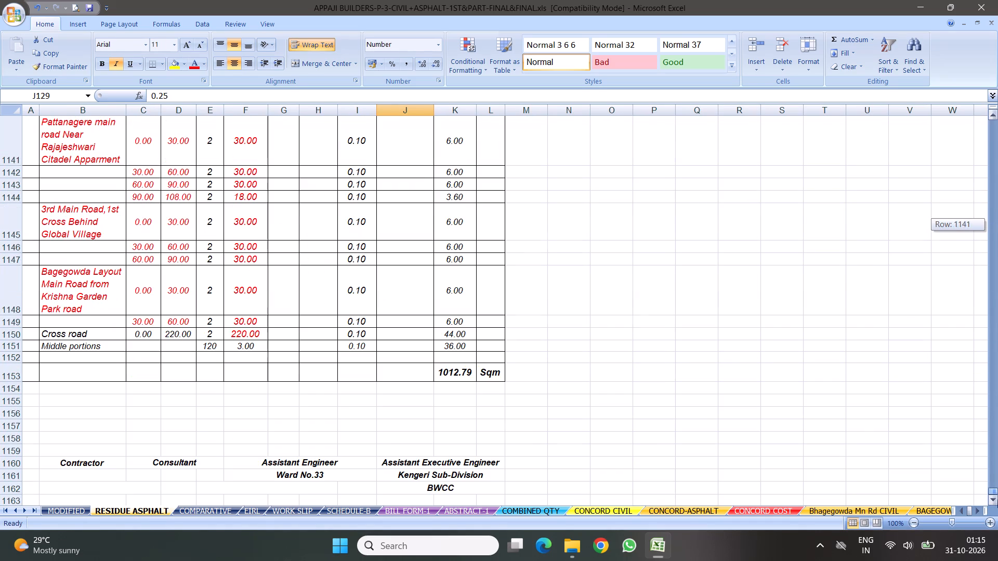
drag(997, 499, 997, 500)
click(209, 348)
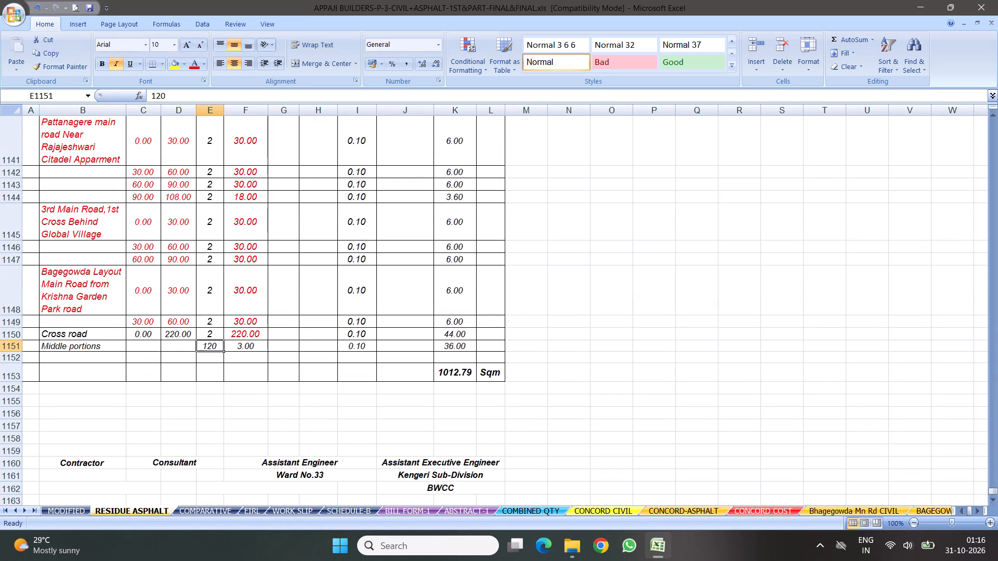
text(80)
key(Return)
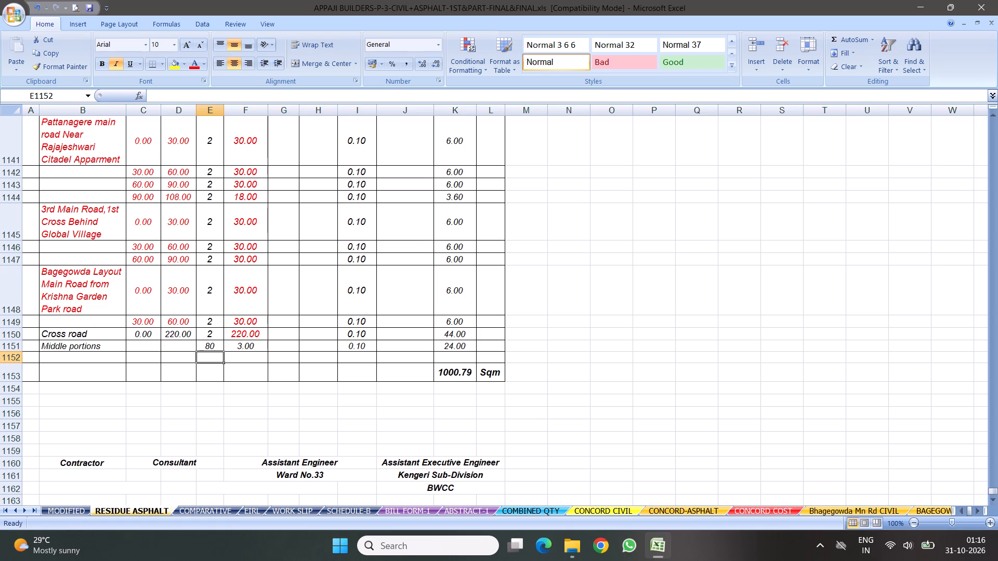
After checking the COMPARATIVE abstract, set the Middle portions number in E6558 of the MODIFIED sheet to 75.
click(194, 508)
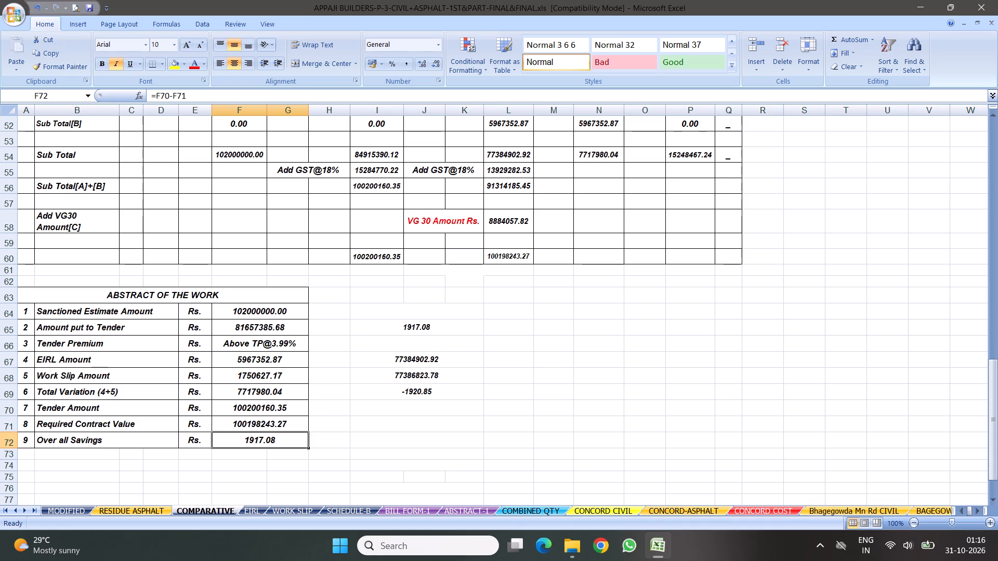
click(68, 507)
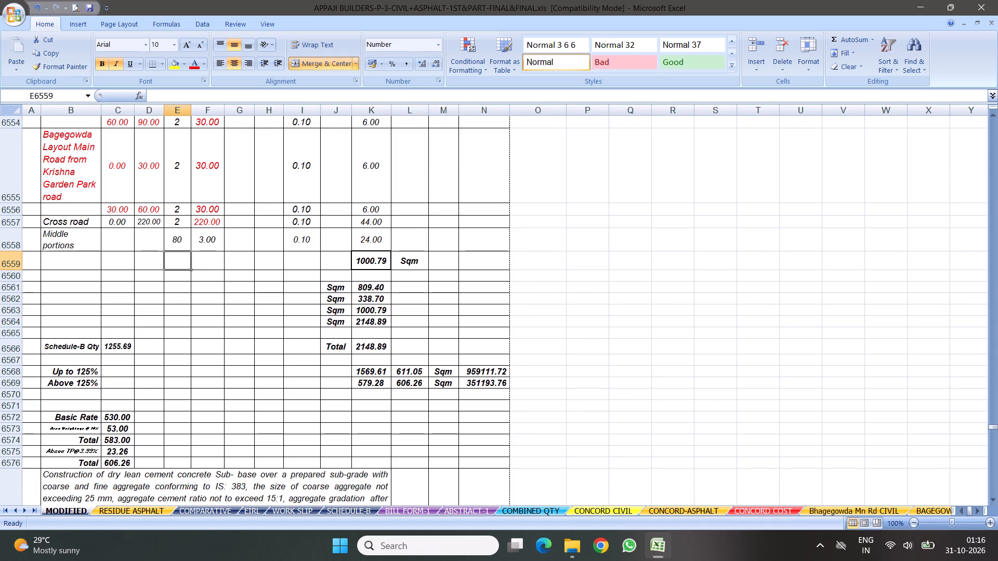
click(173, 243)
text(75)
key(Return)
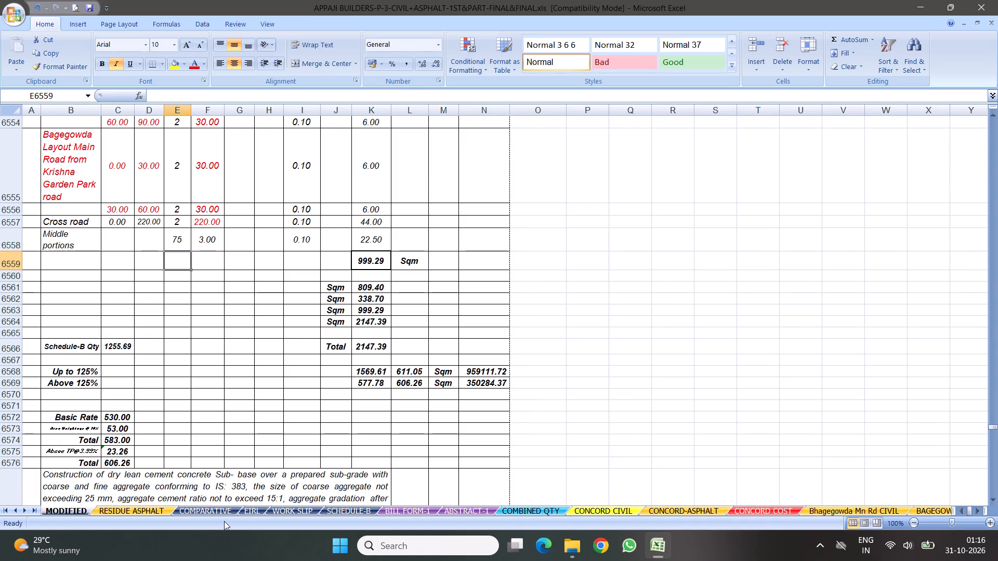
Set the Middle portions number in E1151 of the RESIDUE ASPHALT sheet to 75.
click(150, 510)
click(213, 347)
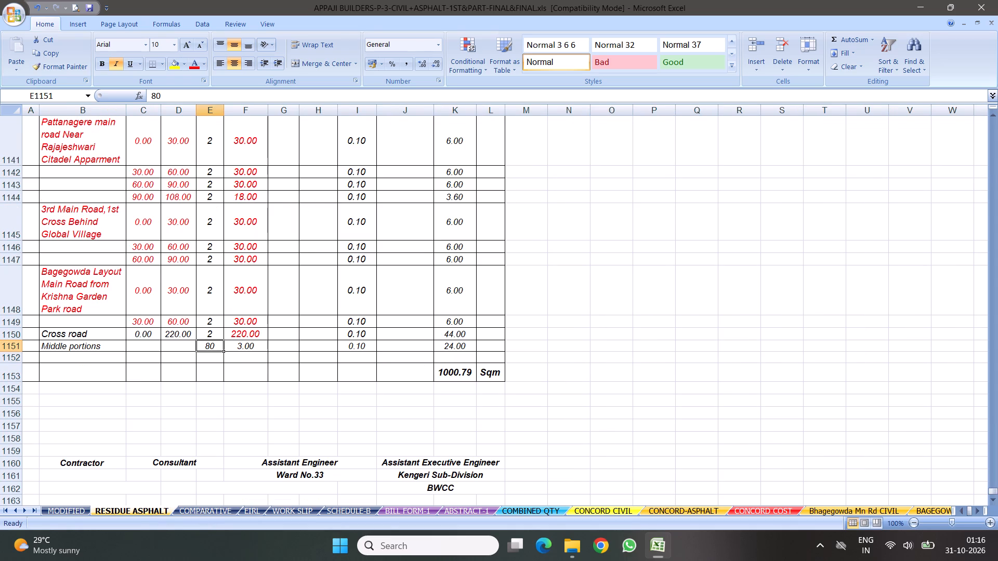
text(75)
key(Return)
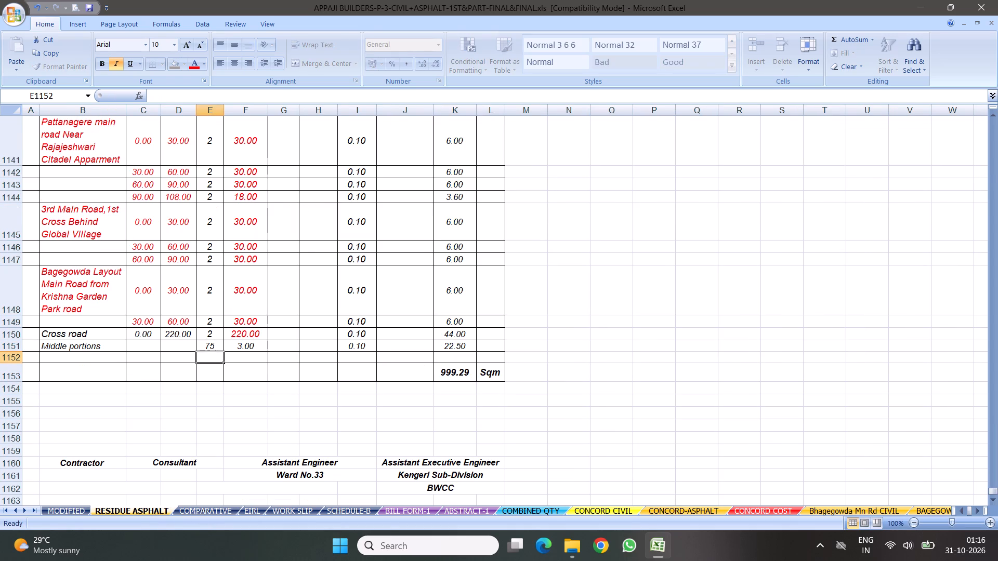
After rechecking the COMPARATIVE abstract, set the Middle portions number in E6558 of the MODIFIED sheet to 70.
click(71, 507)
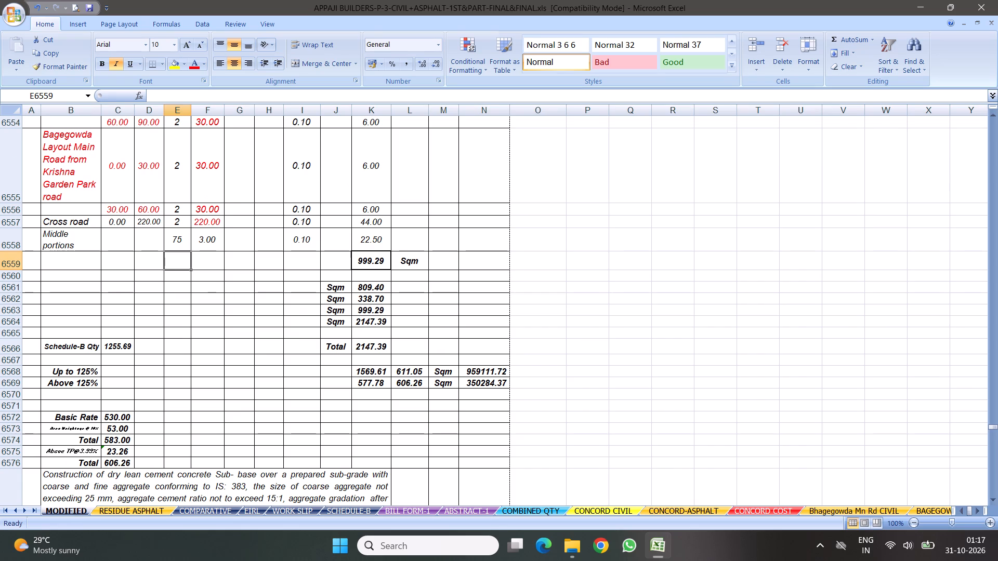
click(207, 512)
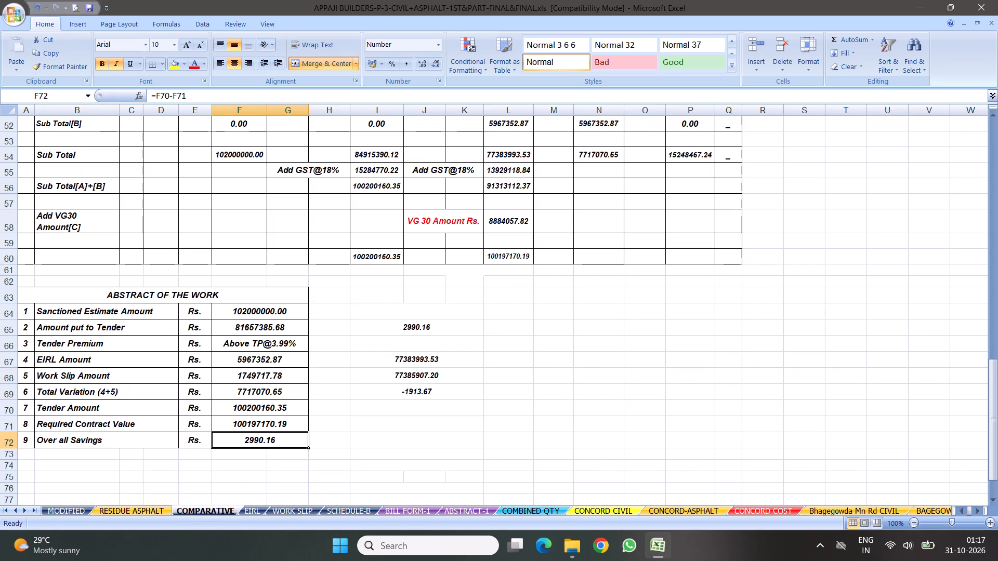
click(71, 509)
click(175, 235)
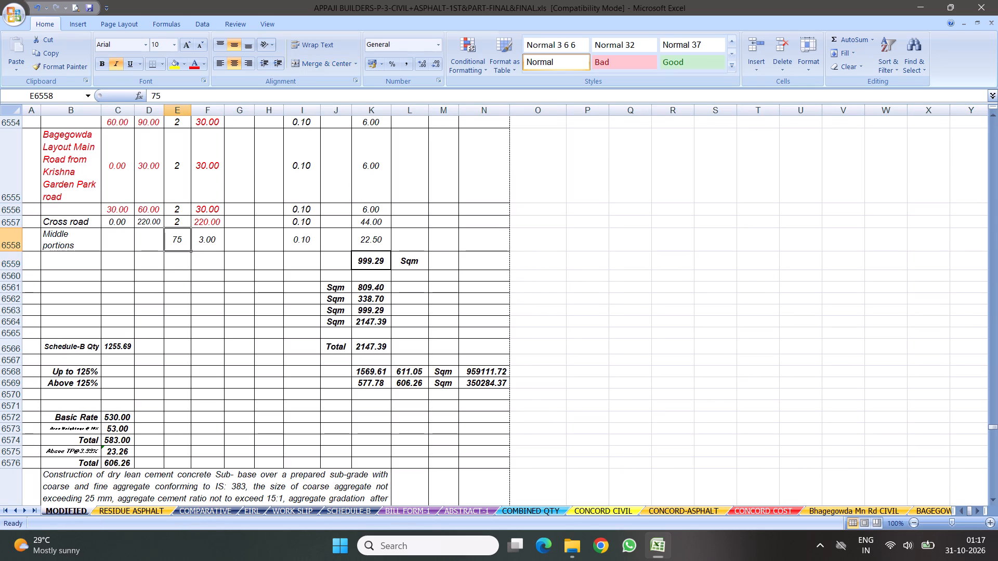
text(70)
click(237, 312)
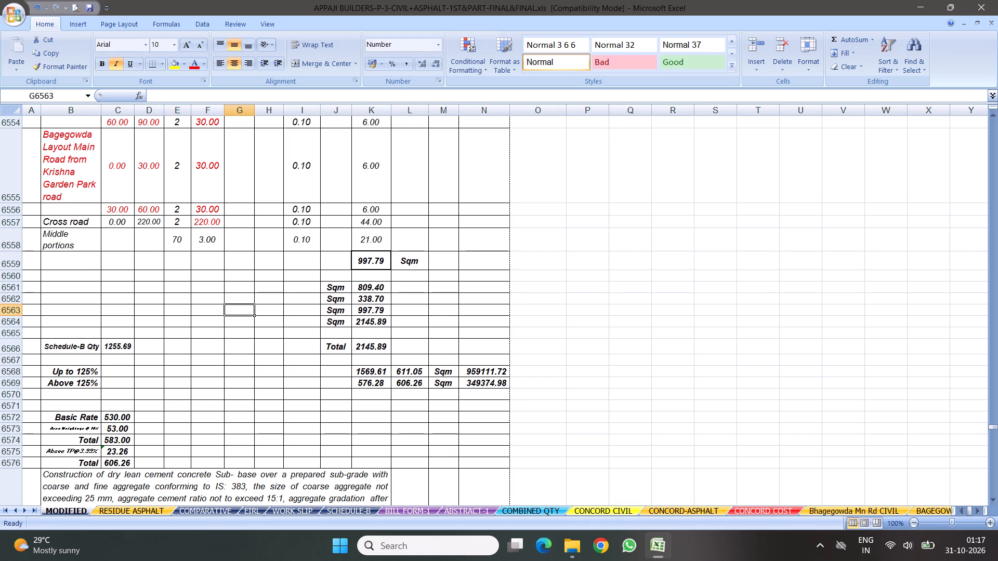
Set the Middle portions number in E1151 of the RESIDUE ASPHALT sheet to 70.
click(152, 511)
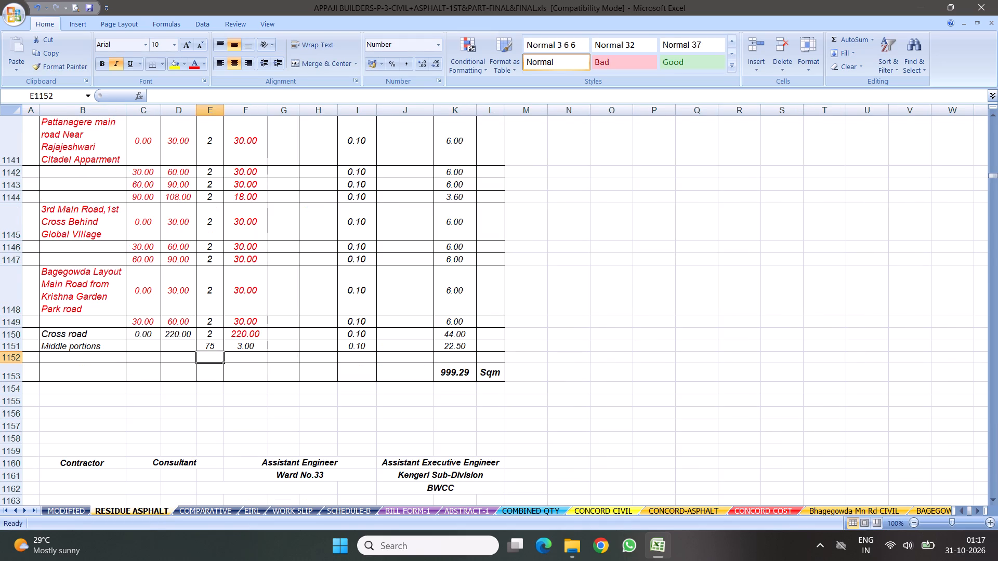
click(215, 345)
text(70)
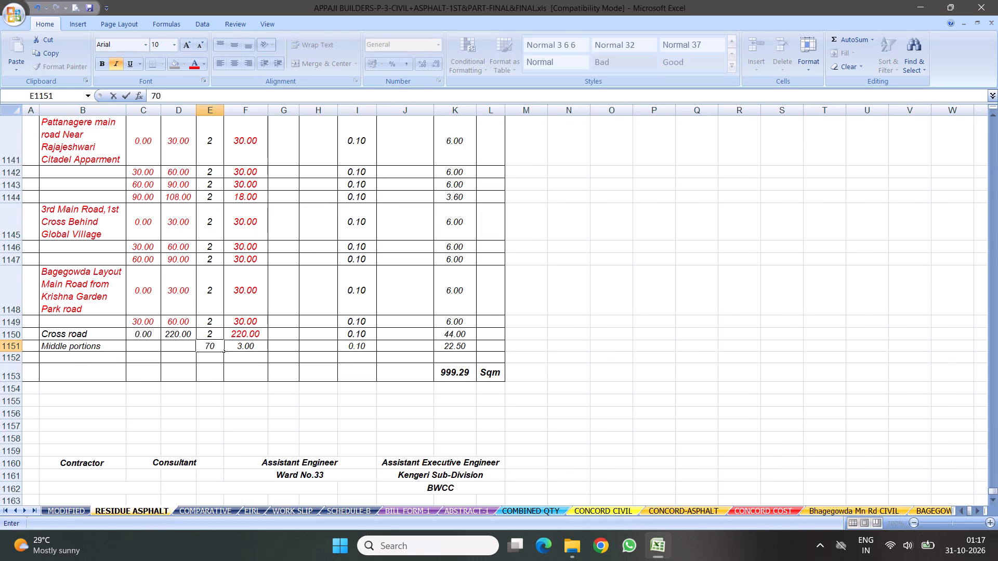
key(Return)
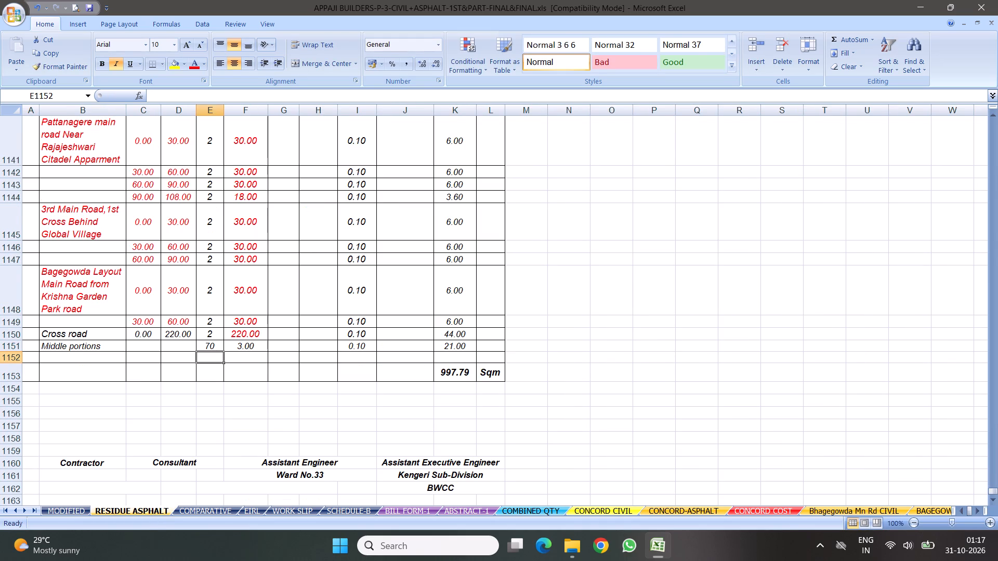
Check the required contract value and overall savings in the COMPARATIVE sheet's abstract of the work.
click(77, 514)
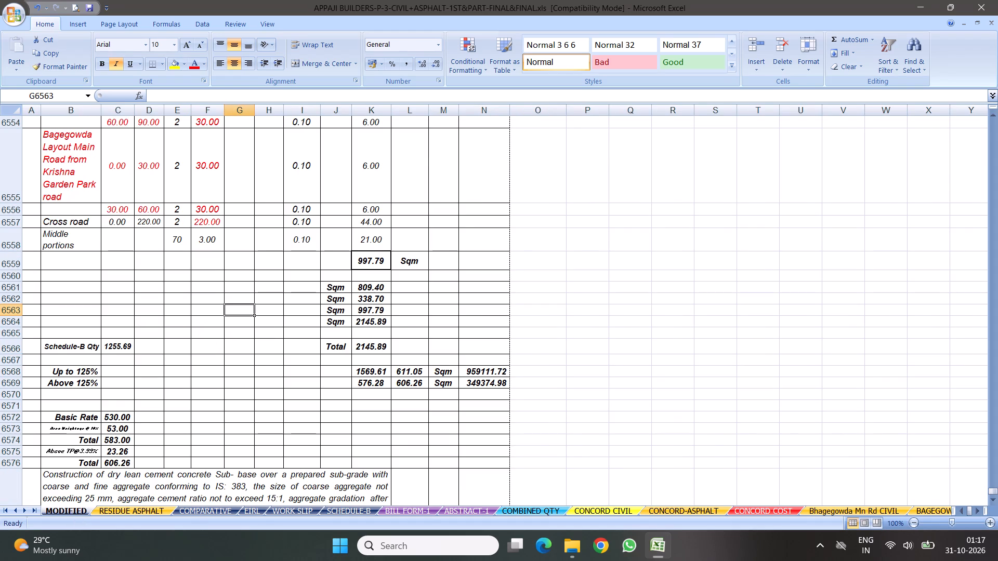
click(190, 511)
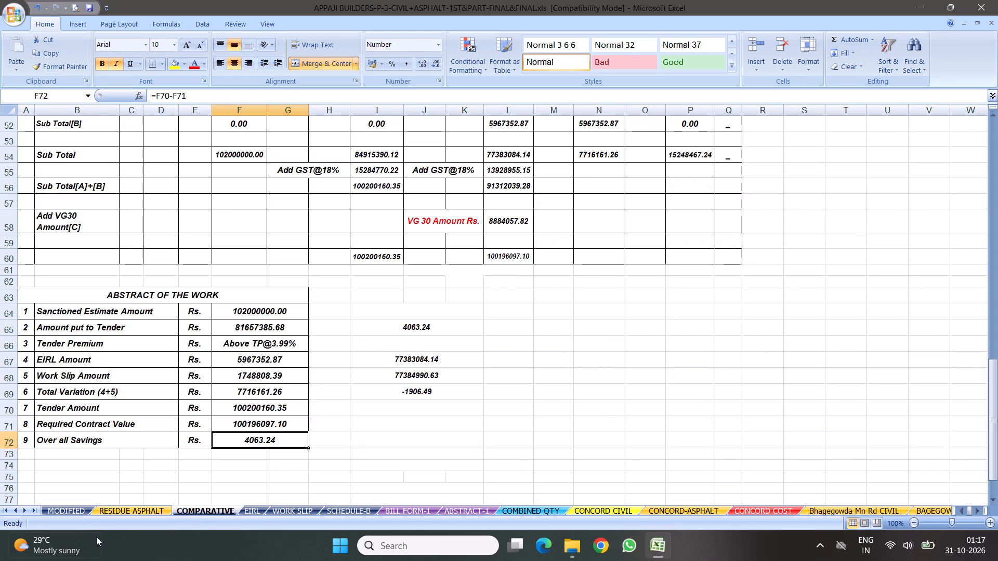
Examine the first and last pages of the MODIFIED sheet in print preview.
click(69, 509)
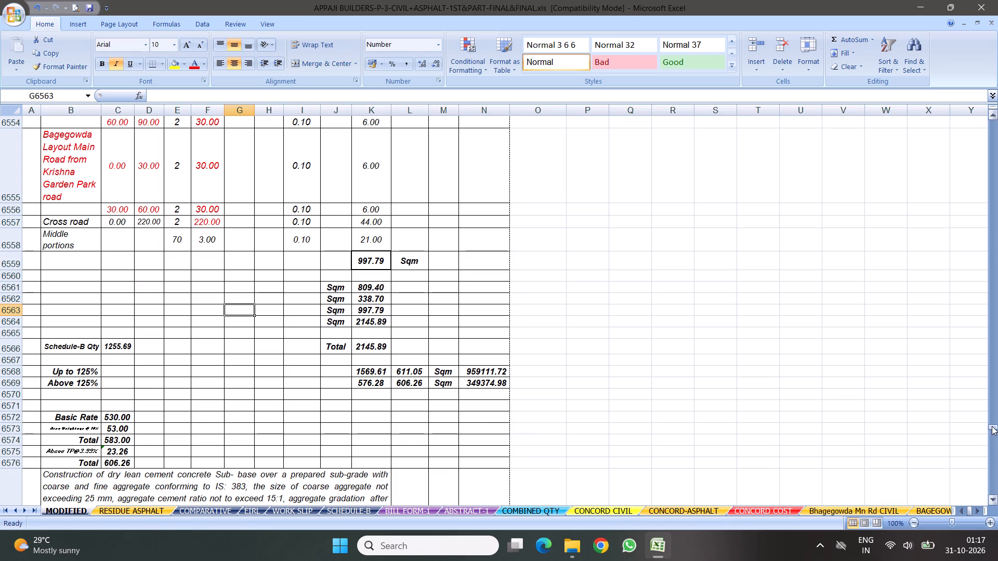
drag(992, 426, 997, 0)
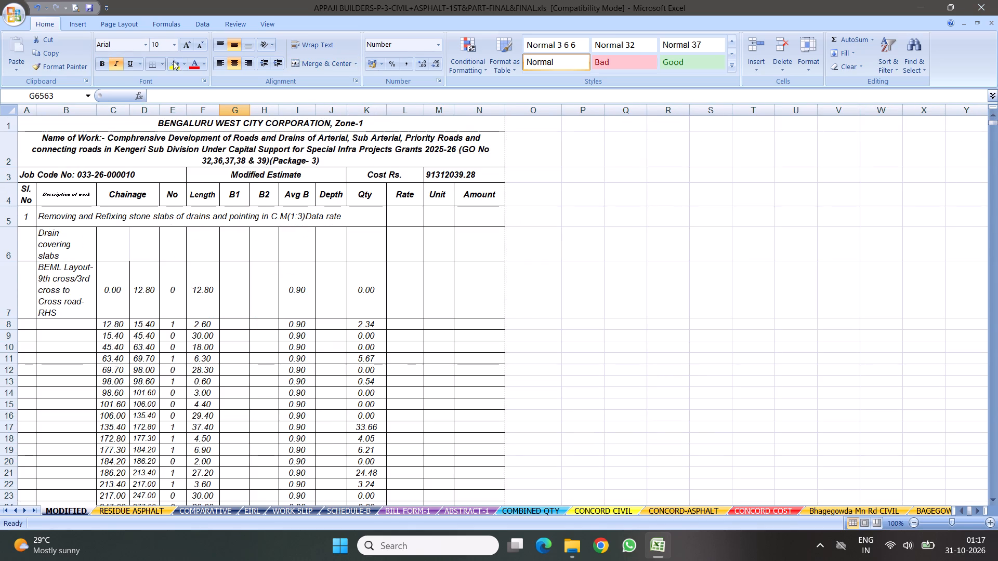
click(75, 7)
click(507, 258)
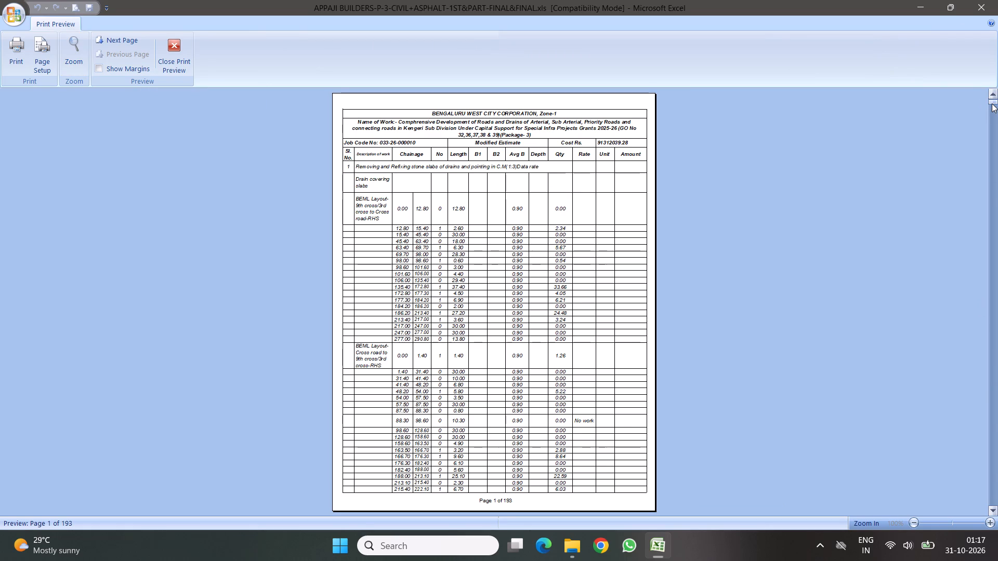
drag(992, 102, 991, 493)
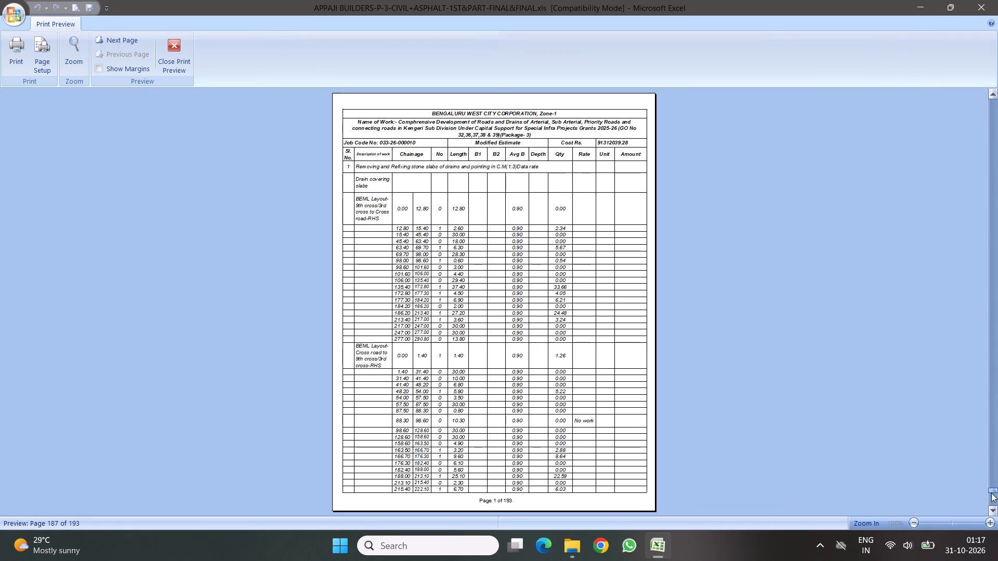
drag(991, 493, 991, 499)
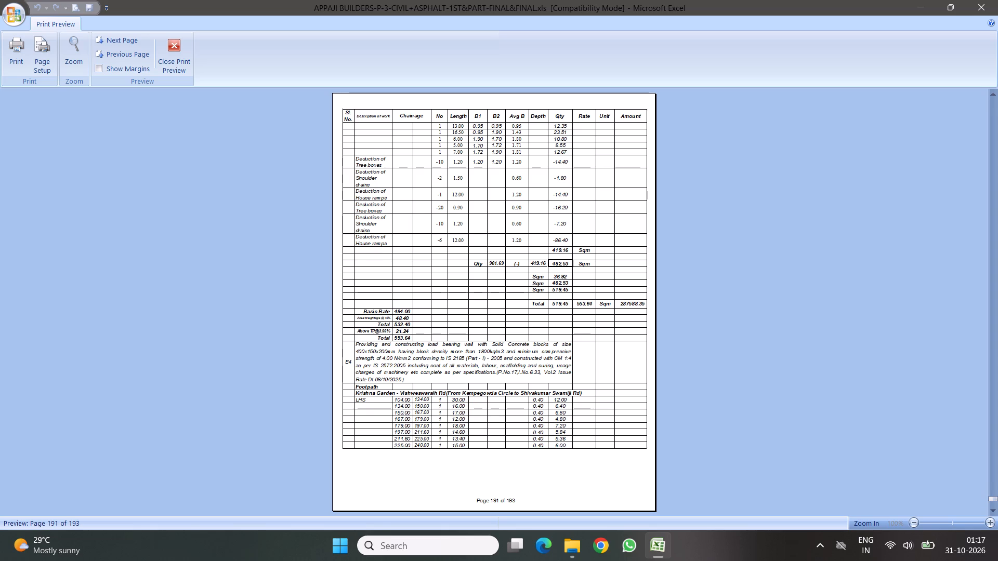
scroll(560, 324, down, 13)
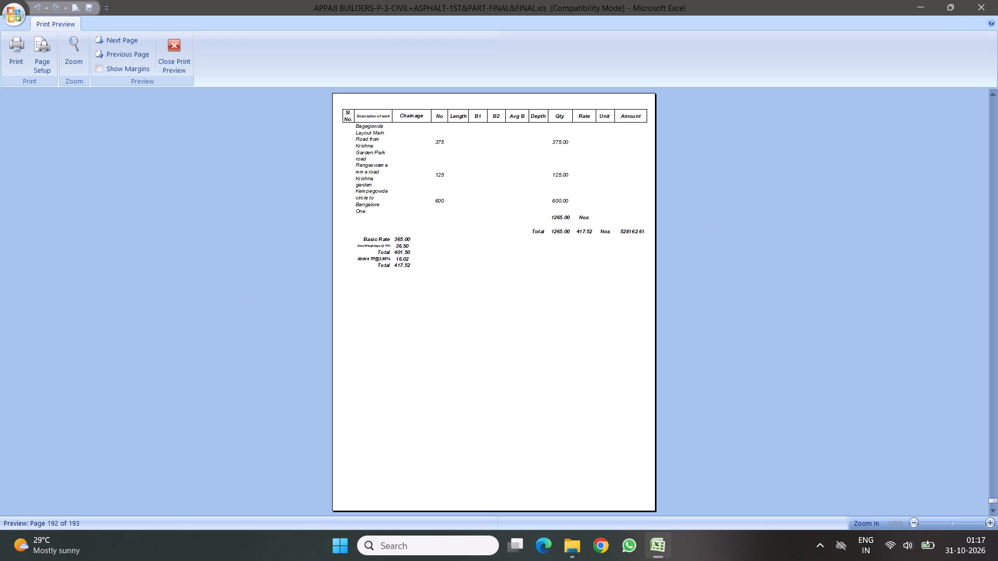
scroll(409, 308, down, 7)
key(Escape)
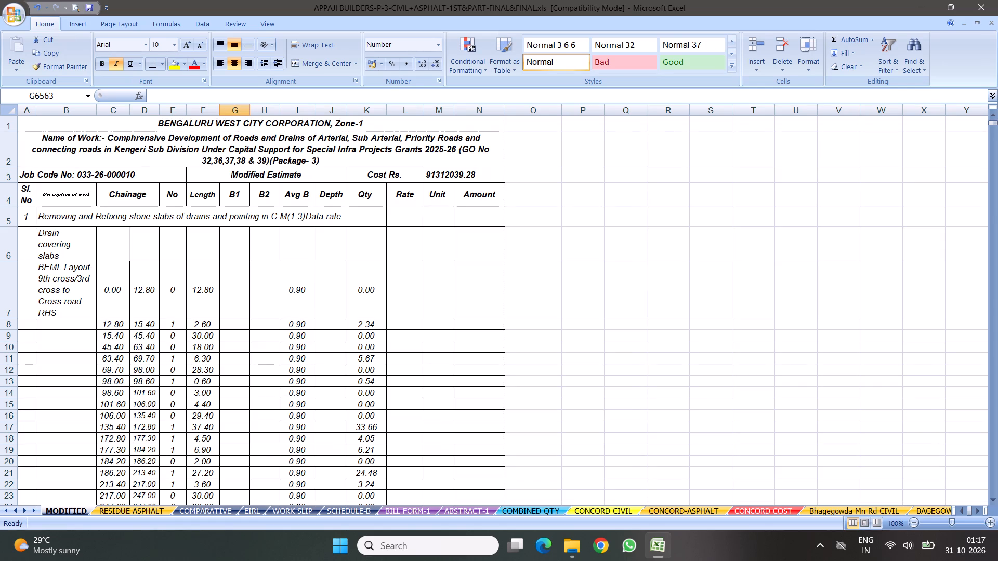
Look through the RESIDUE ASPHALT sheet's pages in print preview, checking how its columns fit the page width.
click(120, 508)
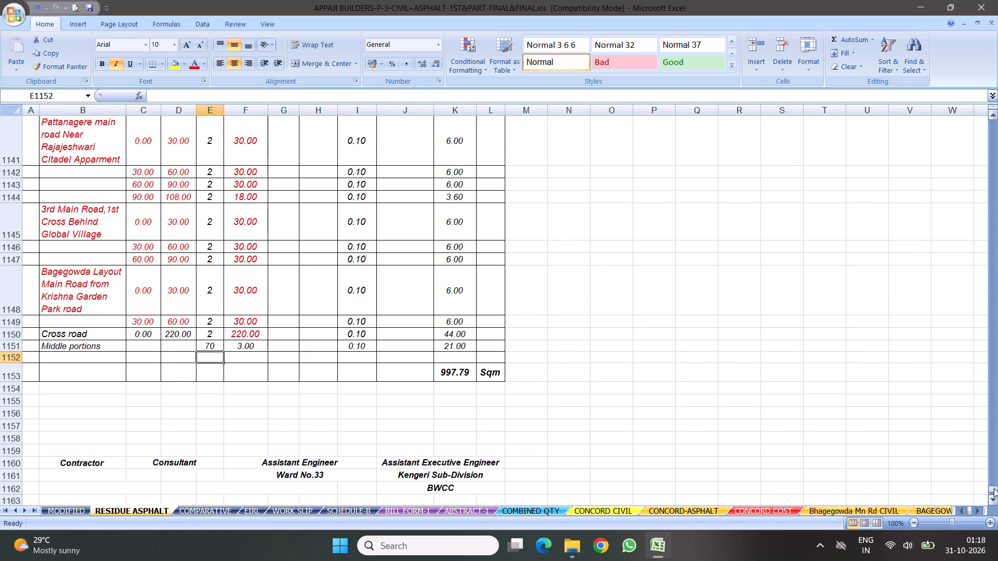
drag(994, 488, 997, 0)
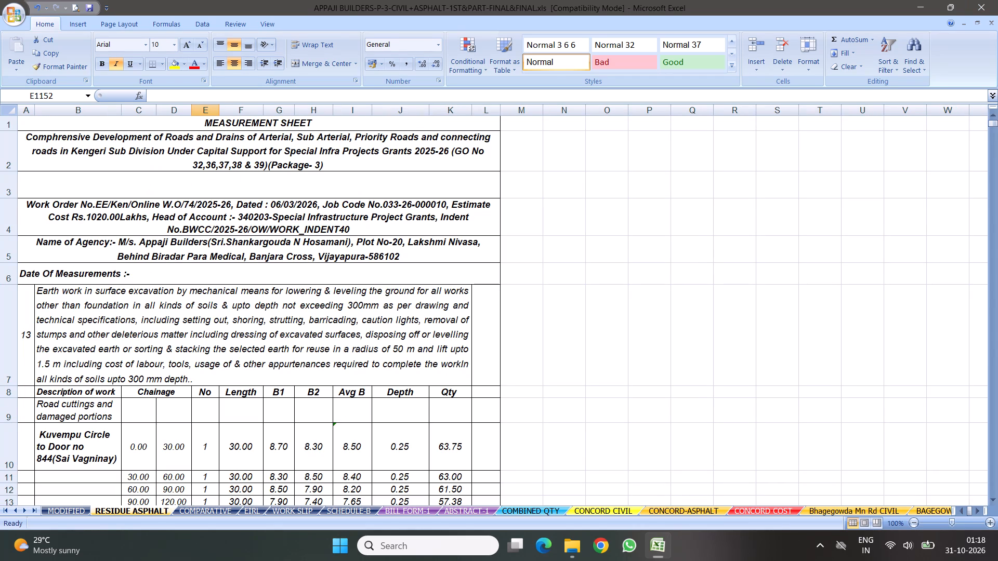
click(73, 7)
scroll(409, 285, down, 8)
scroll(395, 235, down, 12)
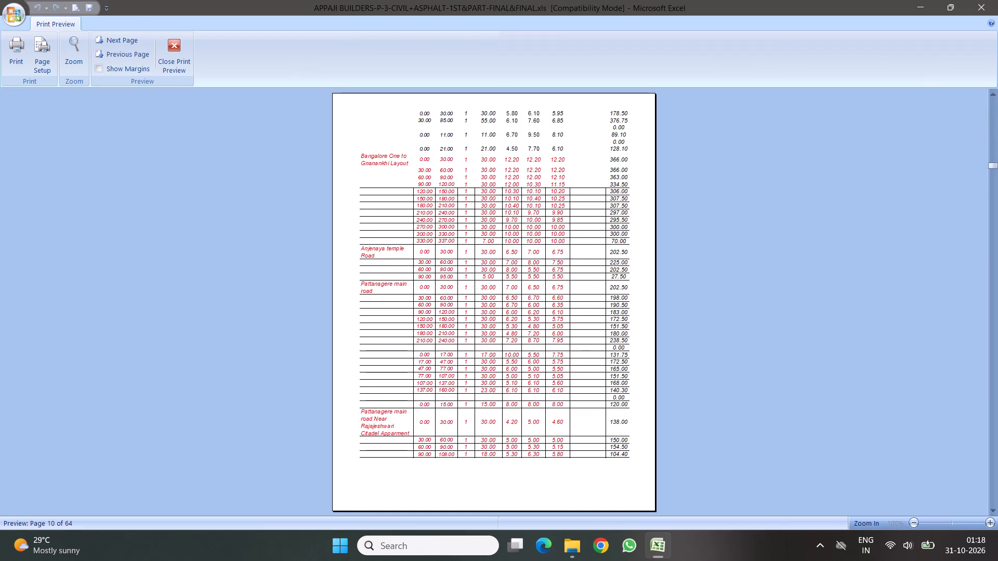
scroll(379, 283, down, 10)
scroll(286, 182, down, 20)
scroll(286, 182, down, 1)
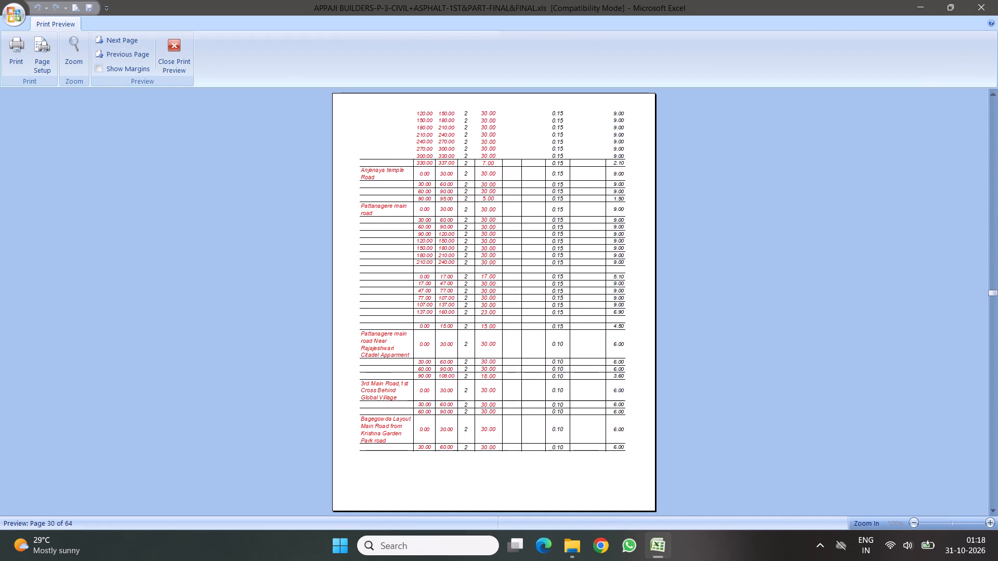
drag(993, 292, 990, 505)
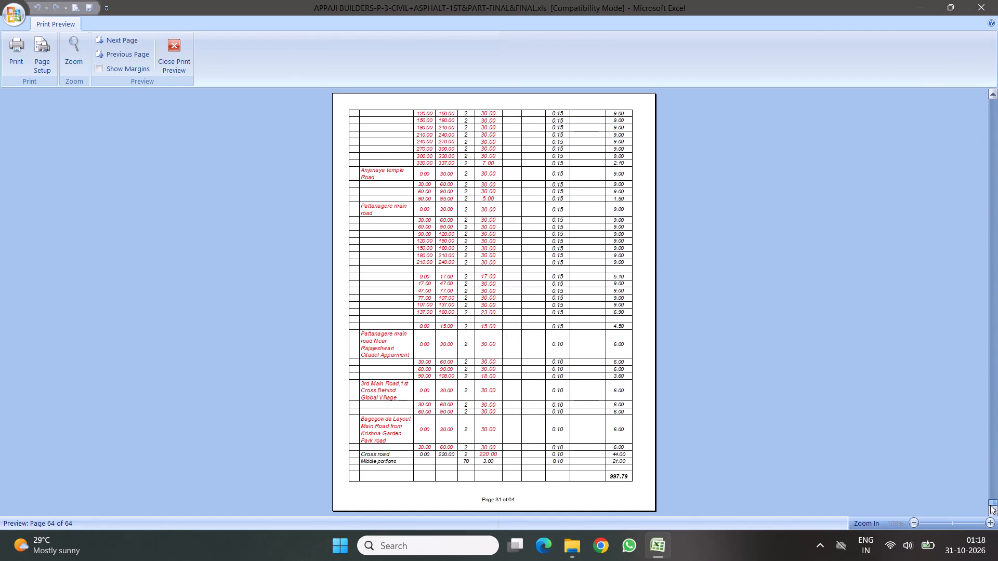
drag(990, 505, 988, 502)
scroll(388, 221, up, 2)
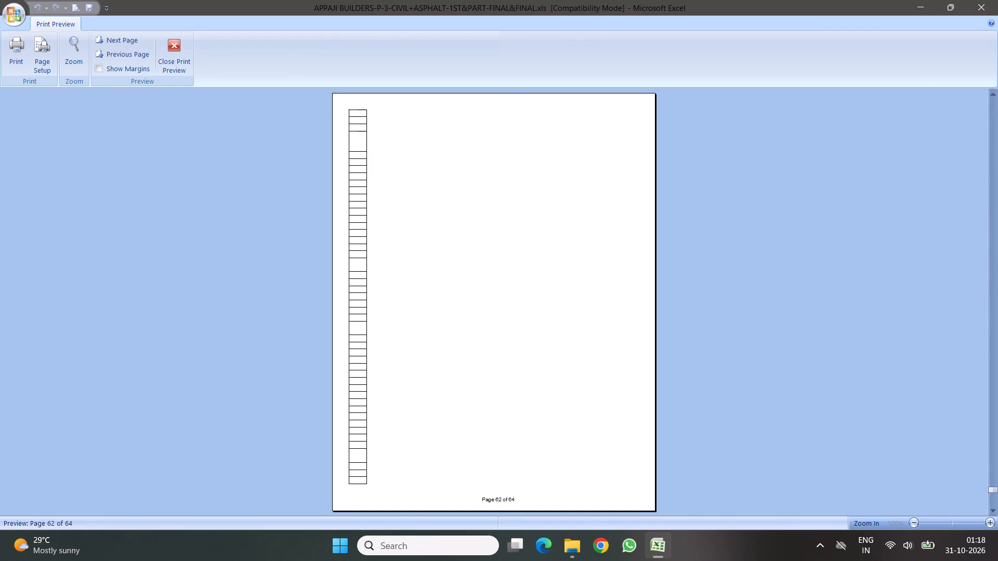
scroll(365, 248, up, 2)
Reduce the RESIDUE ASPHALT sheet's left page margin to about 0.70 so that all columns fit the page width.
click(108, 72)
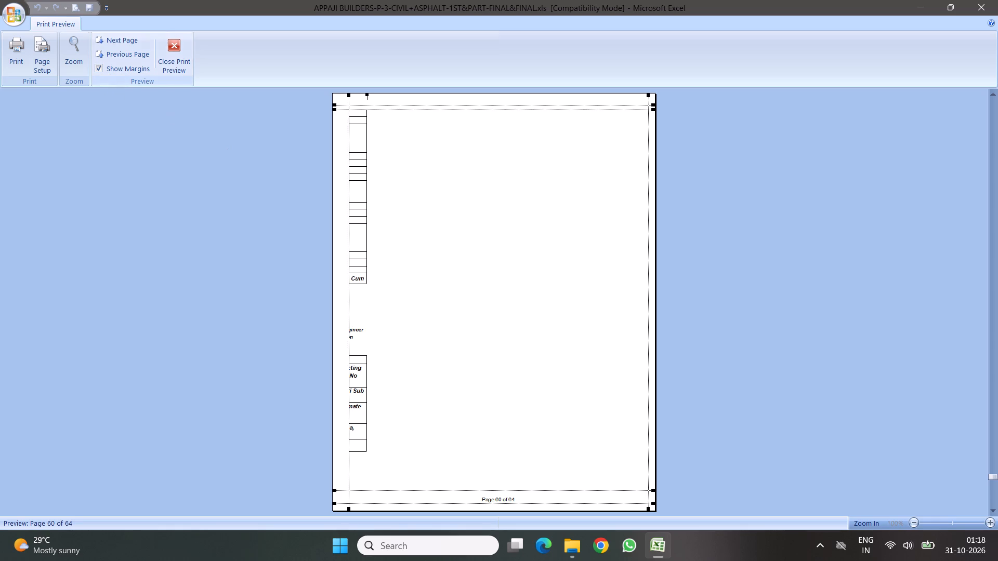
drag(350, 193, 344, 193)
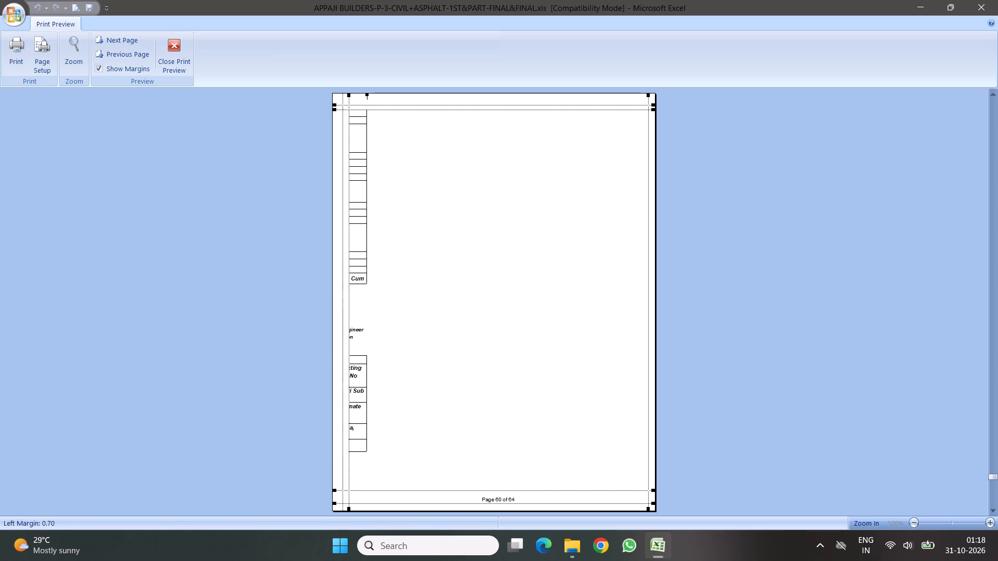
drag(344, 193, 344, 194)
scroll(373, 144, up, 2)
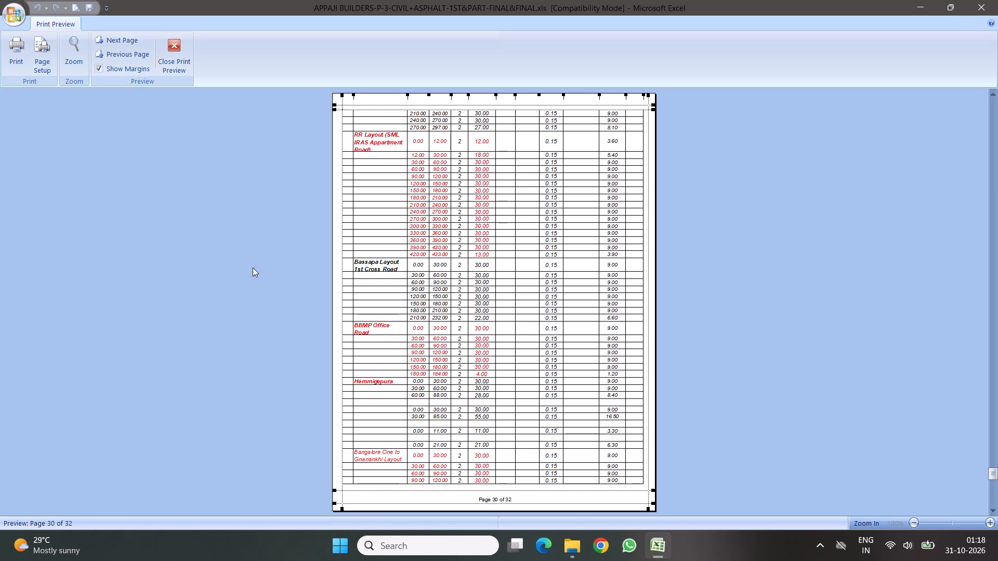
key(Escape)
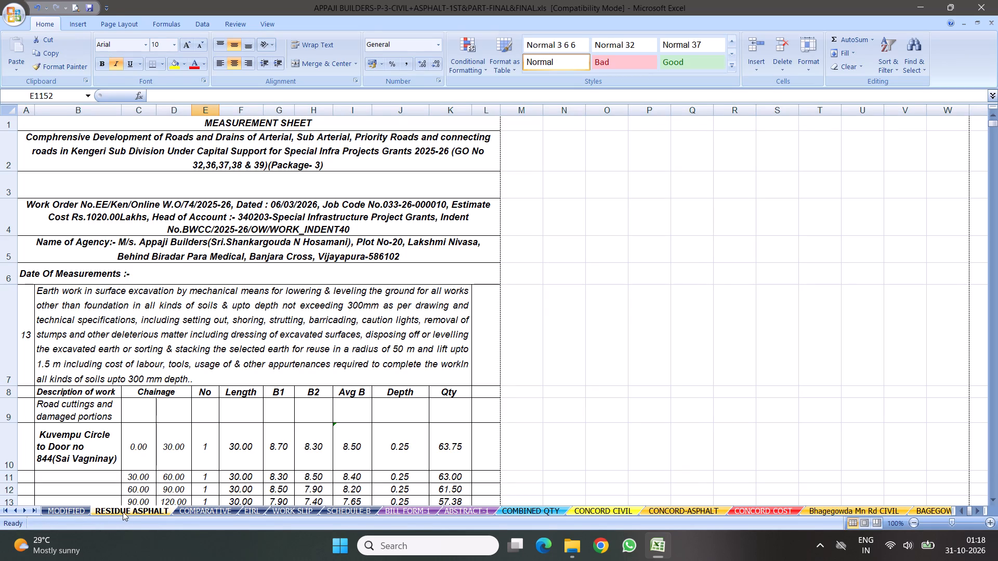
Move the RESIDUE ASPHALT sheet to the end of the workbook, after RESIDUE COST.
drag(123, 510, 818, 507)
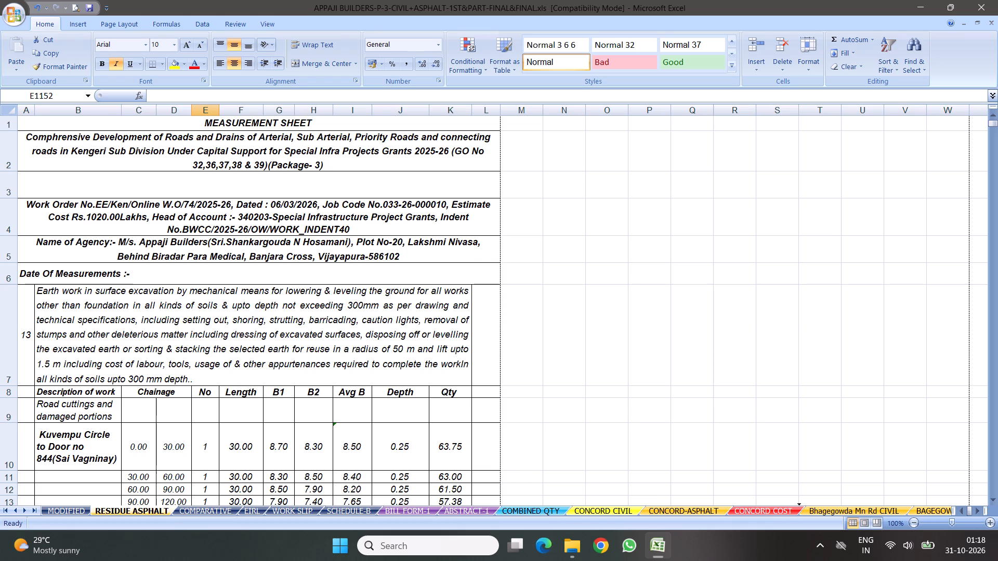
drag(818, 507, 811, 505)
click(33, 510)
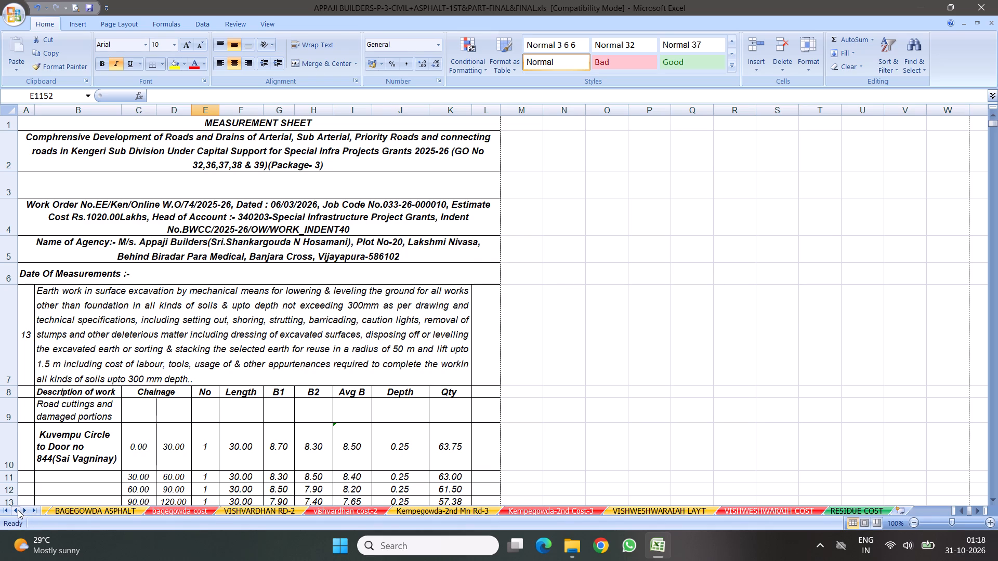
triple_click(18, 510)
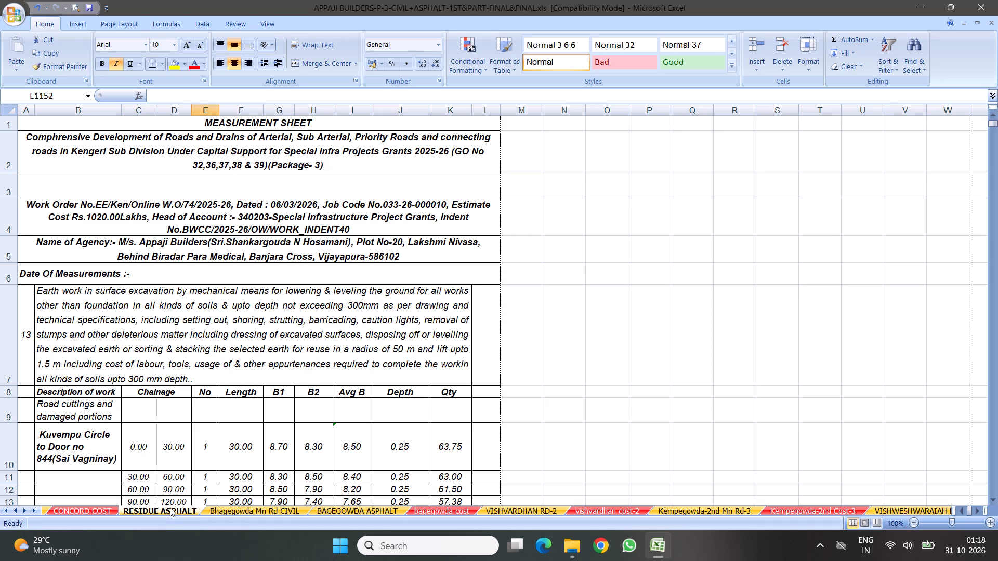
drag(169, 510, 831, 500)
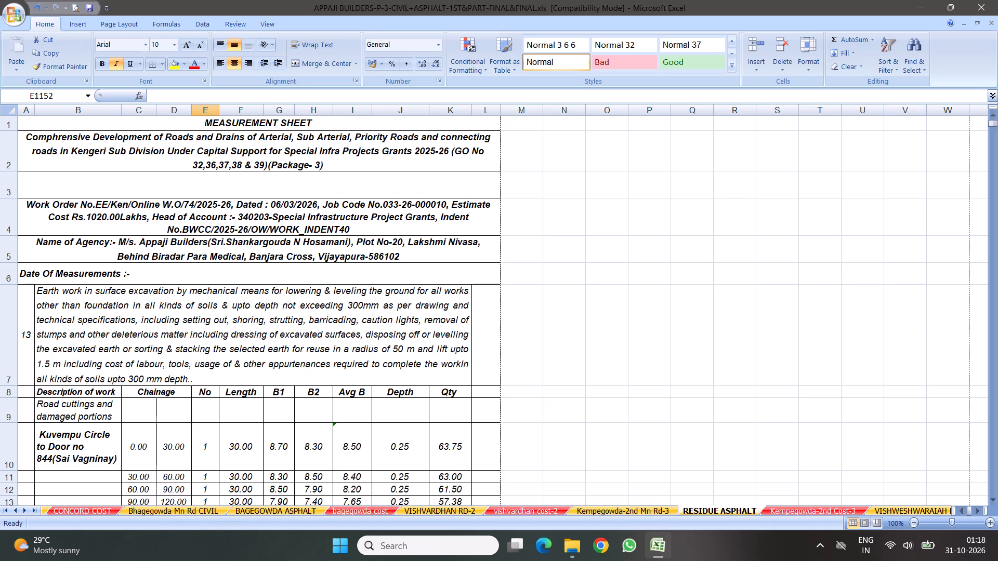
triple_click(32, 508)
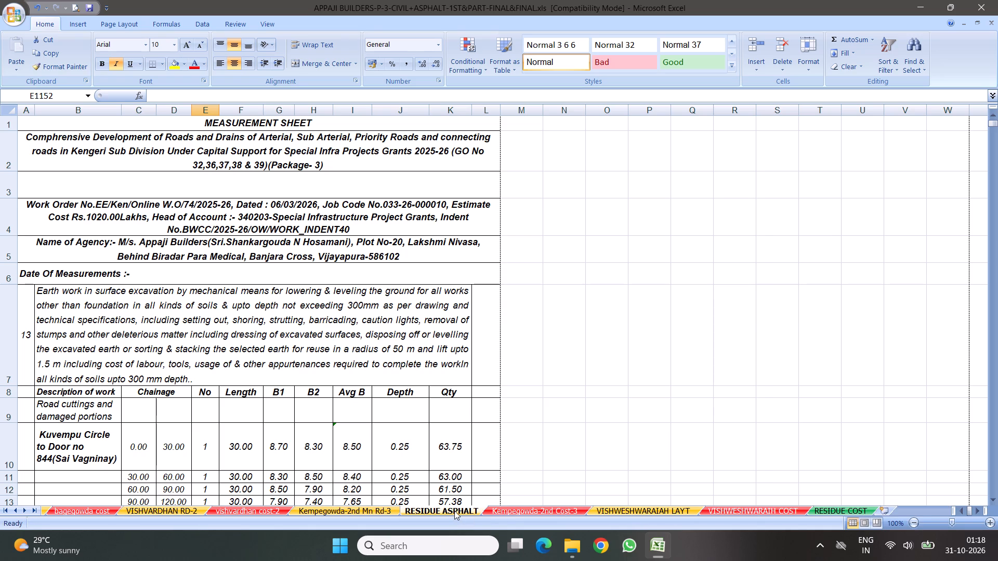
drag(454, 508, 885, 502)
drag(885, 502, 886, 502)
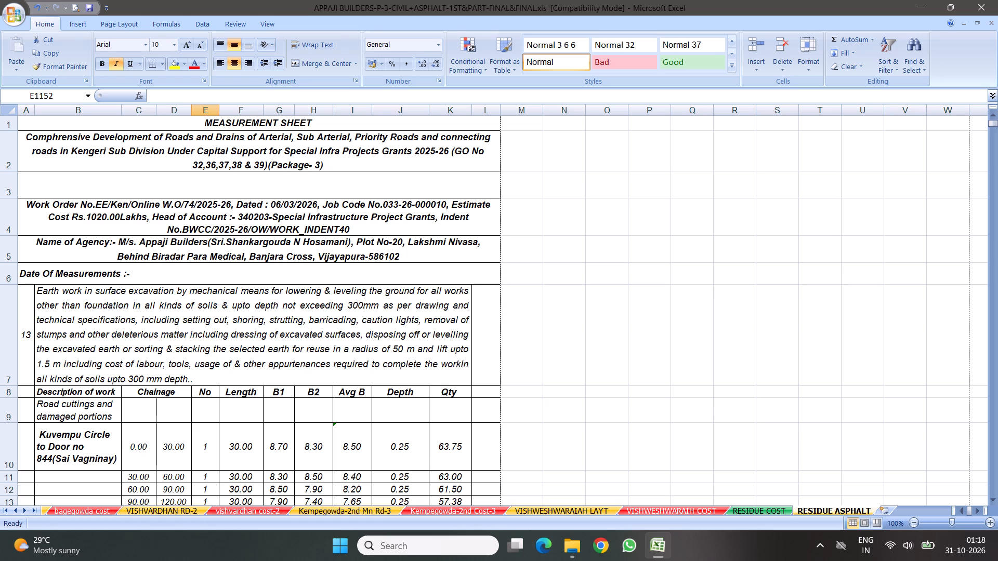
click(769, 512)
click(823, 509)
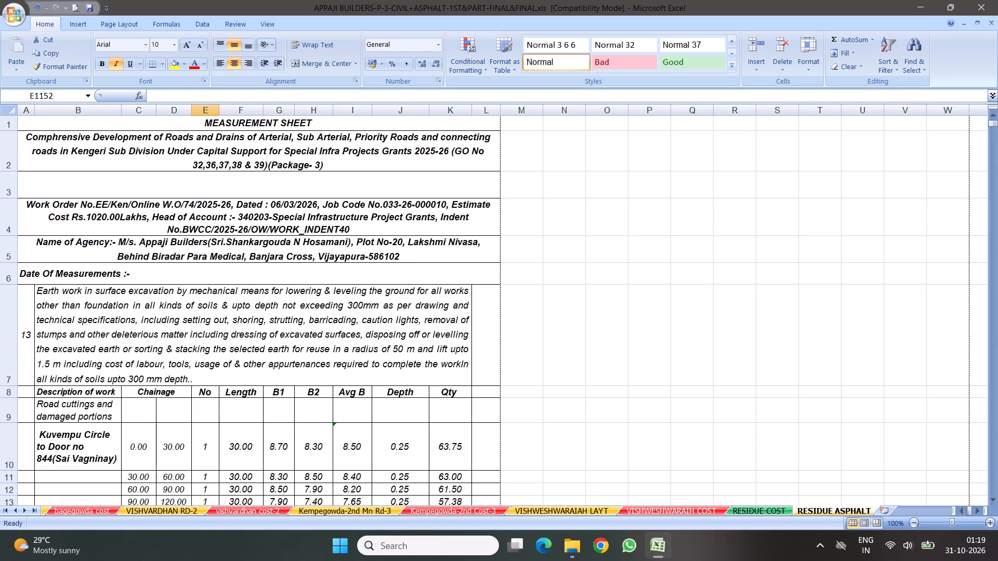
Clear the check figures in I65 to K70 beside the COMPARATIVE sheet's abstract of the work.
triple_click(6, 511)
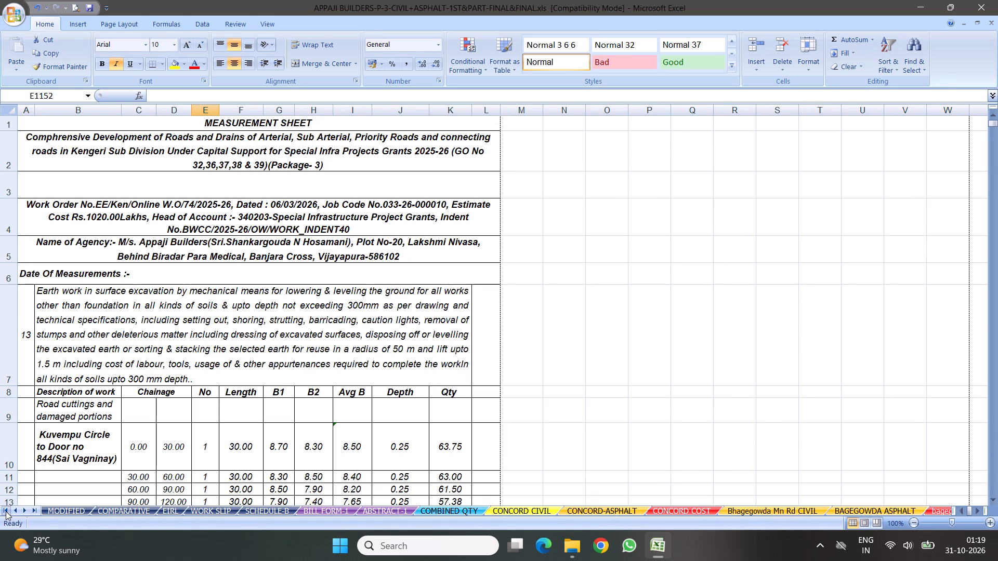
click(63, 507)
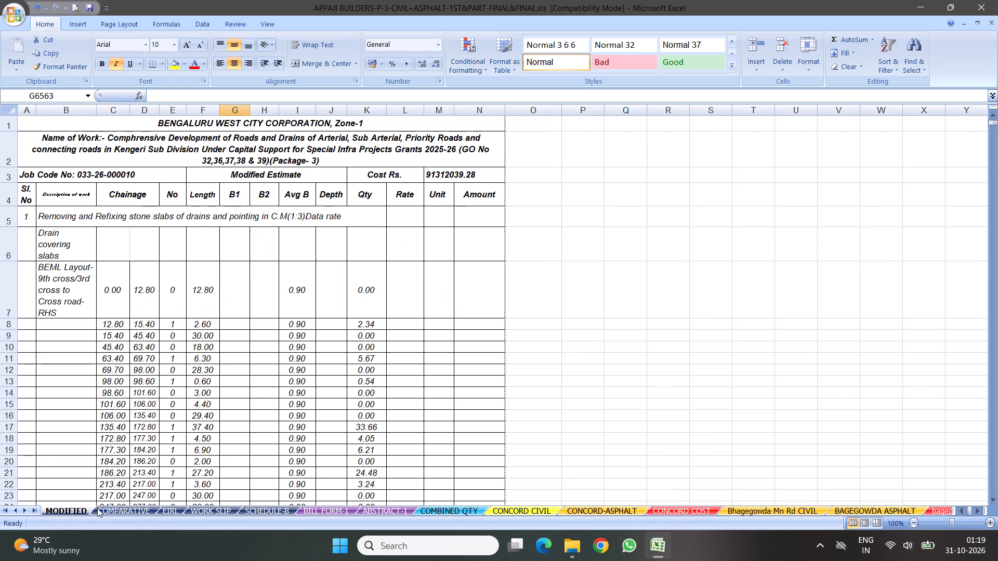
click(109, 508)
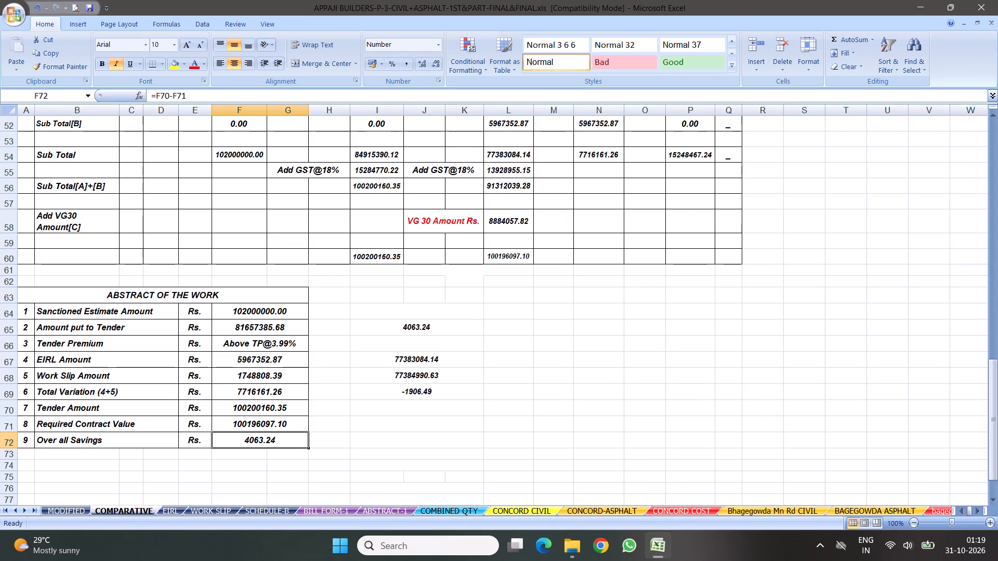
drag(407, 329, 407, 407)
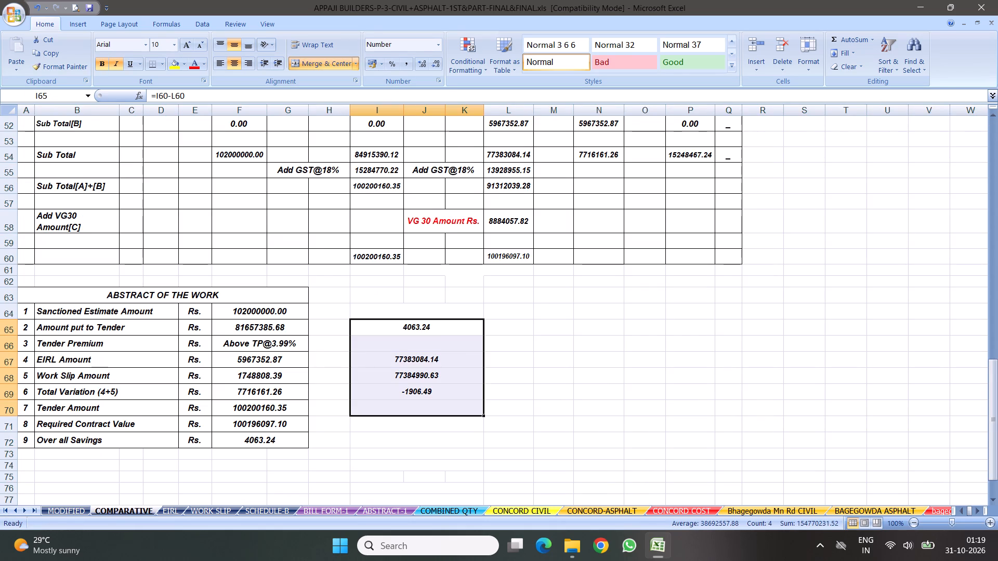
key(Delete)
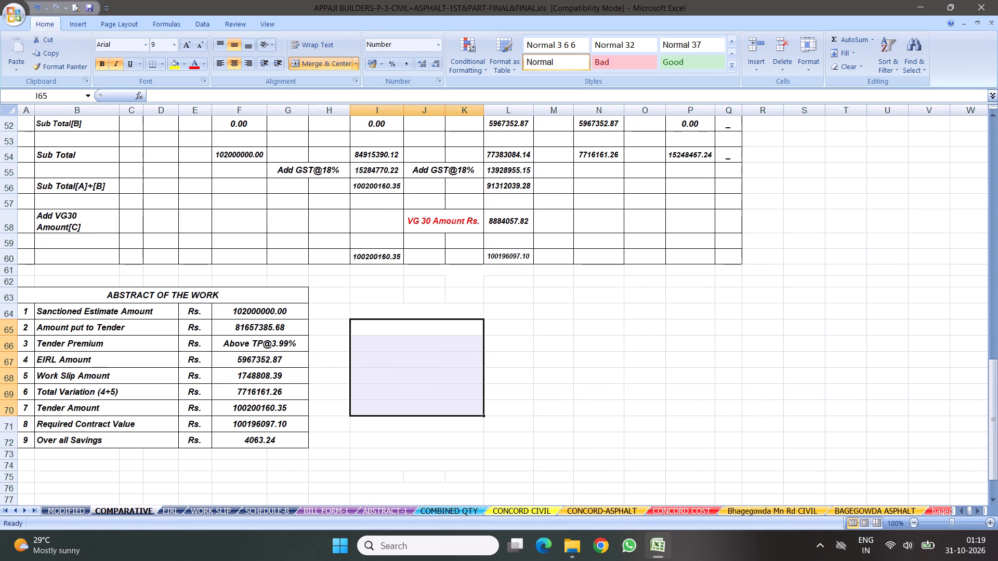
click(638, 277)
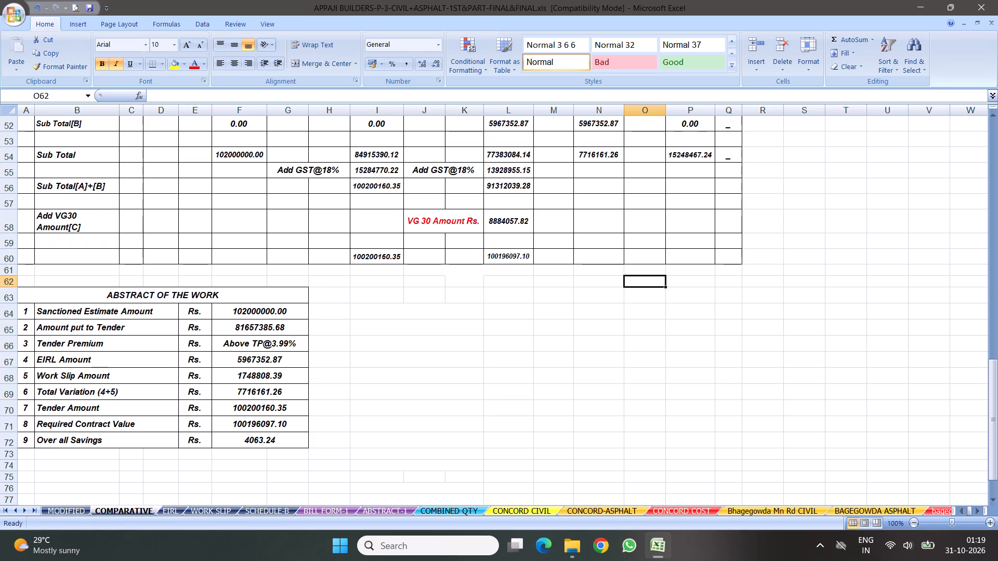
Look through the COMPARATIVE sheet's pages in print preview, checking the layout from first to last page.
drag(994, 391, 997, 11)
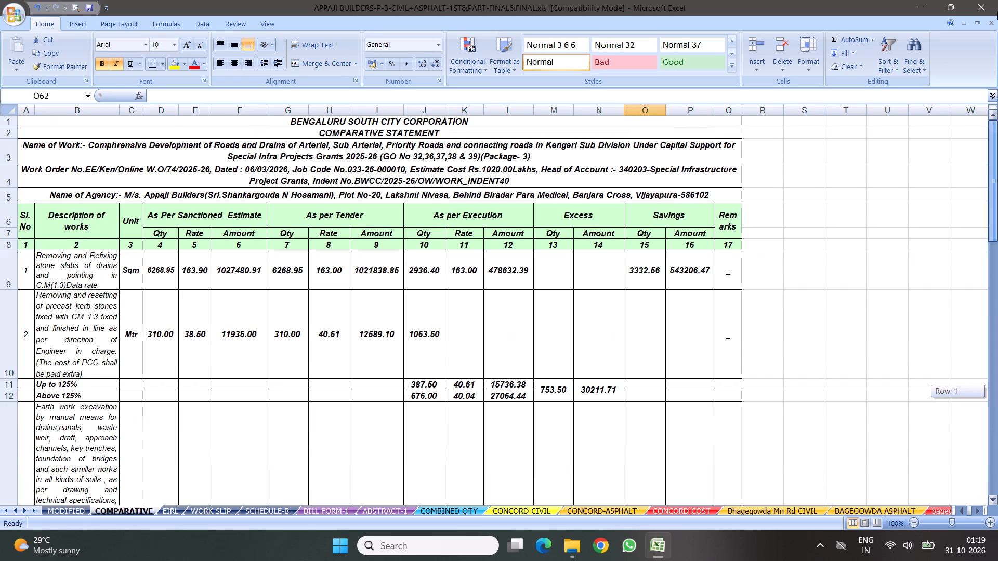
drag(997, 11, 997, 0)
click(74, 3)
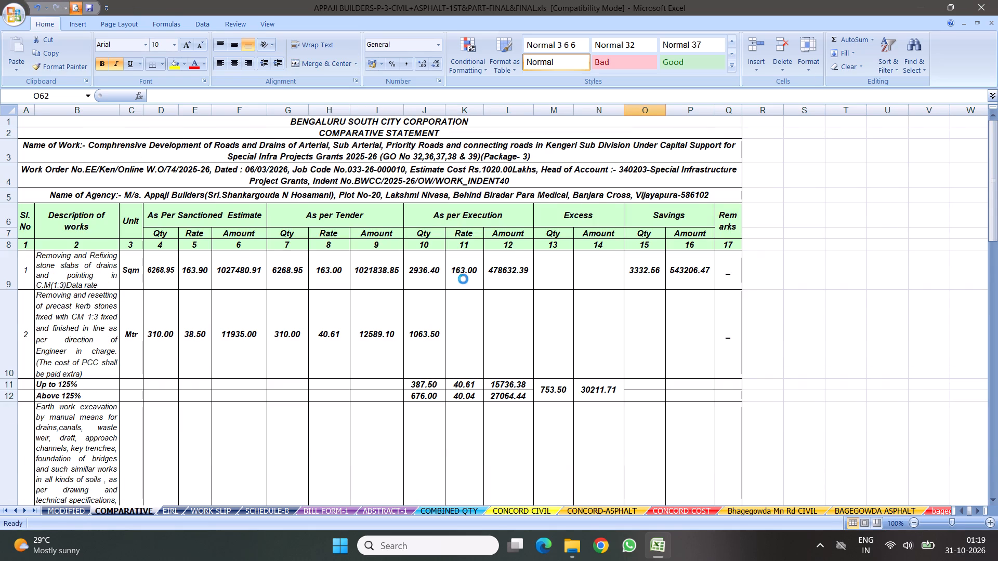
scroll(470, 285, down, 6)
scroll(474, 266, down, 19)
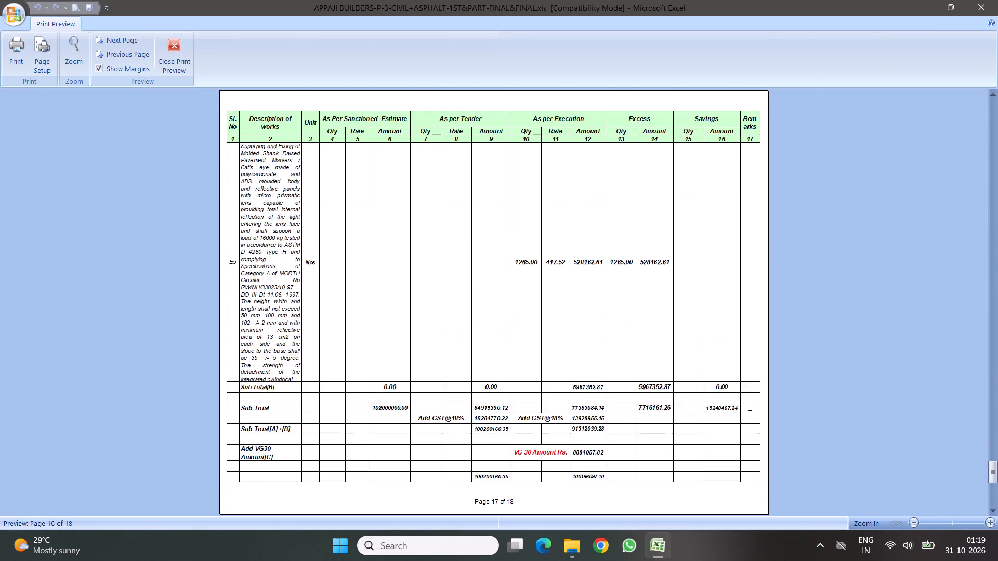
scroll(440, 303, down, 11)
scroll(422, 269, up, 1)
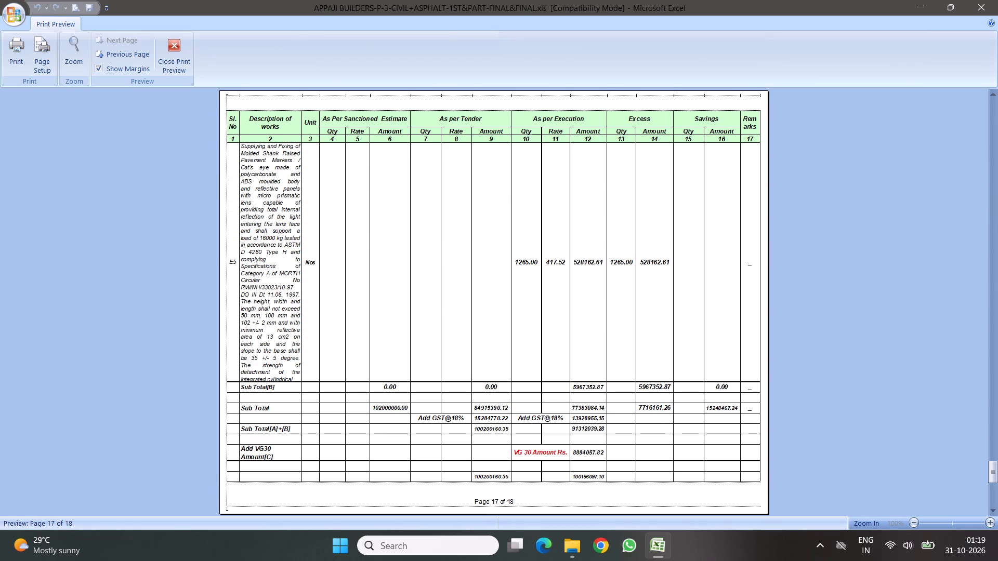
scroll(416, 264, up, 4)
scroll(416, 264, up, 18)
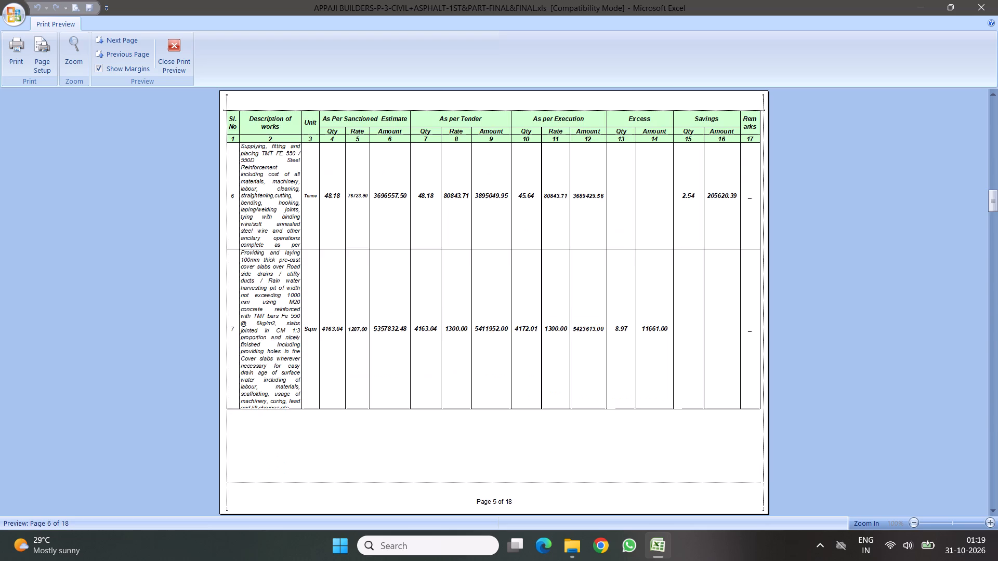
scroll(416, 264, up, 16)
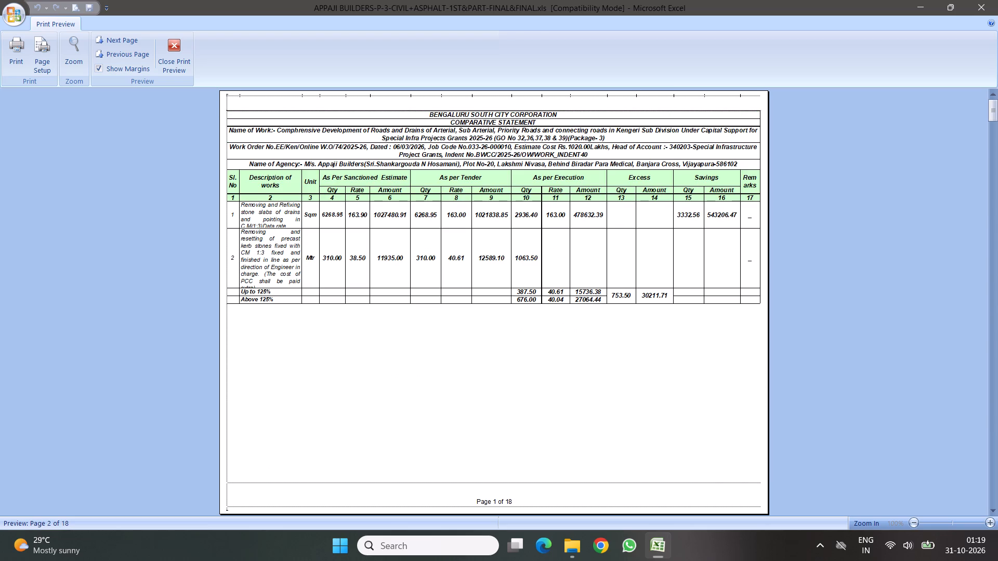
key(Escape)
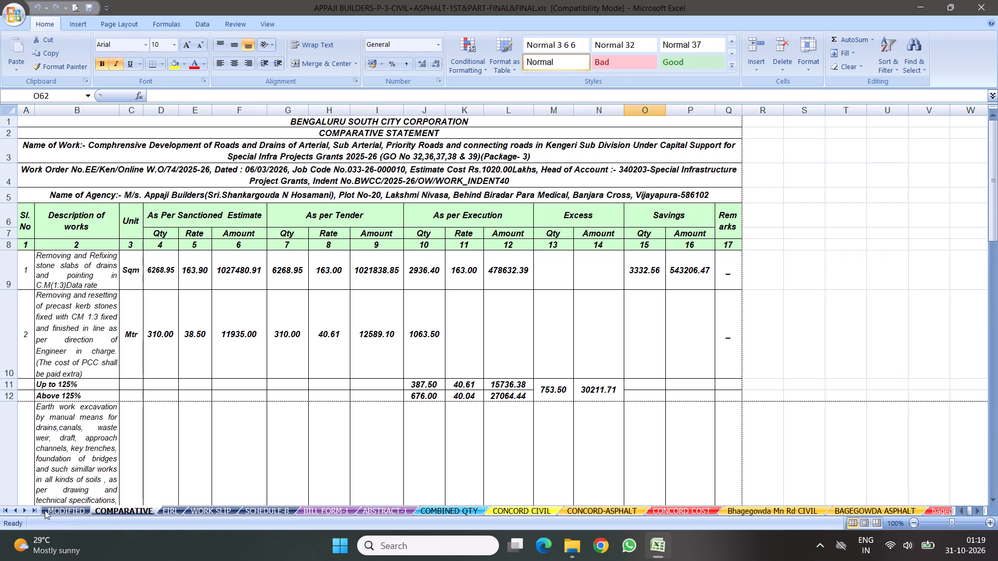
Check the first and last pages of the MODIFIED sheet in print preview, including its totals and signature block.
click(59, 510)
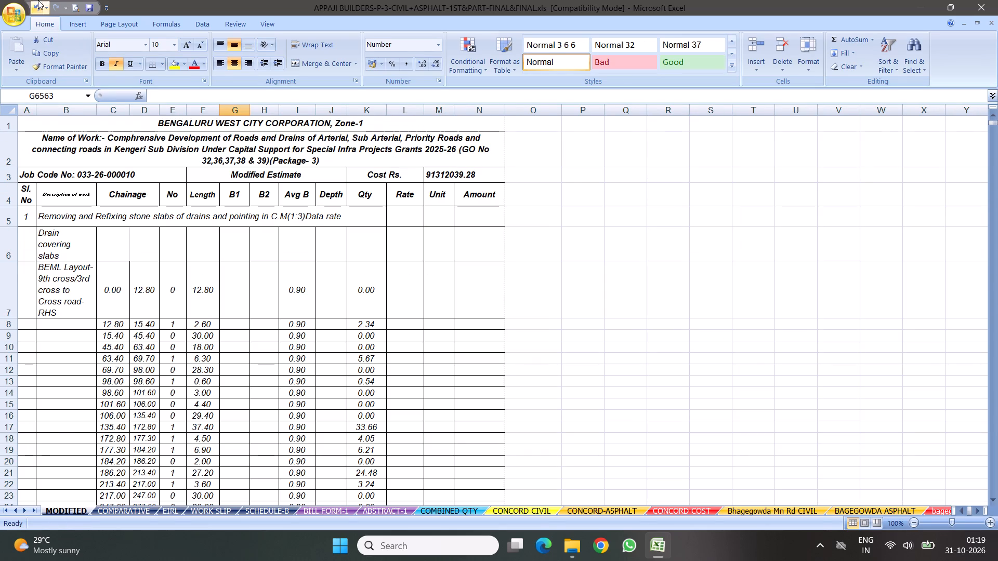
click(75, 8)
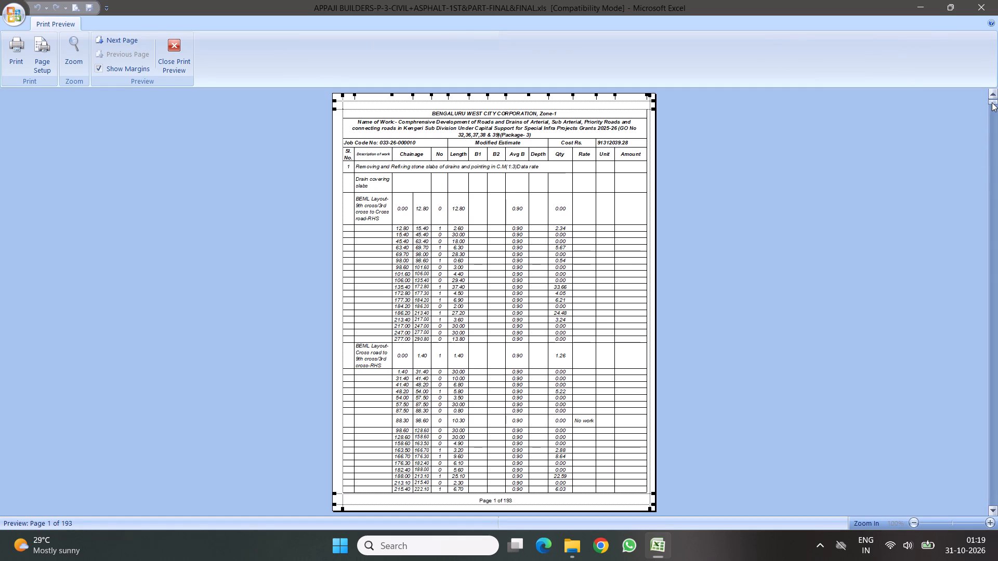
drag(992, 102, 989, 505)
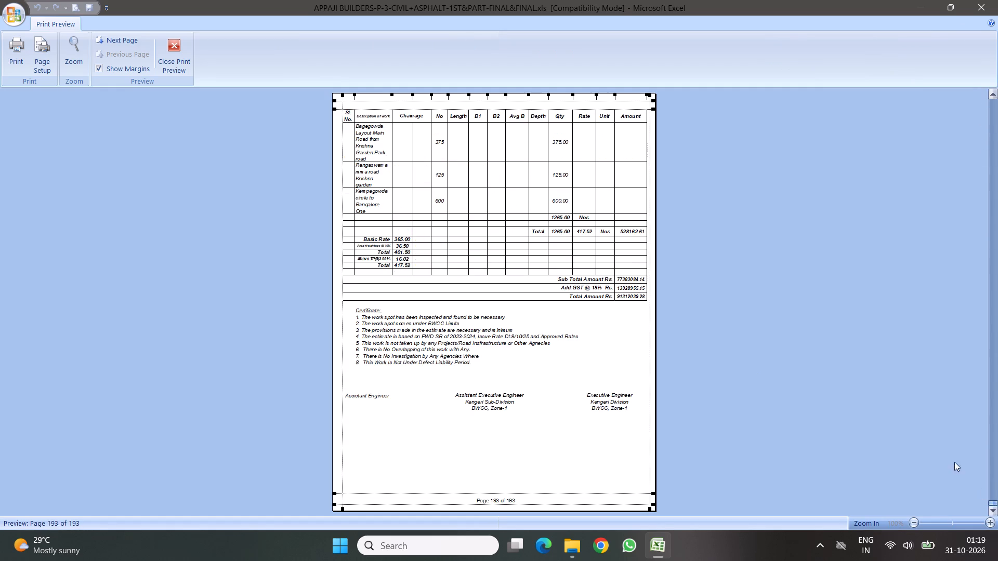
scroll(550, 300, down, 4)
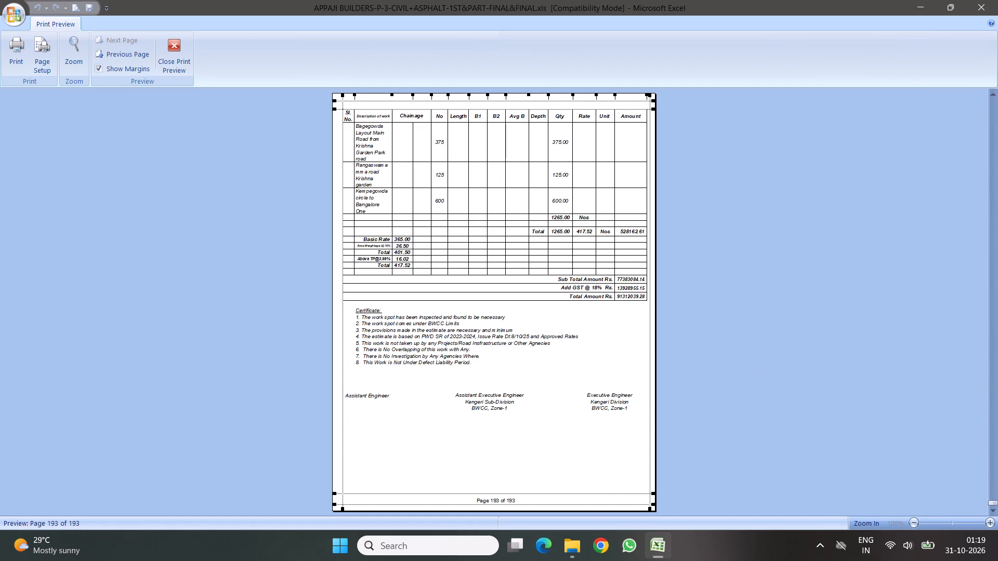
key(Escape)
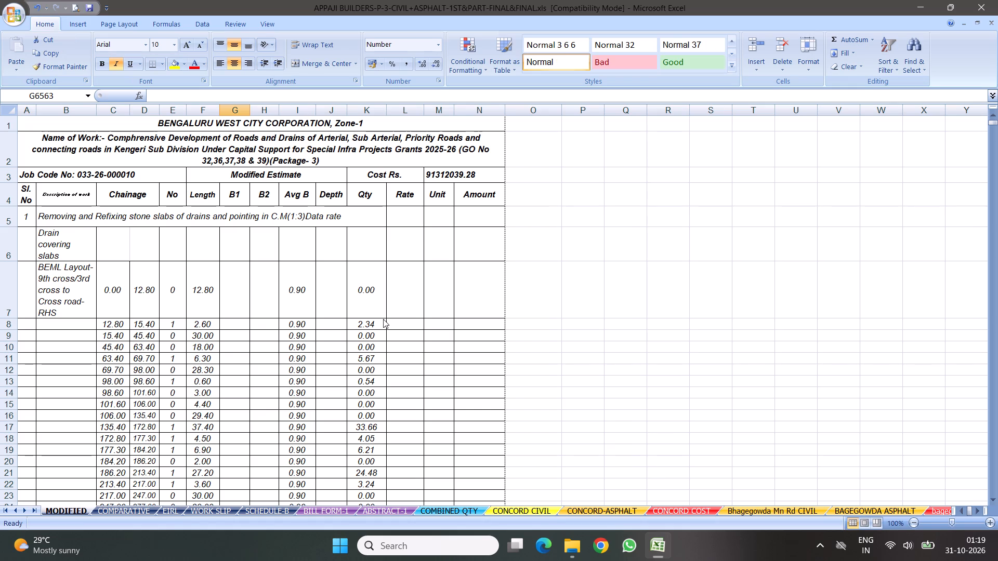
Look through the EIRL sheet's pages in print preview.
click(125, 514)
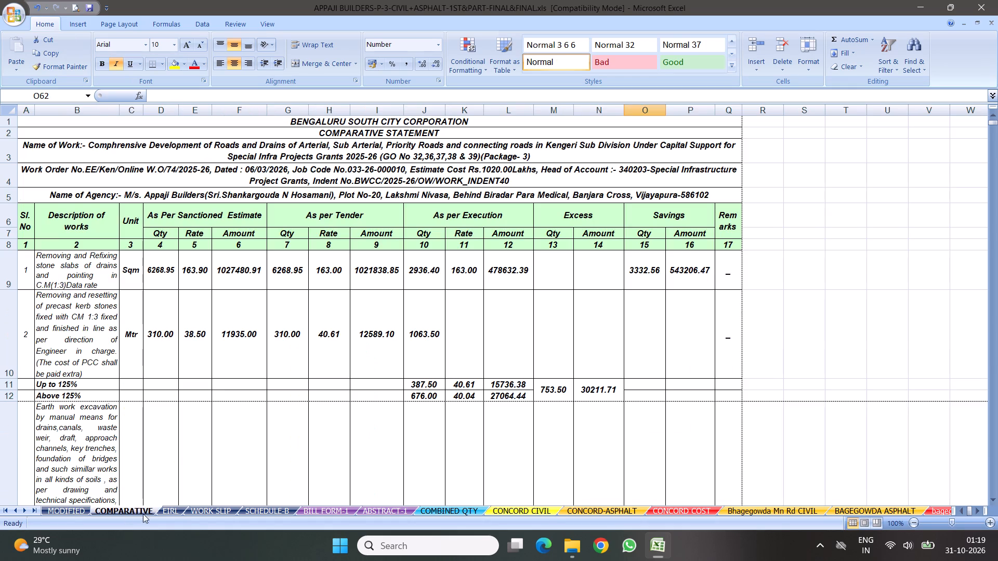
click(169, 512)
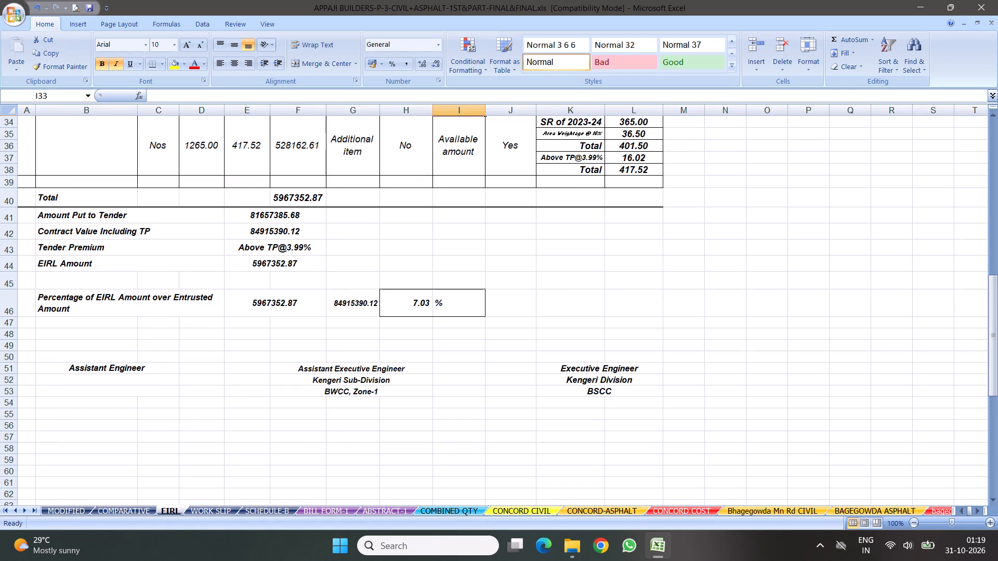
scroll(336, 264, up, 16)
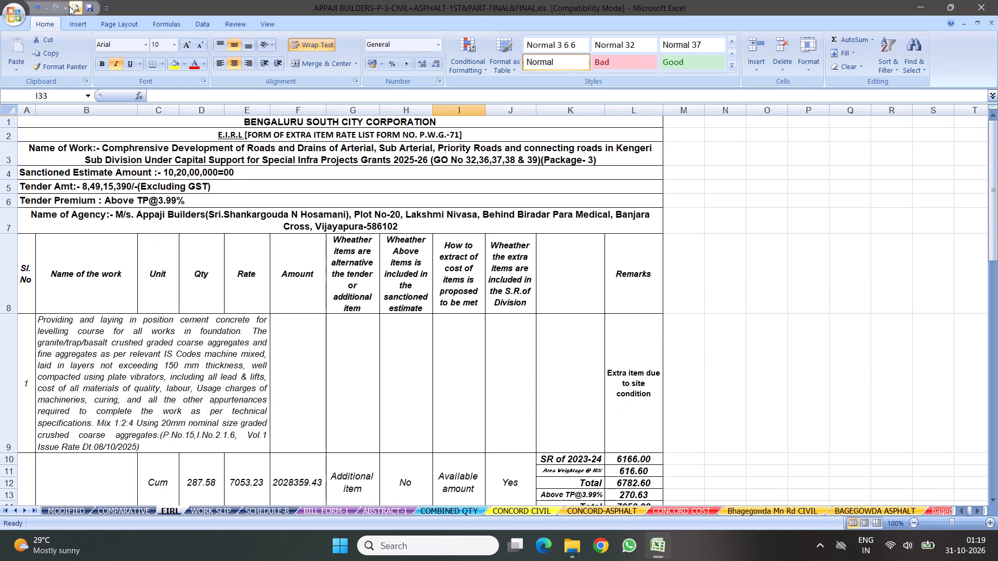
click(71, 6)
scroll(476, 268, down, 14)
key(Escape)
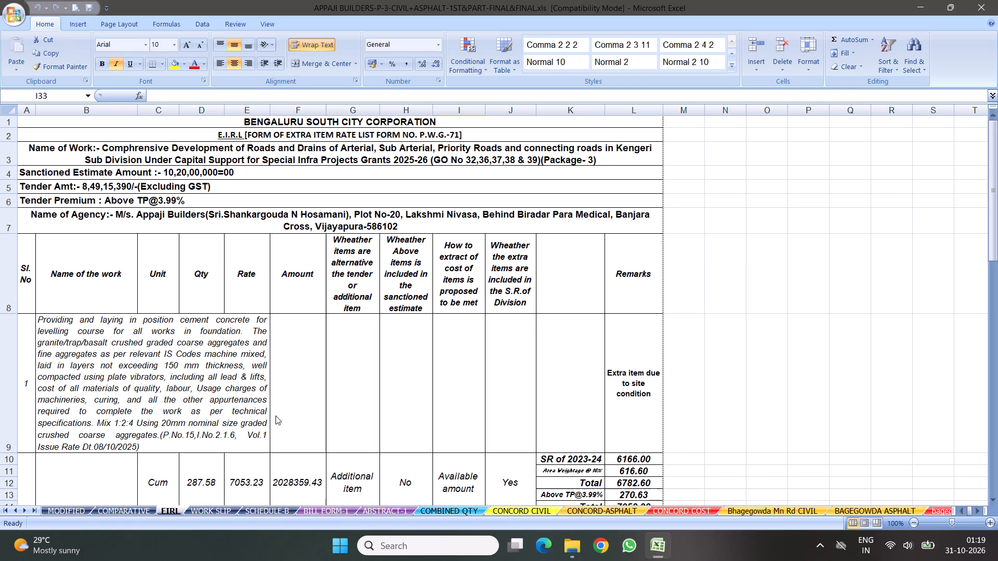
Check the WORK SLIP sheet's pages in print preview, through to its totals and signature block.
click(204, 513)
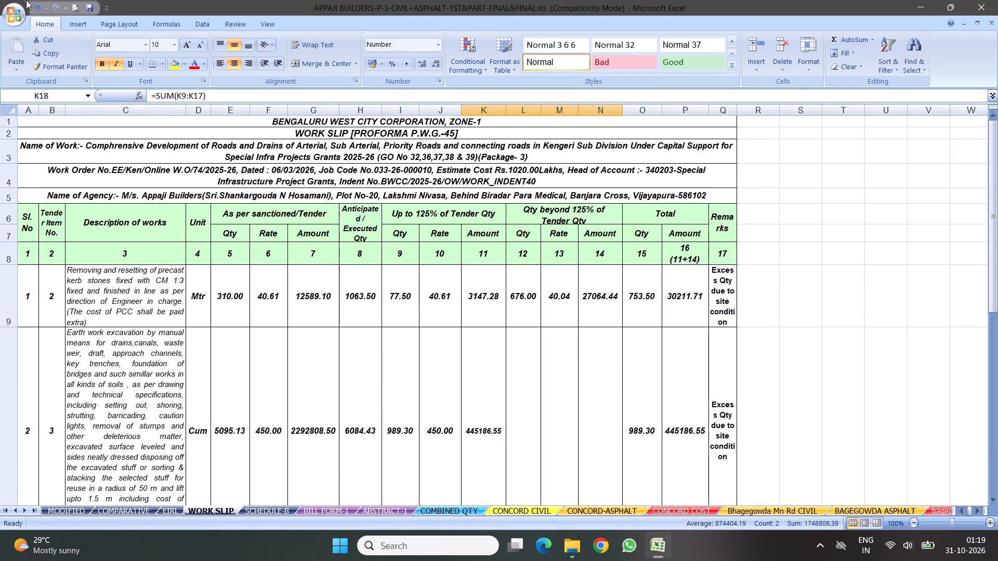
click(74, 8)
scroll(602, 281, down, 14)
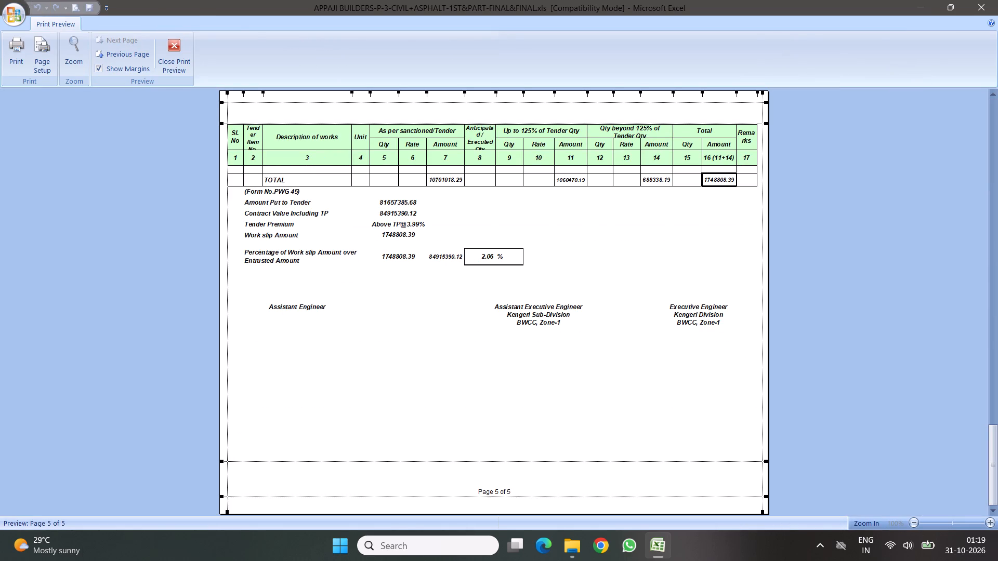
key(Escape)
Compare the SCHEDULE-B total amount with the sub-totals and abstract of the work on the COMPARATIVE sheet.
click(272, 514)
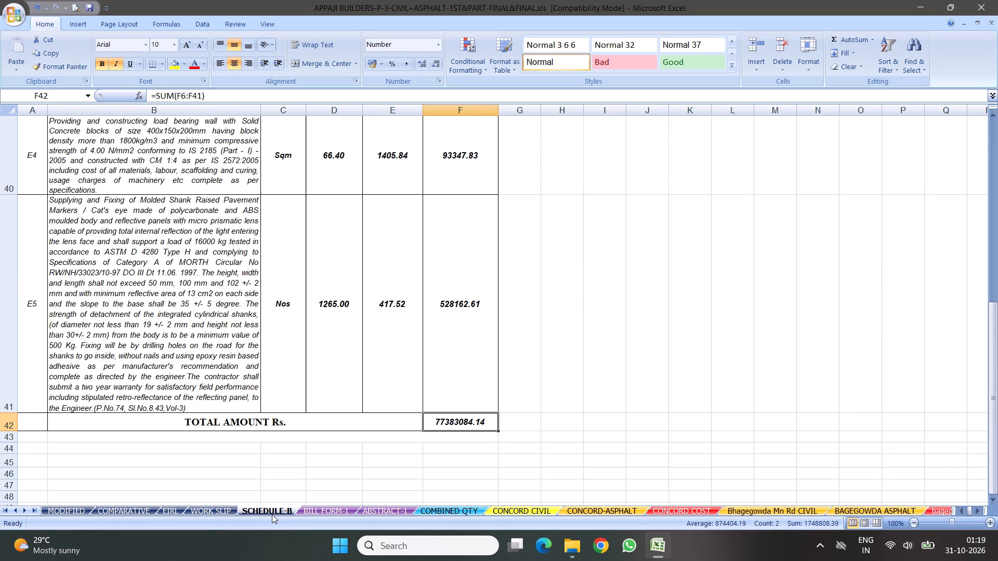
click(105, 511)
drag(992, 233, 994, 275)
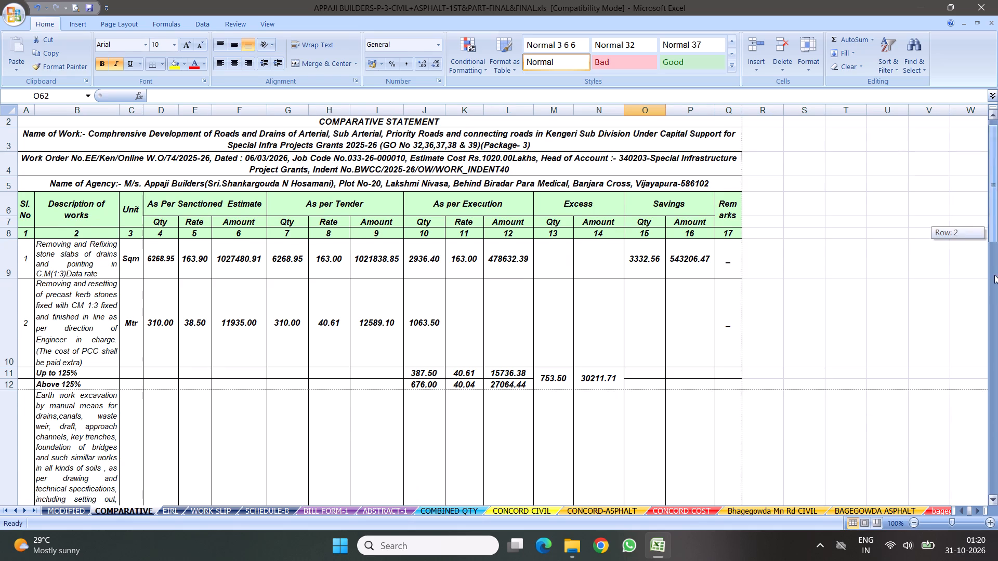
drag(994, 275, 997, 535)
scroll(578, 367, up, 1)
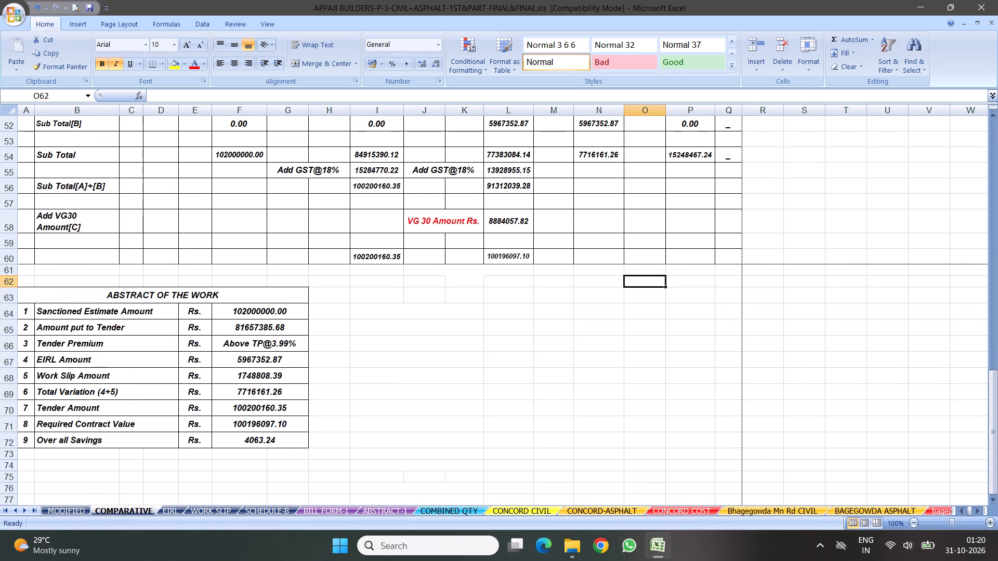
scroll(579, 363, up, 2)
scroll(585, 368, down, 2)
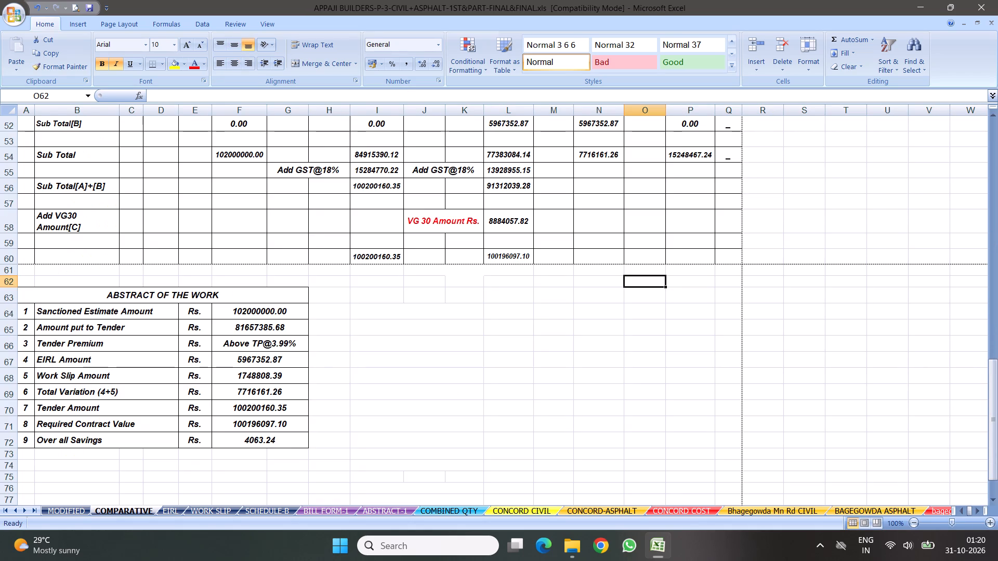
Review the SCHEDULE-B sheet's extra items and heading, and check its pages in print preview through to the last one.
click(264, 510)
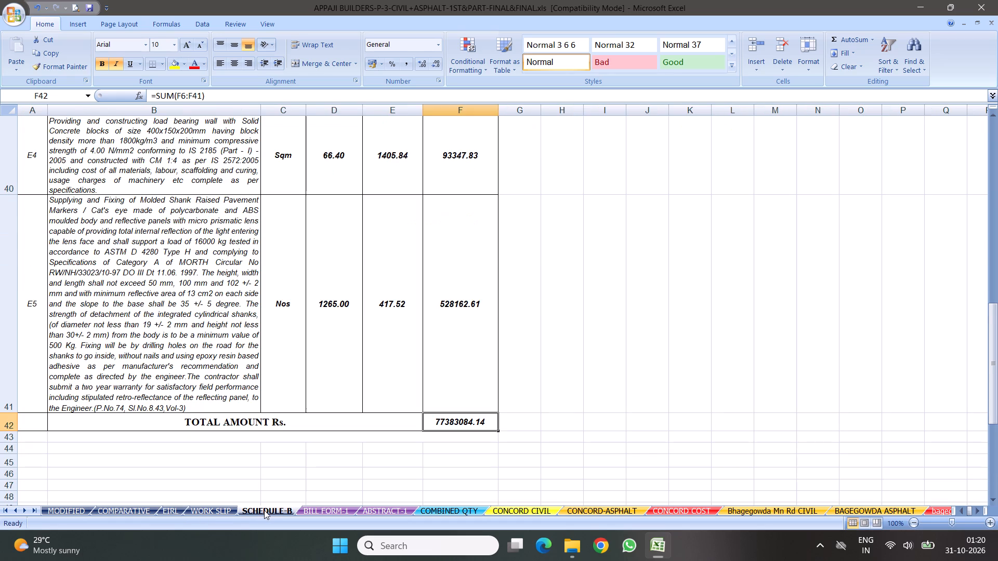
scroll(638, 402, down, 3)
scroll(597, 331, up, 4)
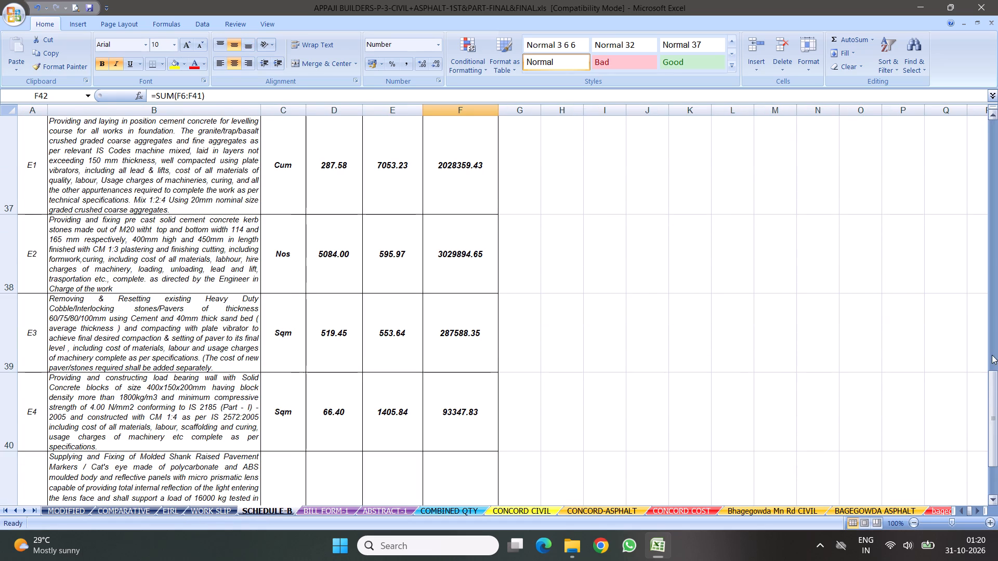
drag(993, 399, 992, 22)
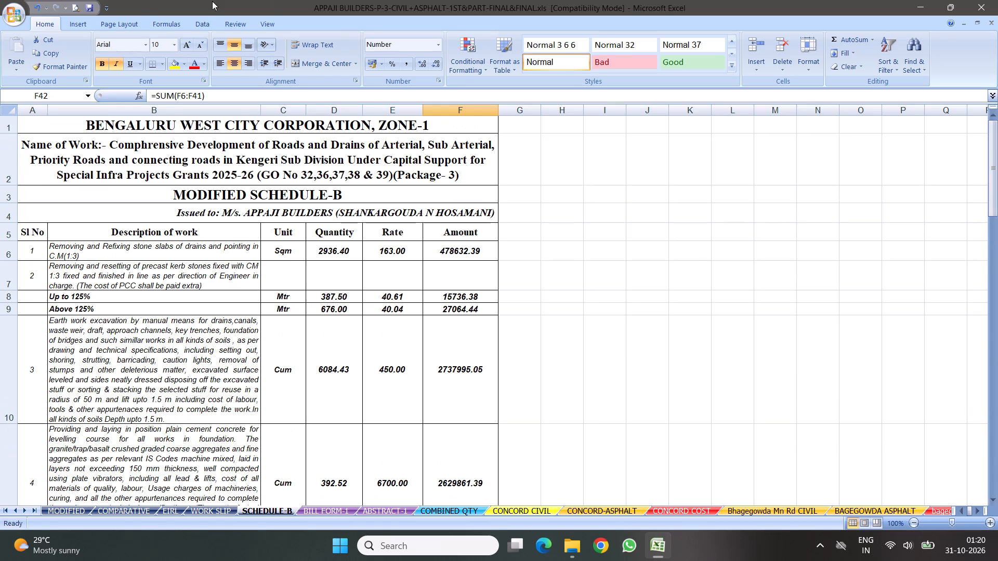
click(74, 5)
scroll(423, 279, down, 19)
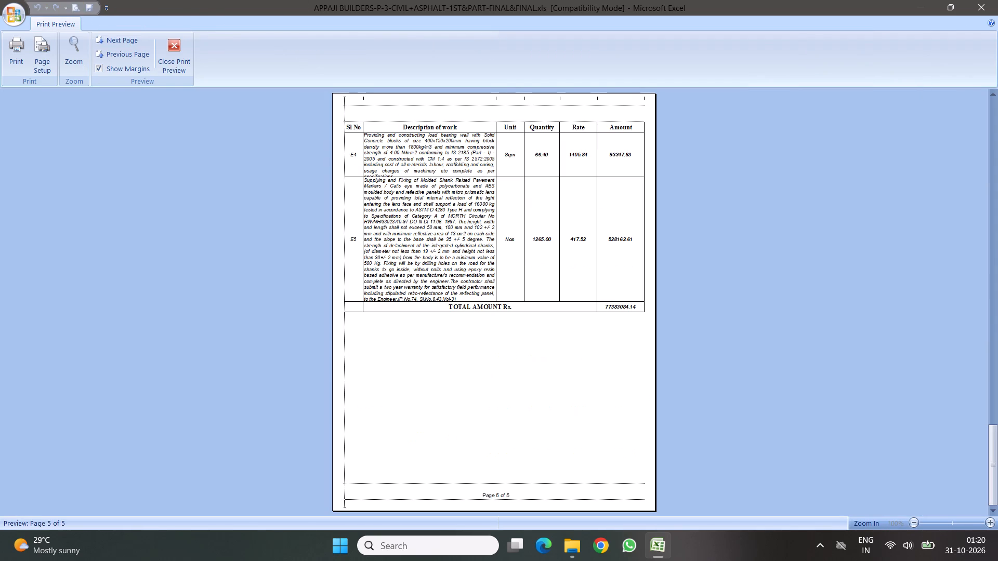
key(Escape)
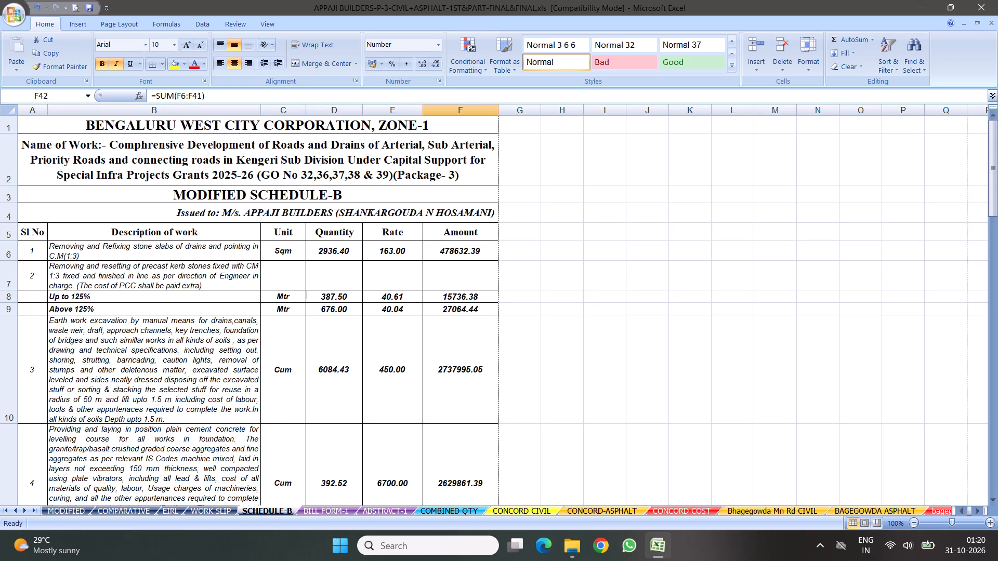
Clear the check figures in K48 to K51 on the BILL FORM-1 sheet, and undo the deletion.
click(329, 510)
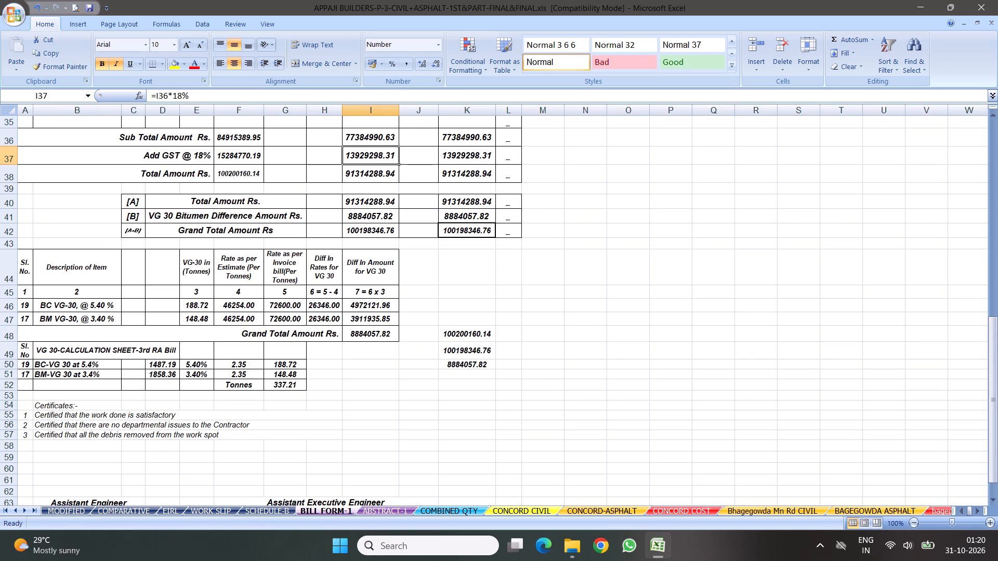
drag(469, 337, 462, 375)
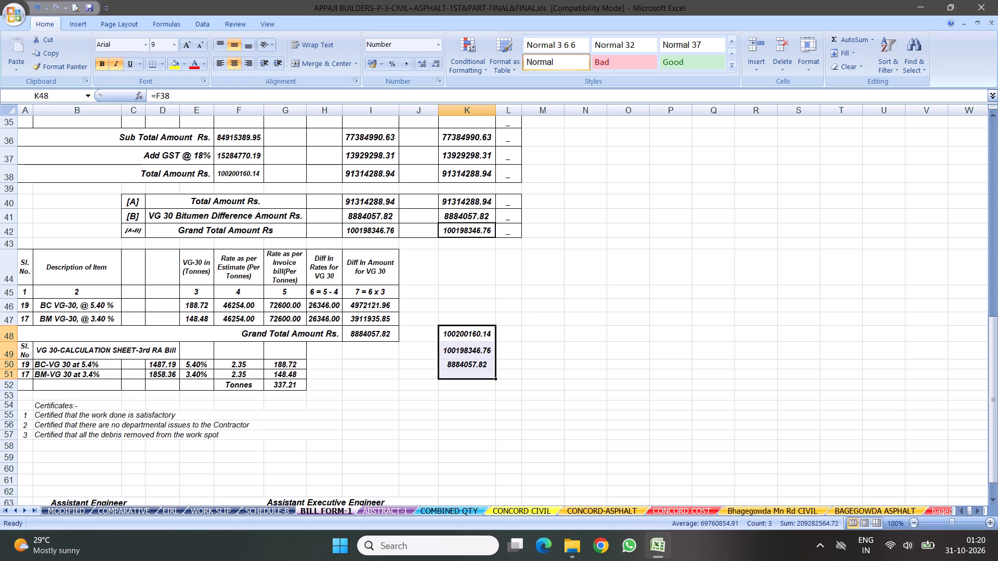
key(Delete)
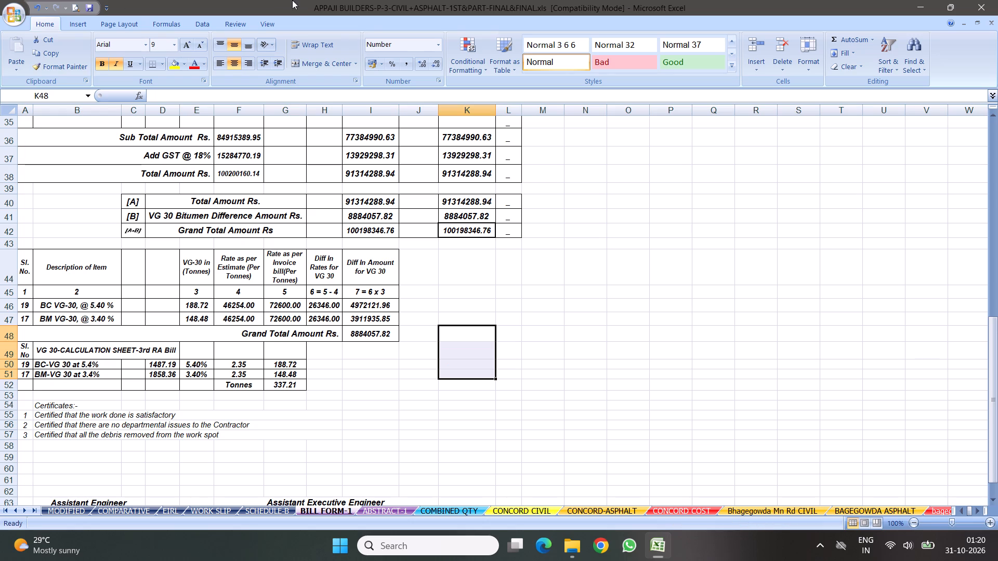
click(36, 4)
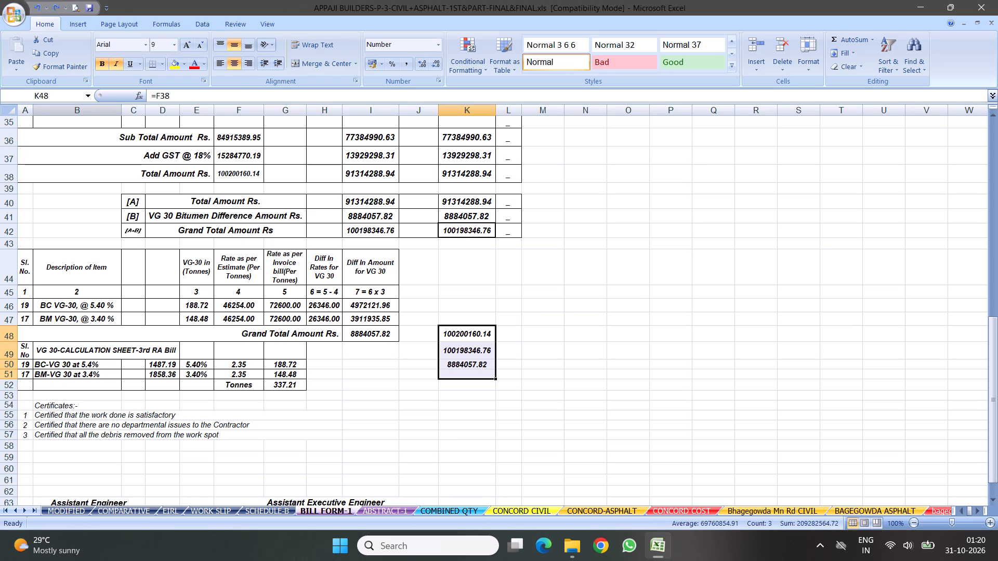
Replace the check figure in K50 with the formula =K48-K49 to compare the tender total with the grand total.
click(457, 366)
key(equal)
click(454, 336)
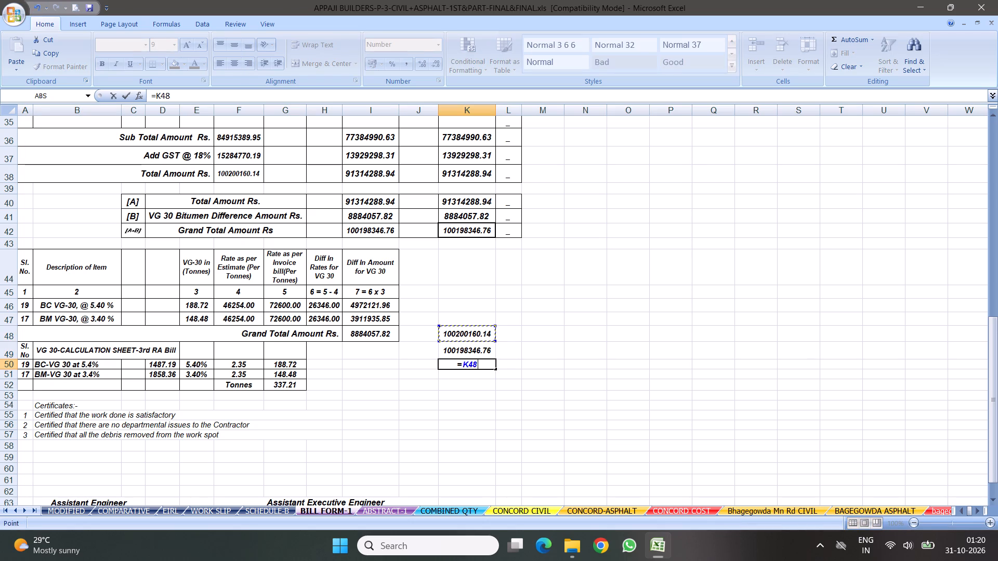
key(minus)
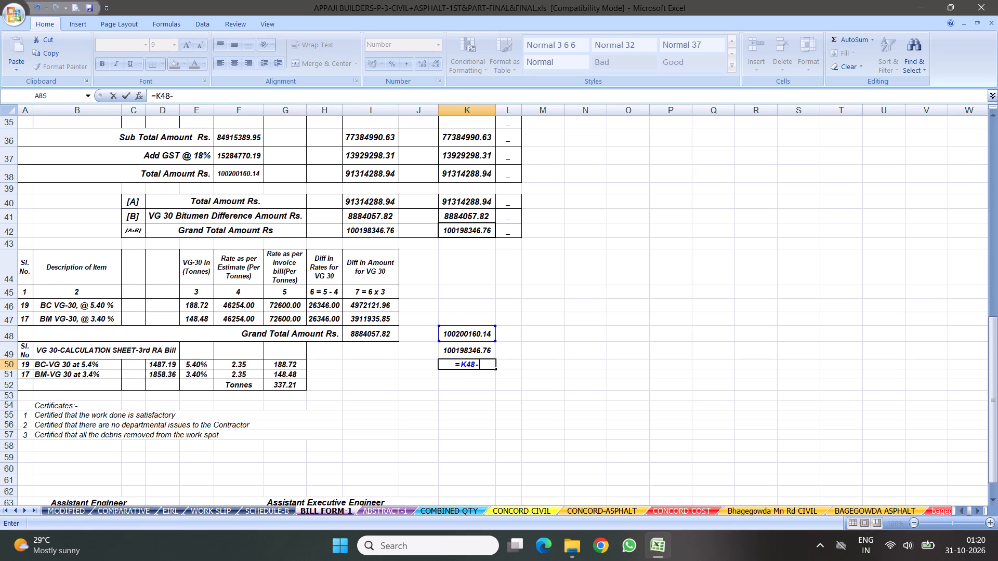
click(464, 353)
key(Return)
Clear the check figures in K48 to K50 beside the VG 30 tables on the BILL FORM-1 sheet.
drag(466, 337, 459, 365)
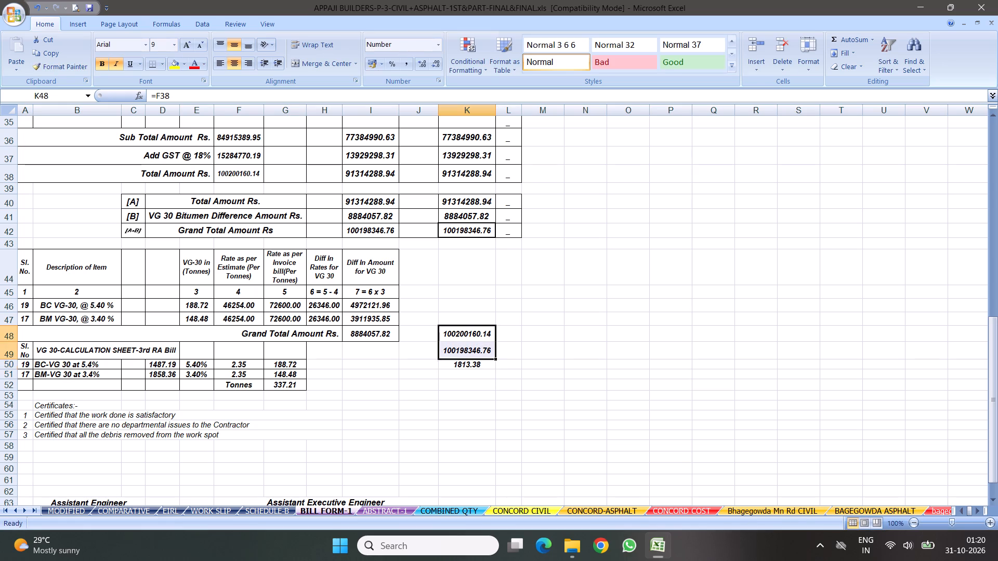
drag(459, 365, 457, 368)
key(Delete)
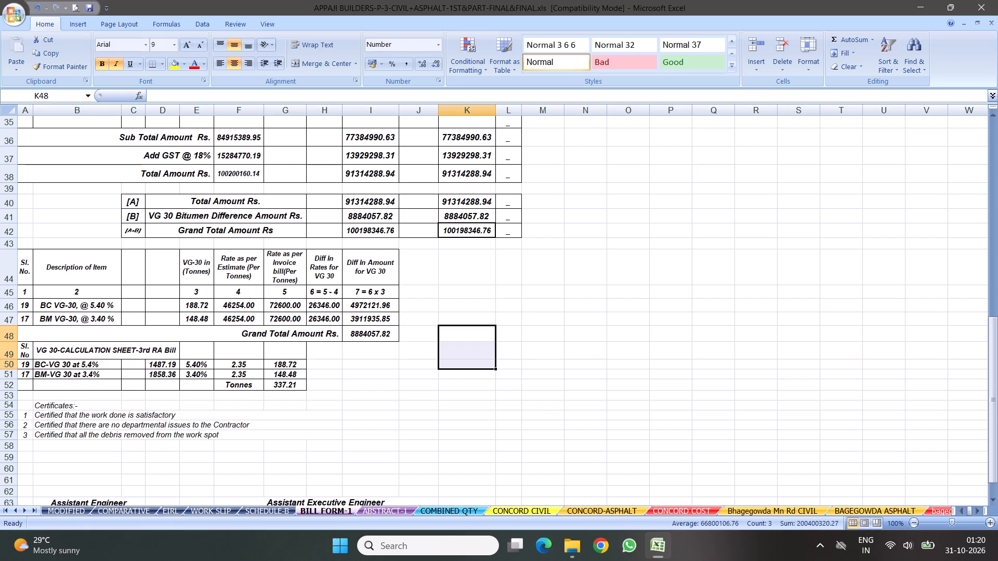
Look through the BILL FORM-1 sheet in print preview, examining how its columns split across the pages.
scroll(374, 378, down, 2)
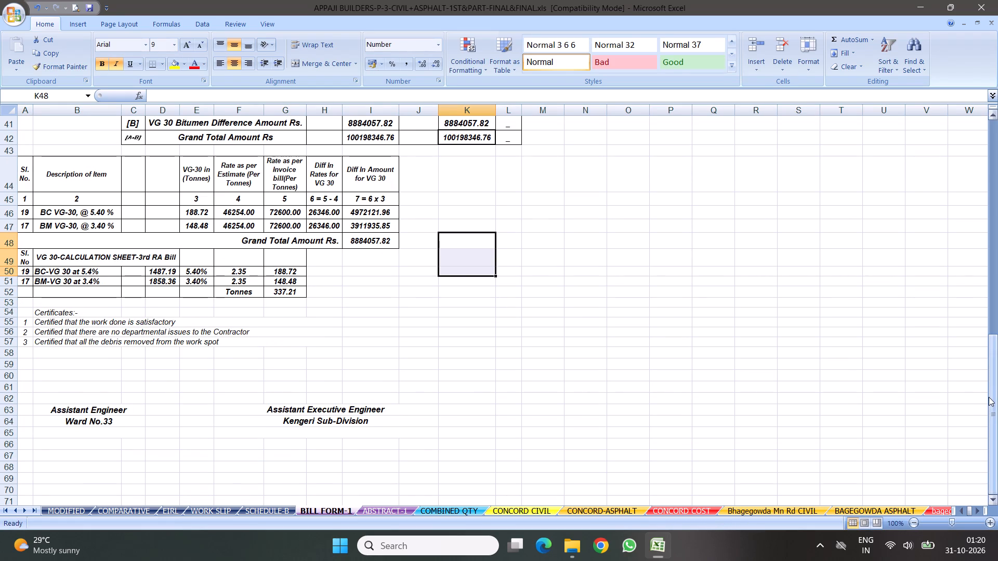
drag(995, 384, 997, 104)
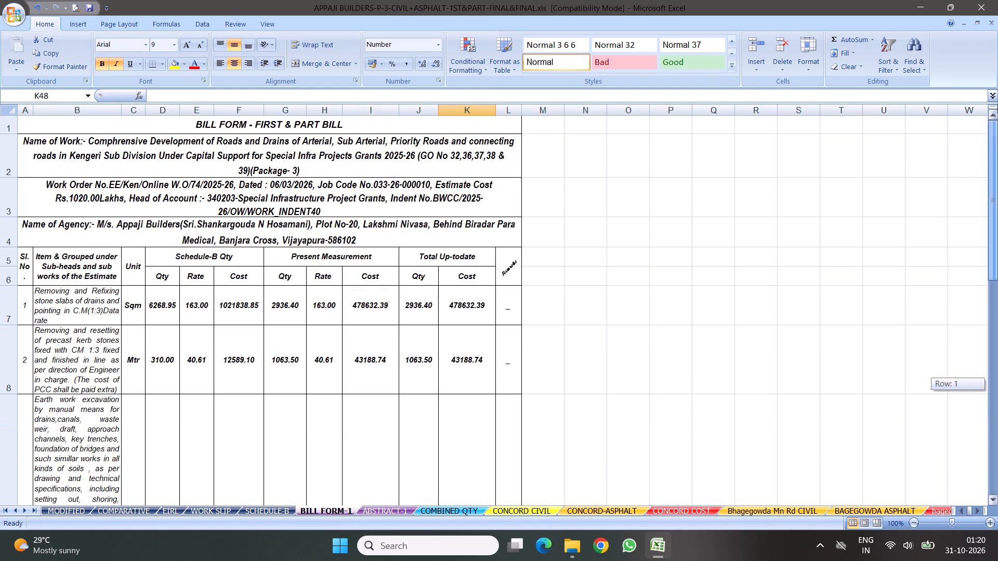
drag(997, 104, 989, 0)
click(75, 5)
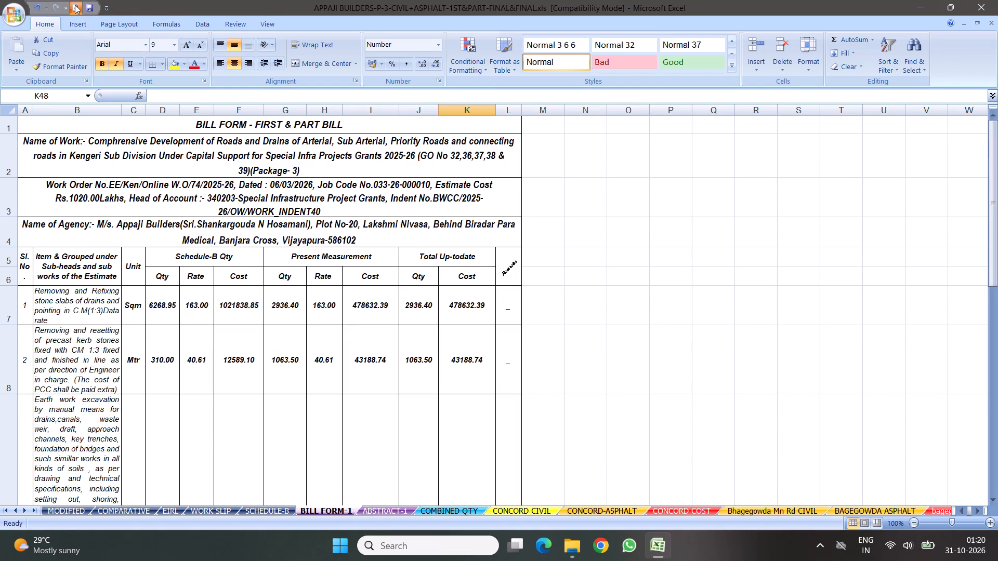
scroll(448, 250, down, 10)
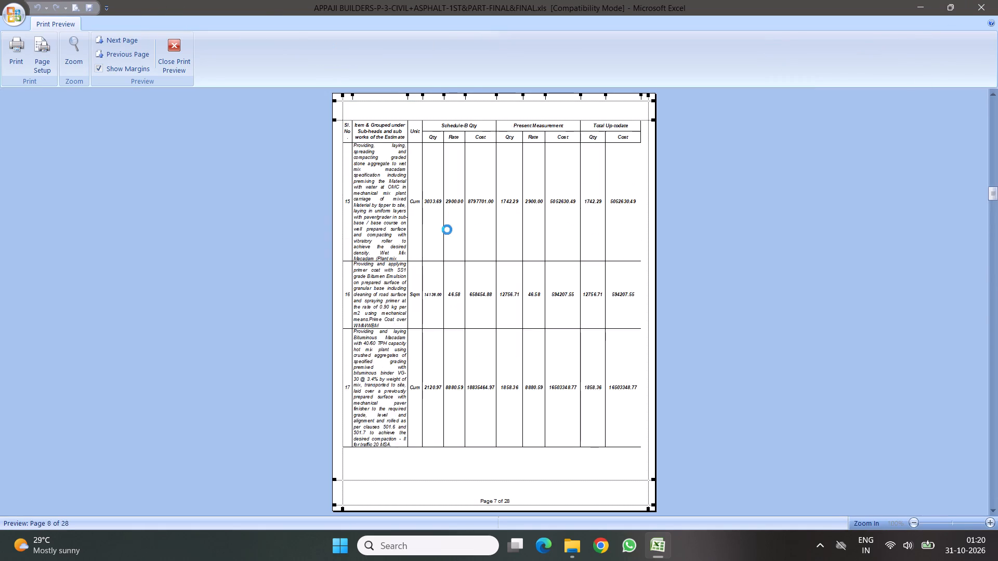
scroll(447, 230, down, 16)
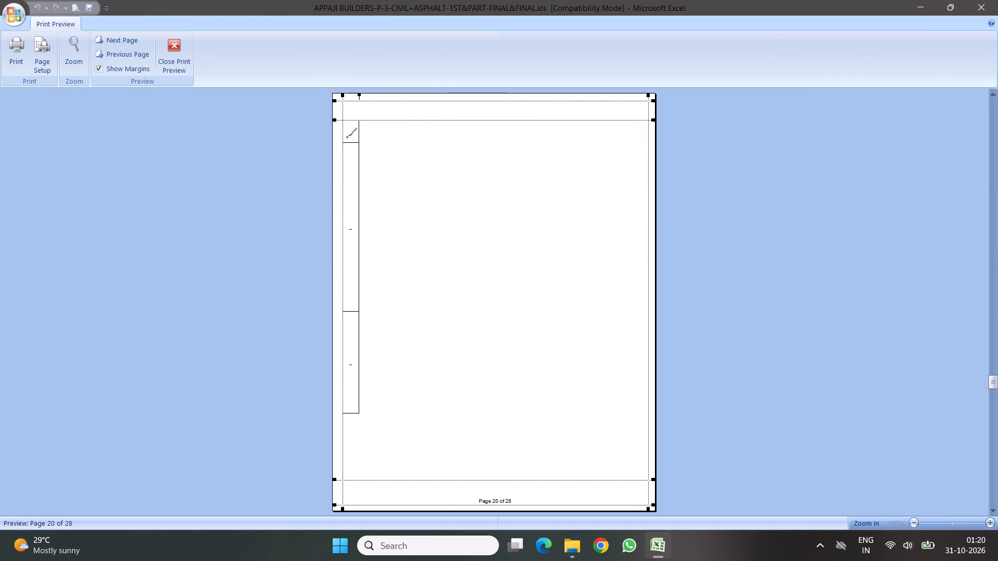
drag(344, 185, 339, 193)
scroll(379, 201, up, 7)
Slightly narrow the Cost columns under Schedule-B, Present Measurement and Total Up-to-date so the Remarks column fits the printed page width.
click(502, 300)
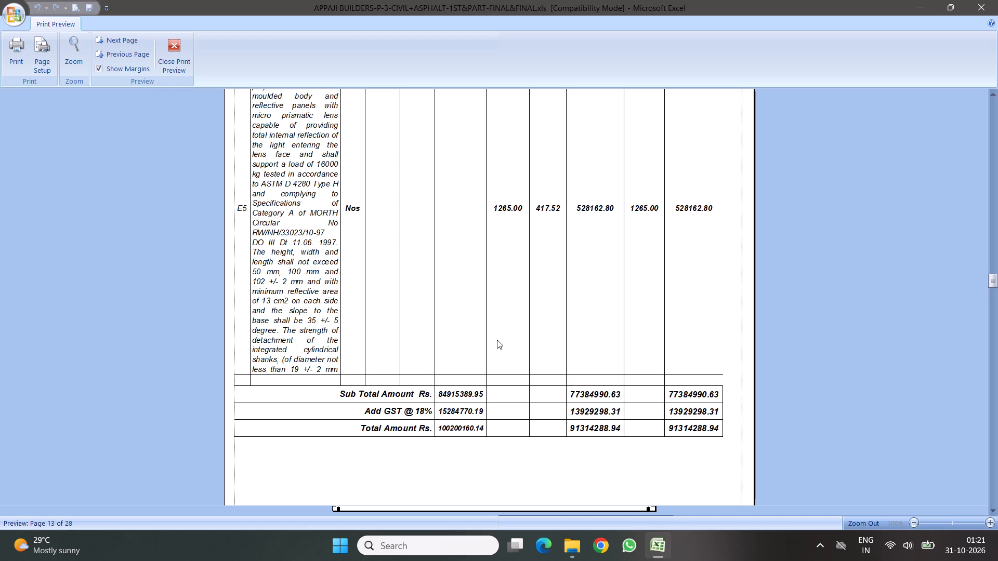
drag(488, 326, 484, 331)
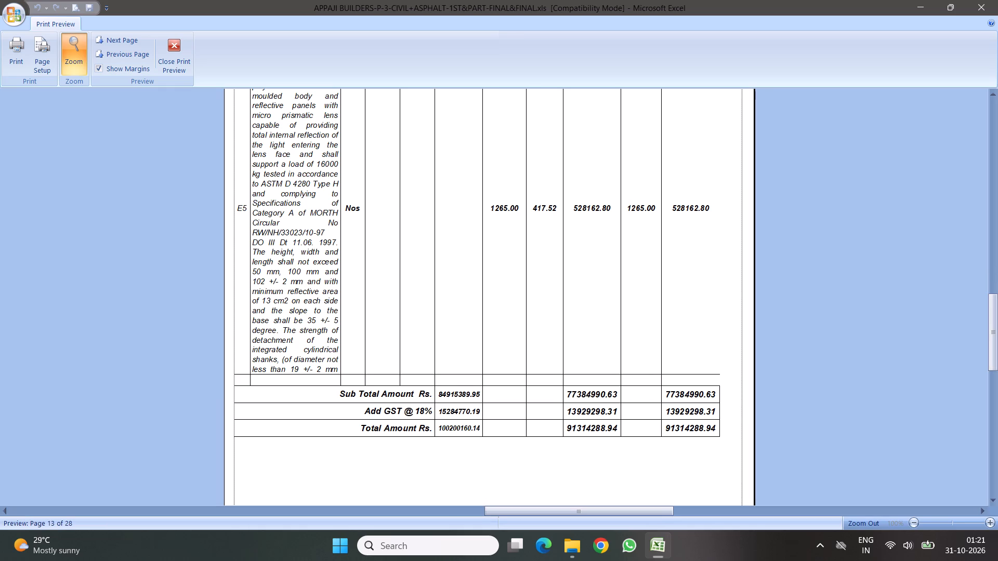
click(620, 352)
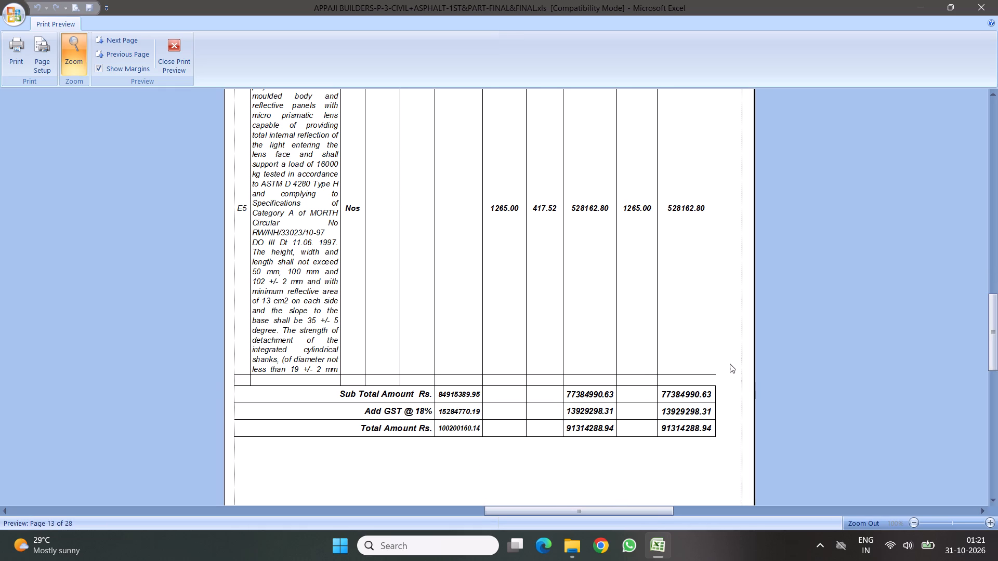
drag(716, 391, 713, 391)
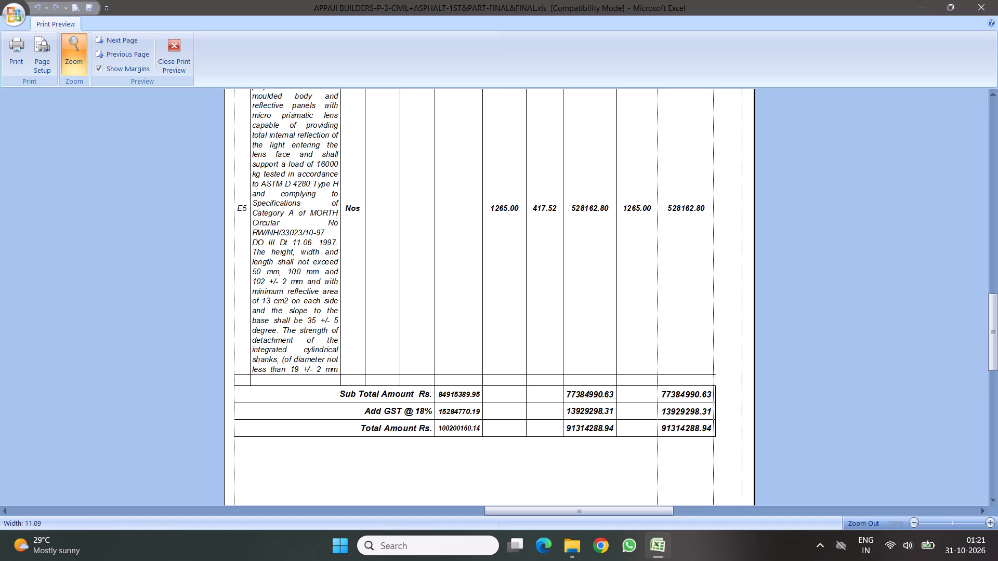
drag(713, 391, 711, 392)
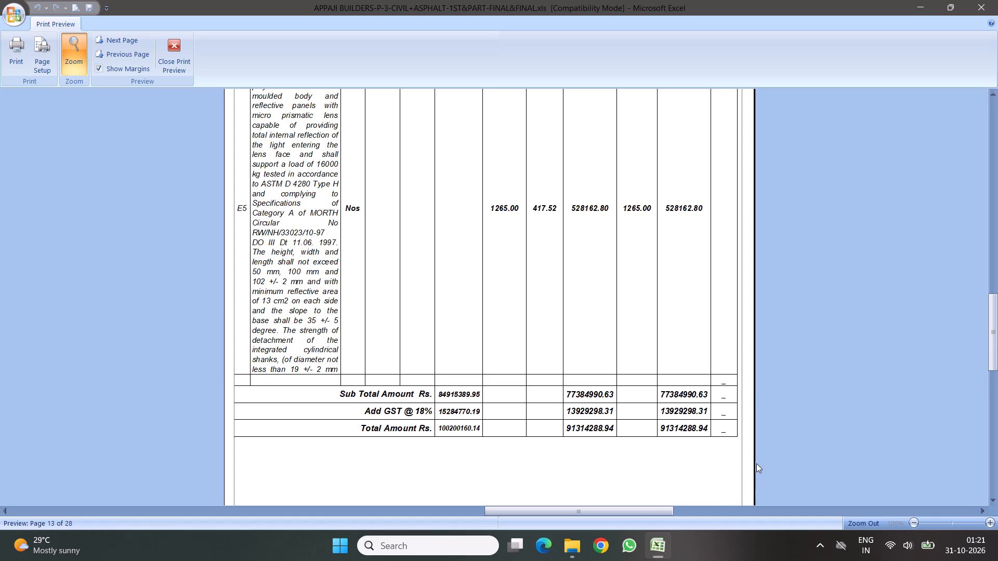
Reduce BILL FORM-1's right page margin to about 0.20 and slightly widen its left margin in print preview.
drag(744, 452, 751, 456)
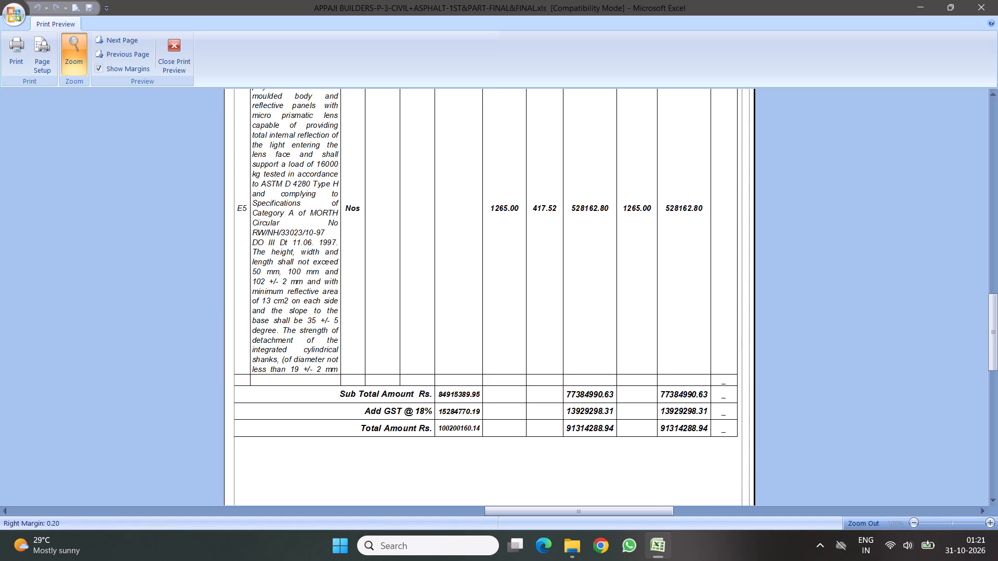
drag(751, 456, 751, 457)
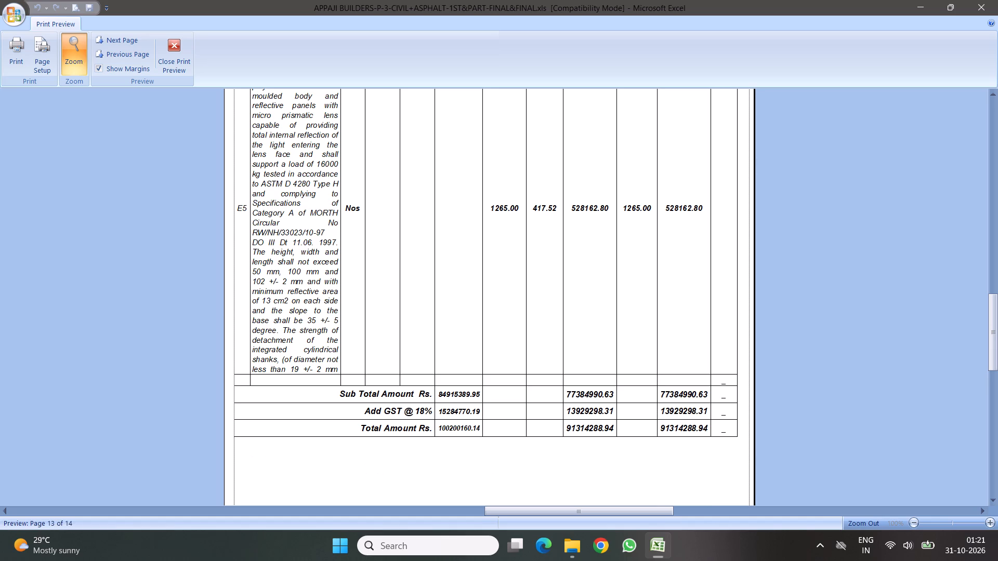
drag(235, 448, 242, 455)
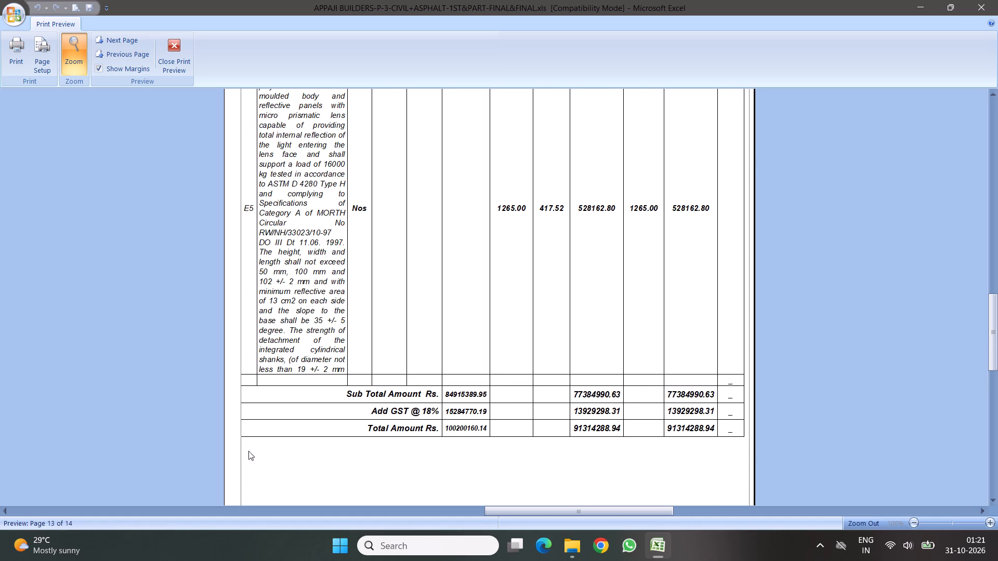
Check the last two pages of the BILL FORM-1 sheet in print preview, examining the totals, VG 30 tables and page fit.
click(320, 455)
scroll(478, 323, down, 7)
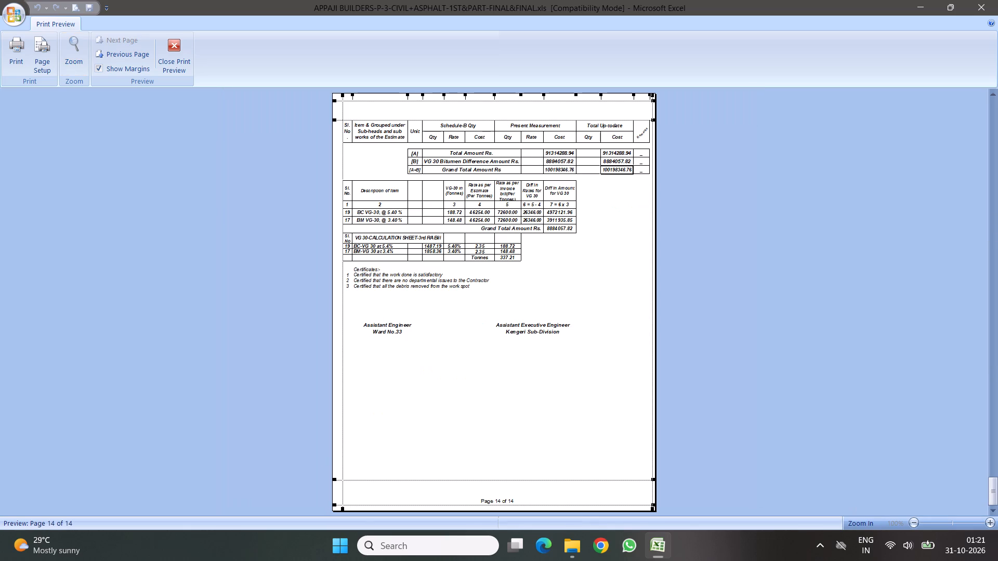
scroll(484, 310, up, 1)
click(558, 410)
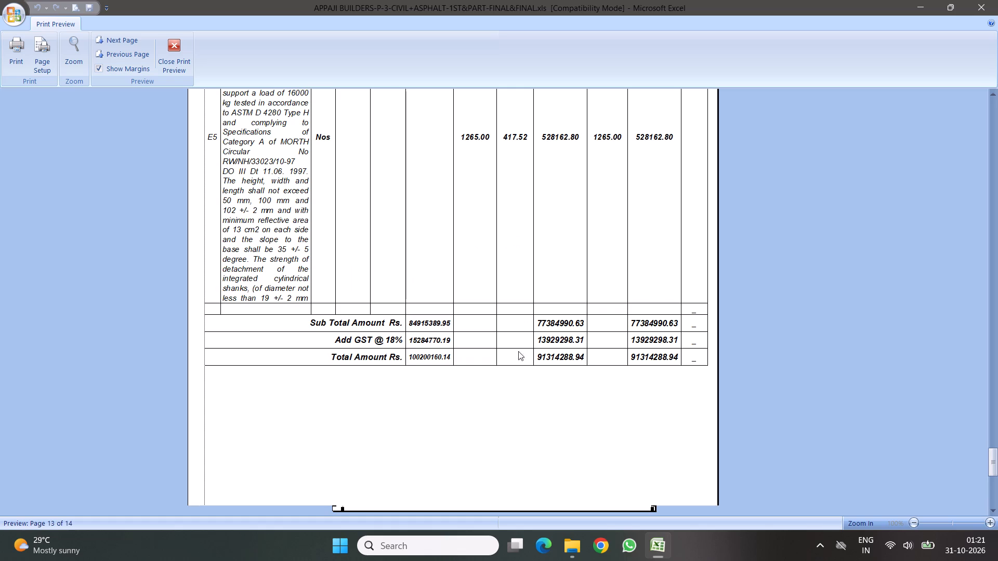
click(459, 408)
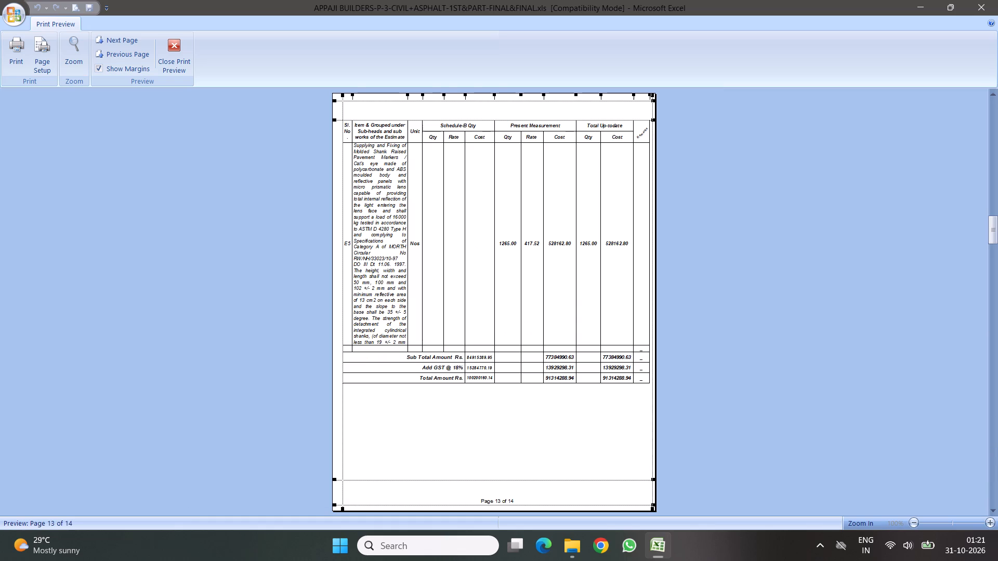
scroll(505, 346, down, 7)
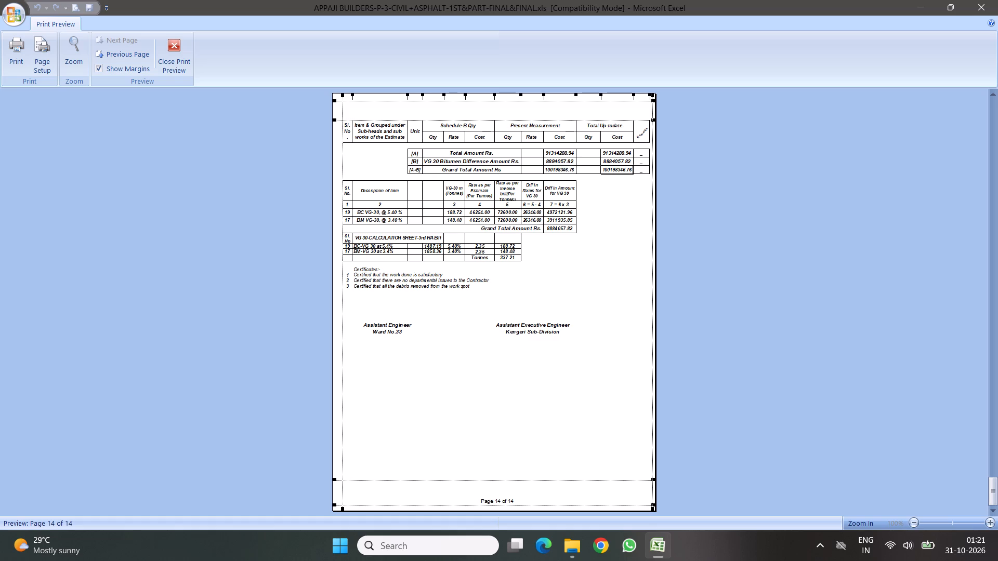
scroll(551, 286, up, 1)
middle_click(551, 285)
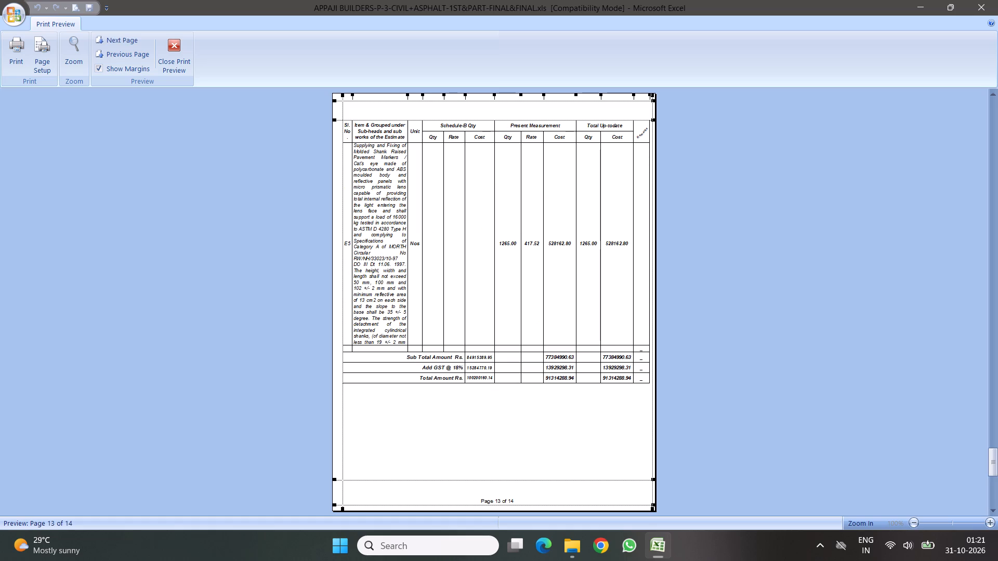
key(Escape)
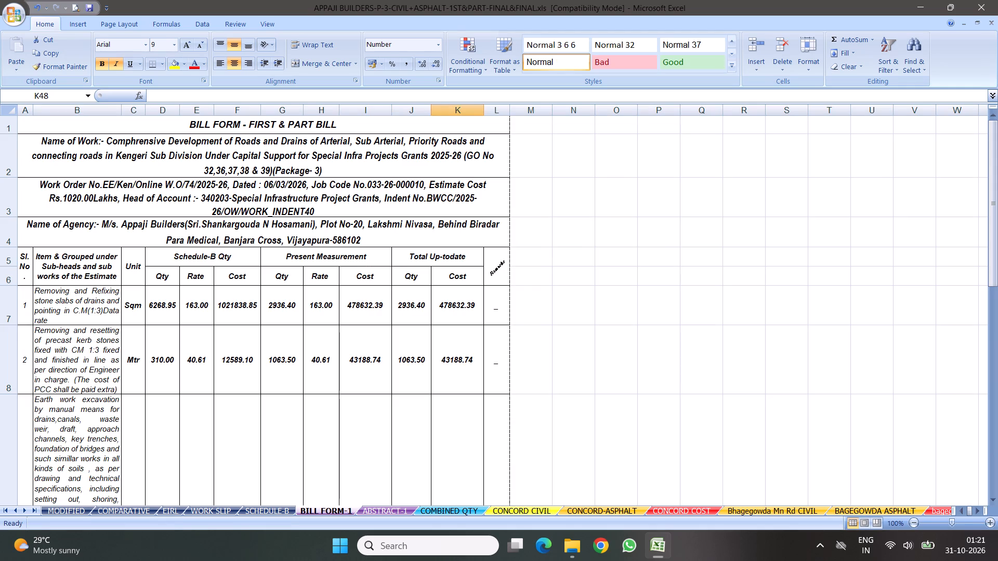
Review the COMPARATIVE, WORK SLIP, SCHEDULE-B and ABSTRACT-1 sheets, examining the abstract's totals, item rows and headings.
click(389, 509)
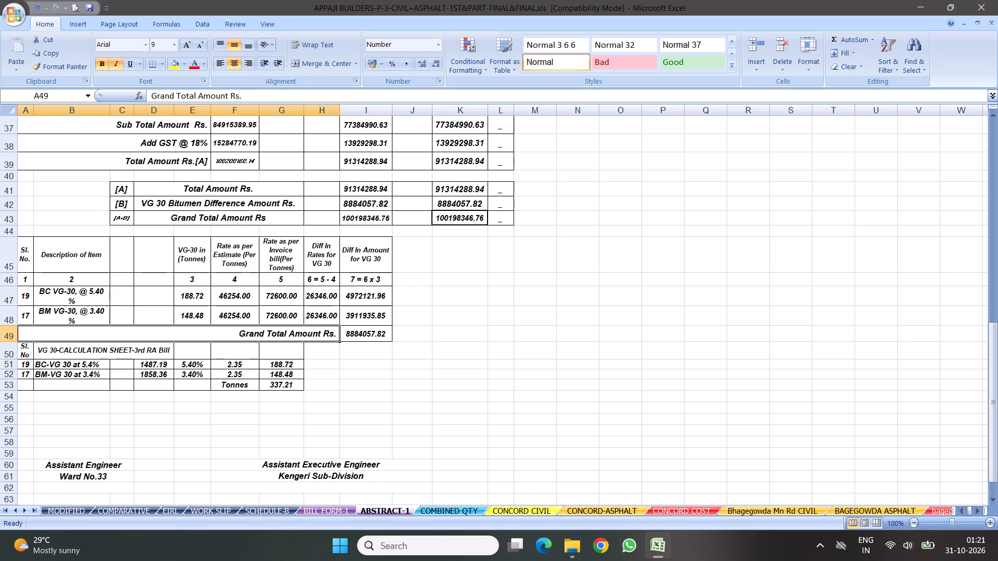
click(134, 510)
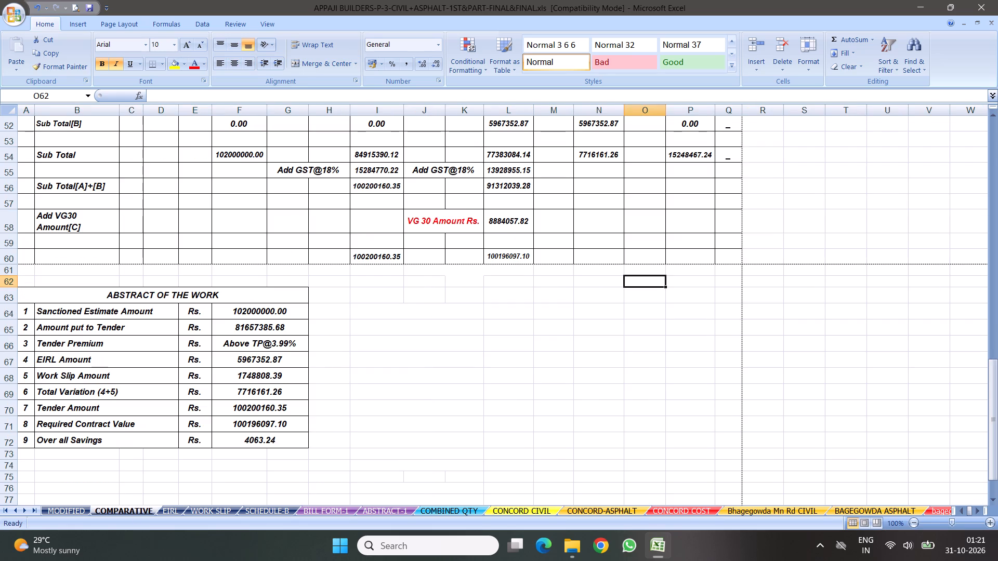
click(203, 511)
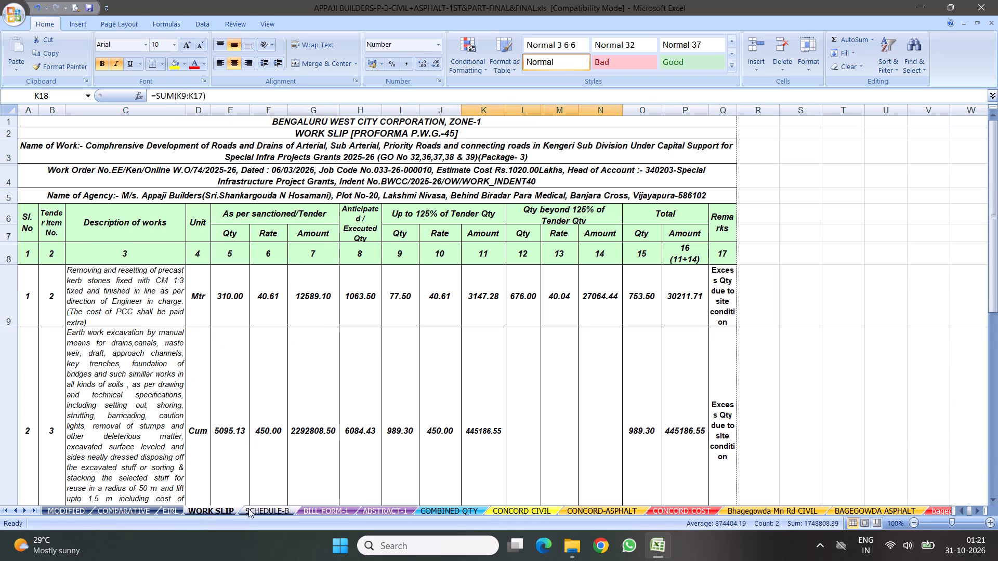
click(261, 509)
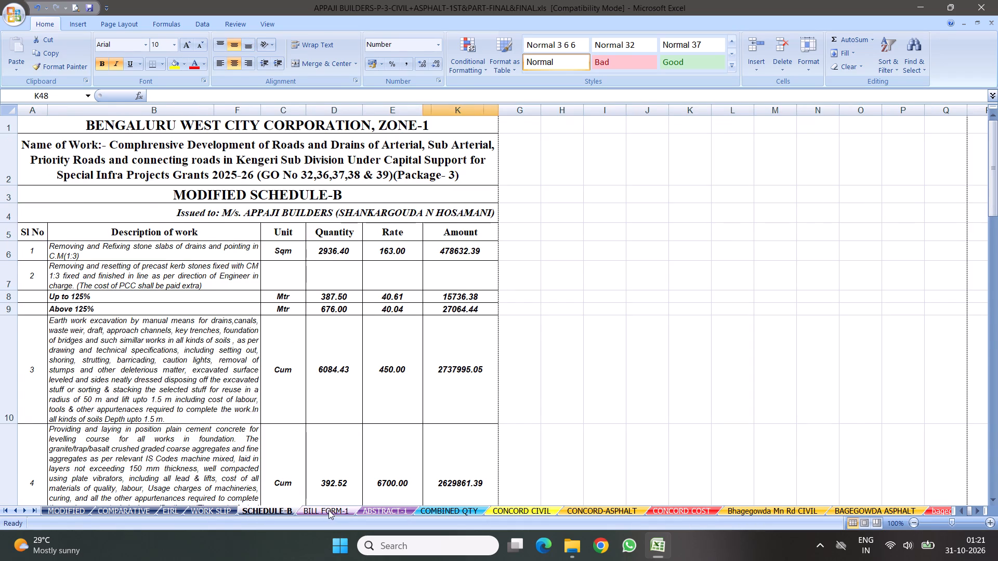
click(329, 510)
click(386, 512)
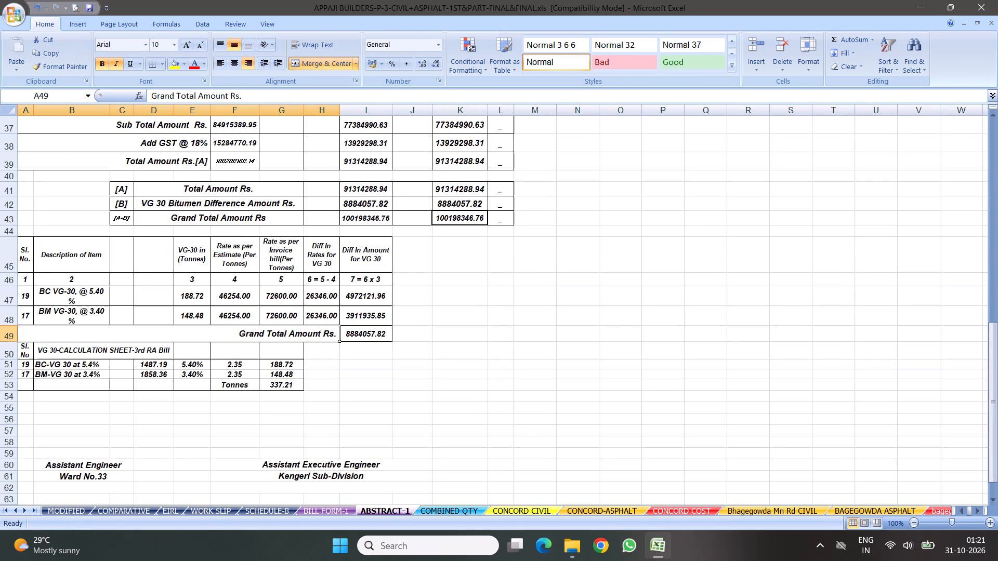
scroll(377, 292, up, 3)
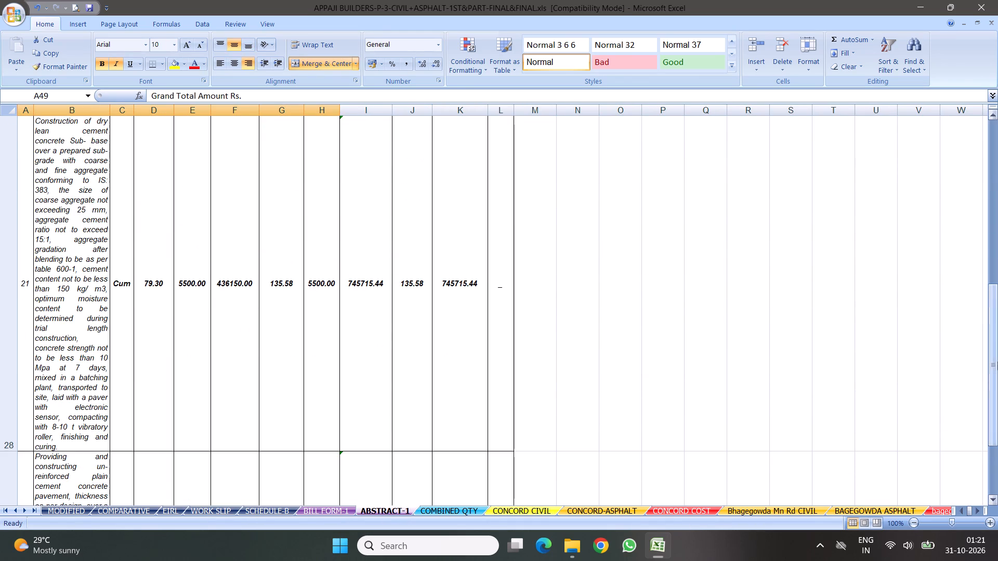
drag(996, 354, 949, 3)
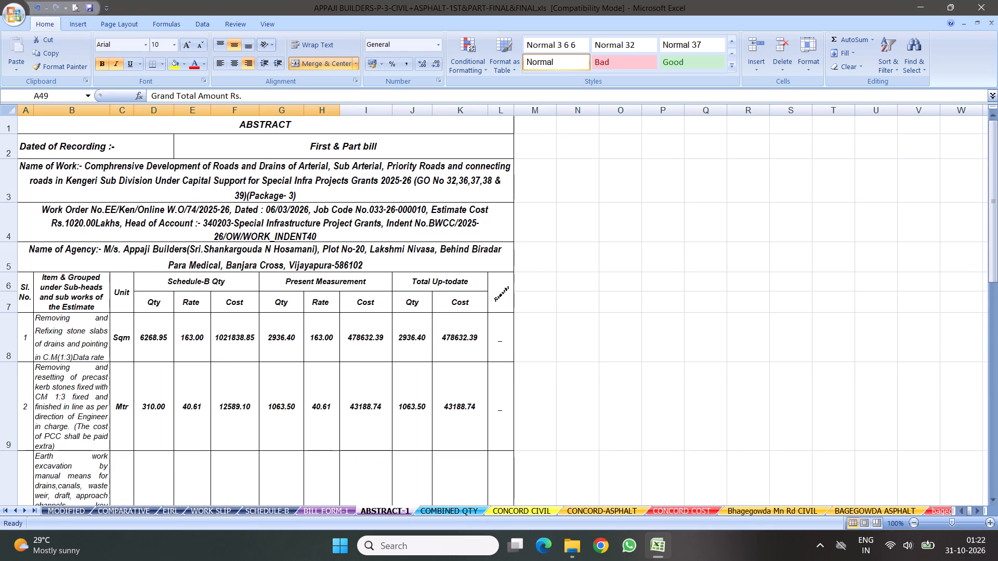
Check the first page of the BILL FORM-1 sheet in print preview.
click(324, 512)
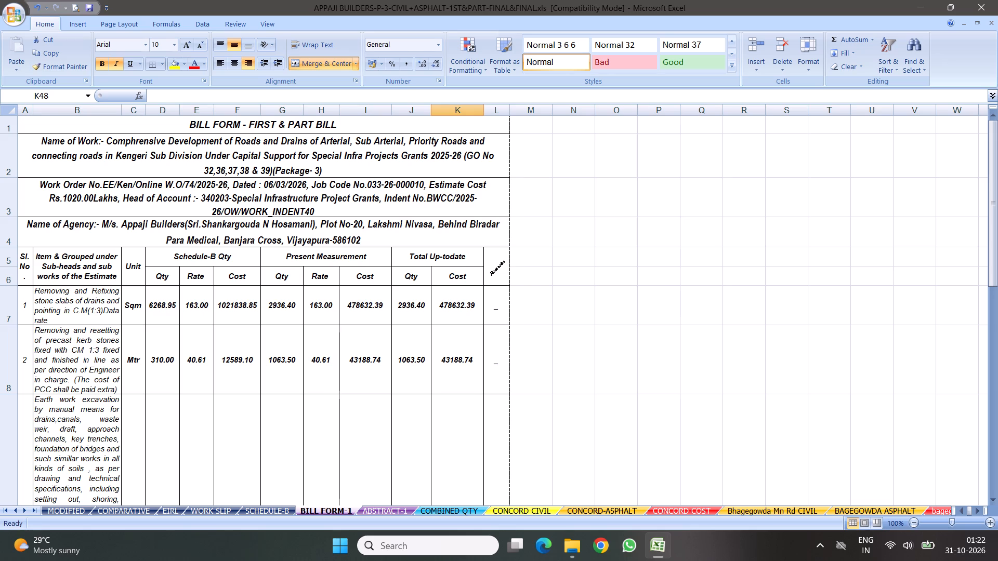
click(75, 7)
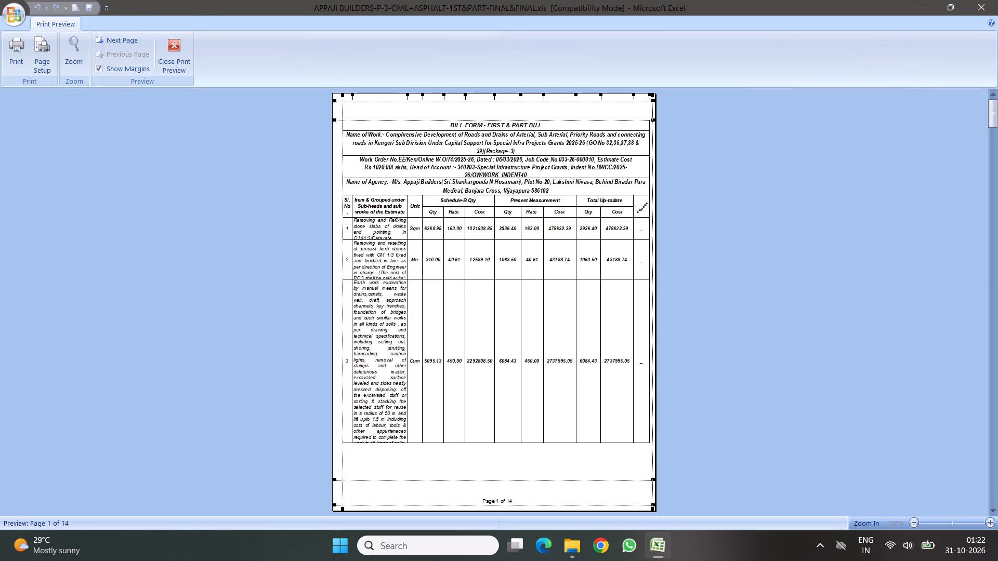
key(Escape)
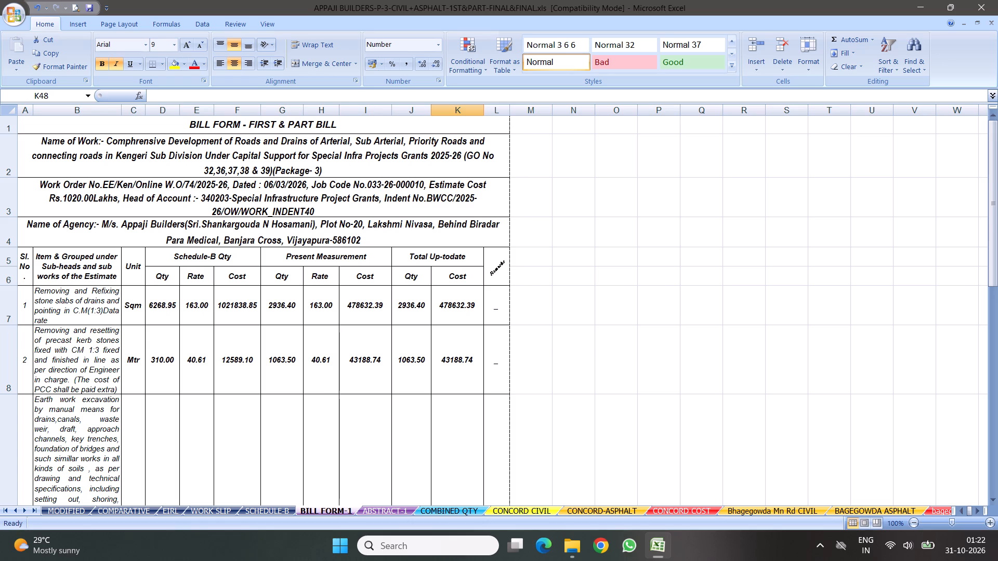
Open the ABSTRACT-1 sheet.
click(391, 511)
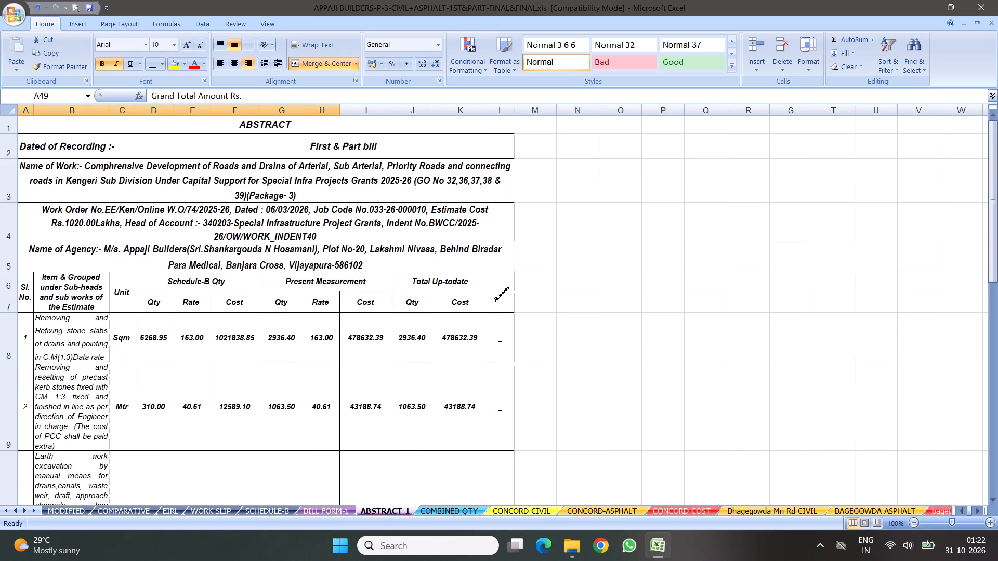
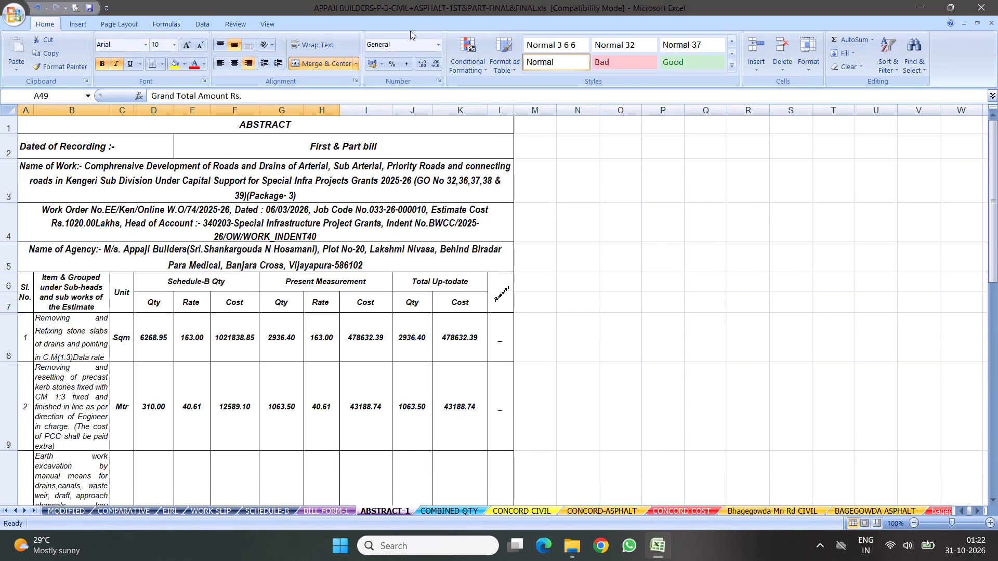
In the ABSTRACT-1 print preview, narrow the left margin so the Remarks column fits the page width, and check the last page.
click(74, 7)
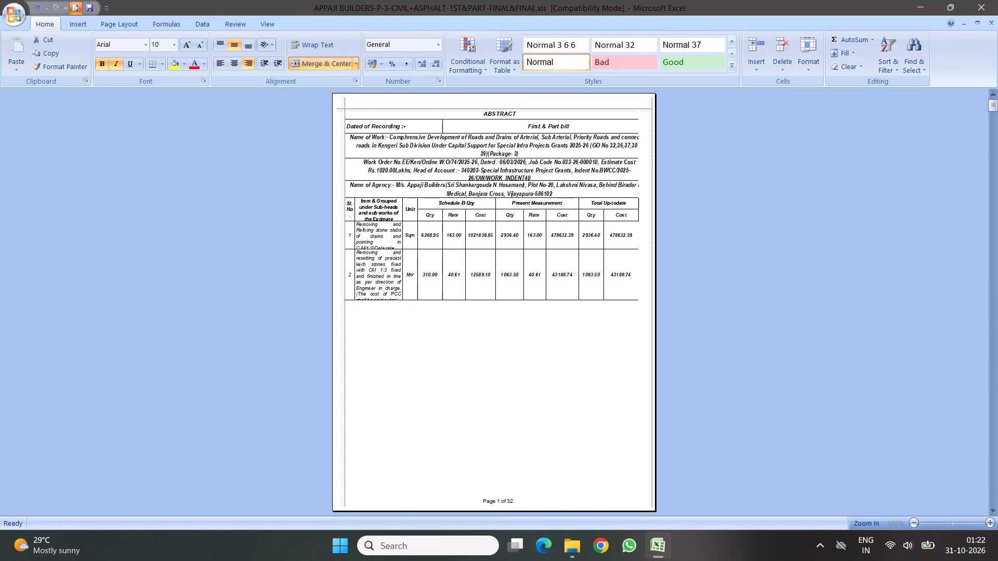
scroll(437, 316, down, 16)
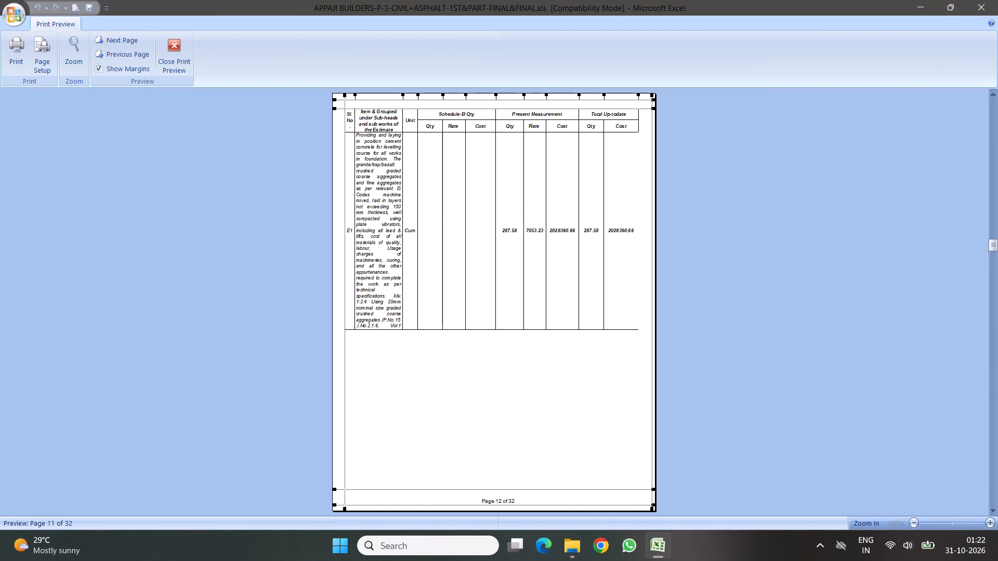
click(344, 222)
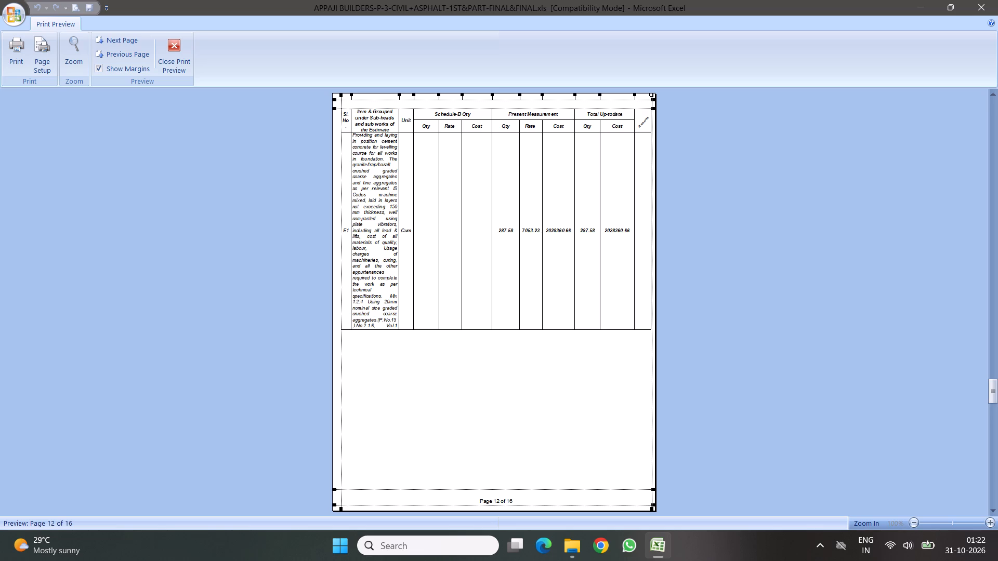
scroll(484, 383, down, 18)
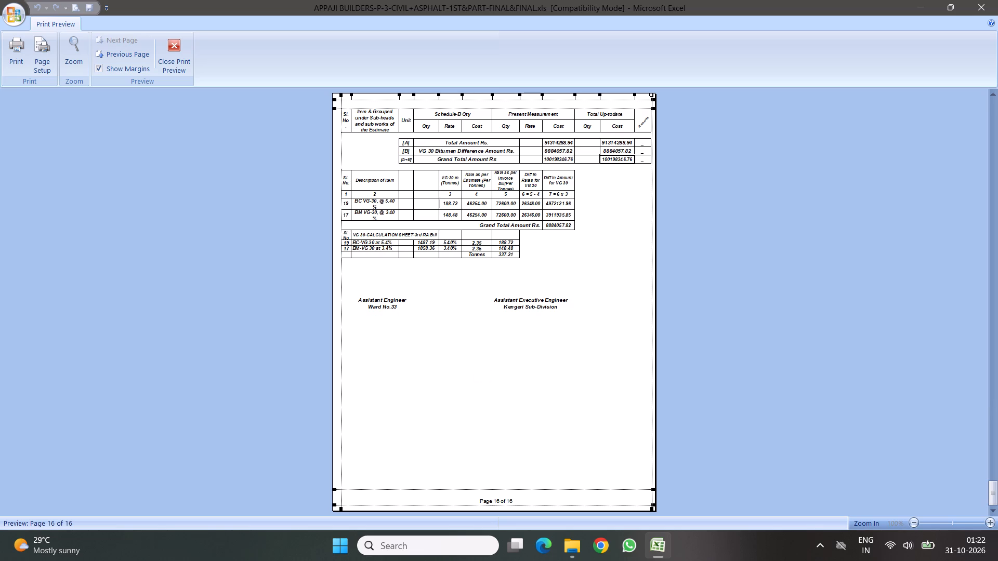
click(500, 339)
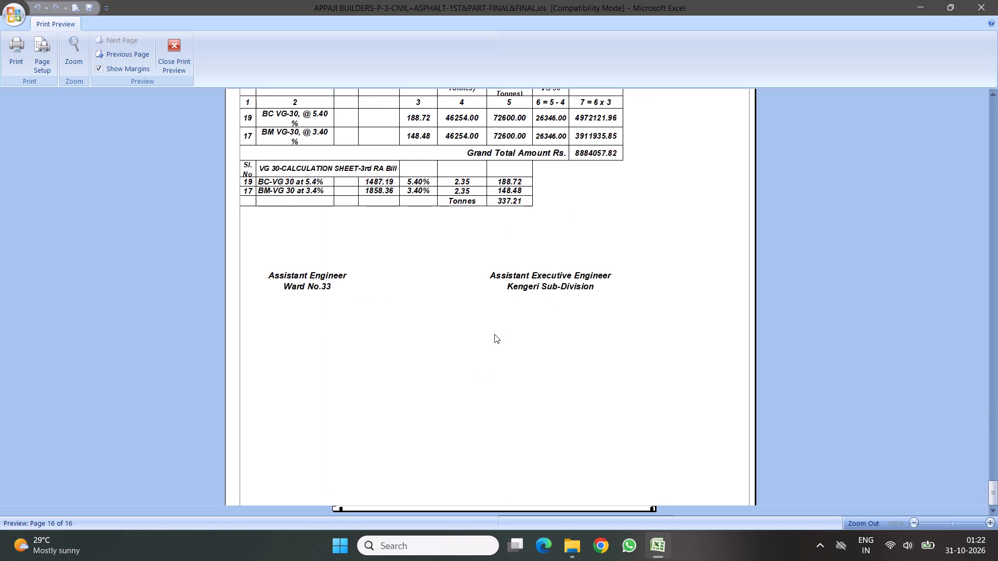
key(Escape)
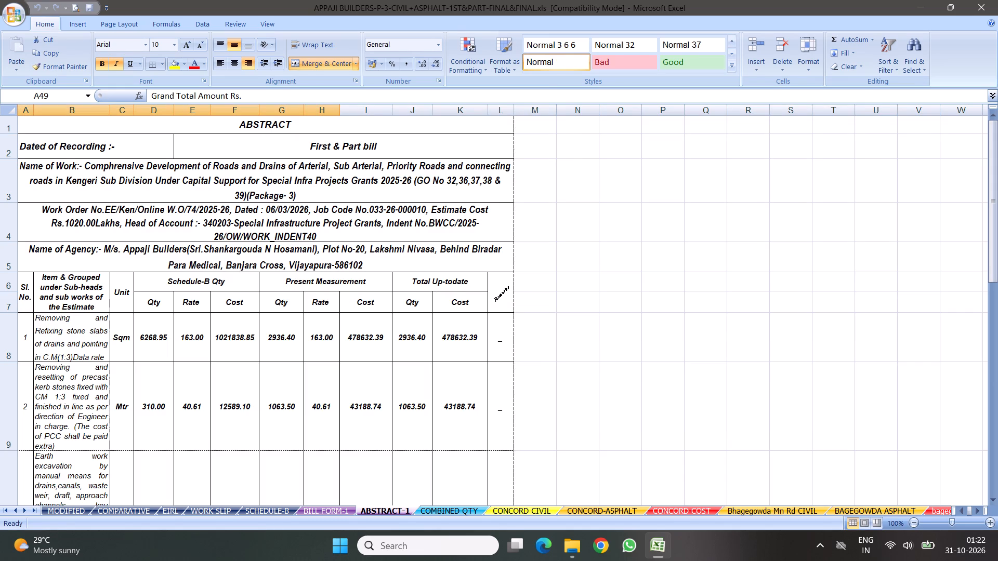
Review the COMBINED QTY sheet, examining its totals and the road name headings from Concord Layout to Residue Asphalt.
click(451, 509)
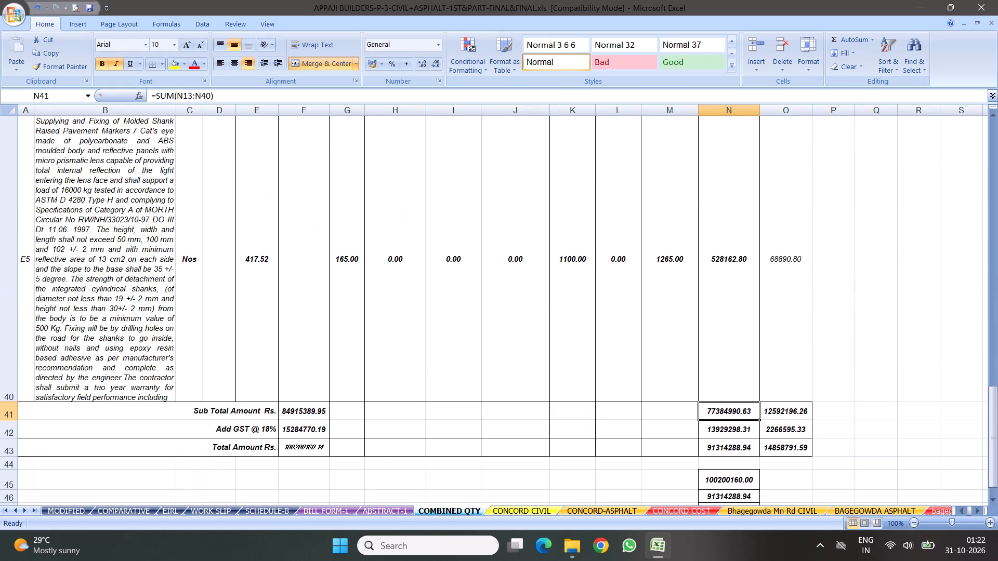
scroll(456, 317, up, 19)
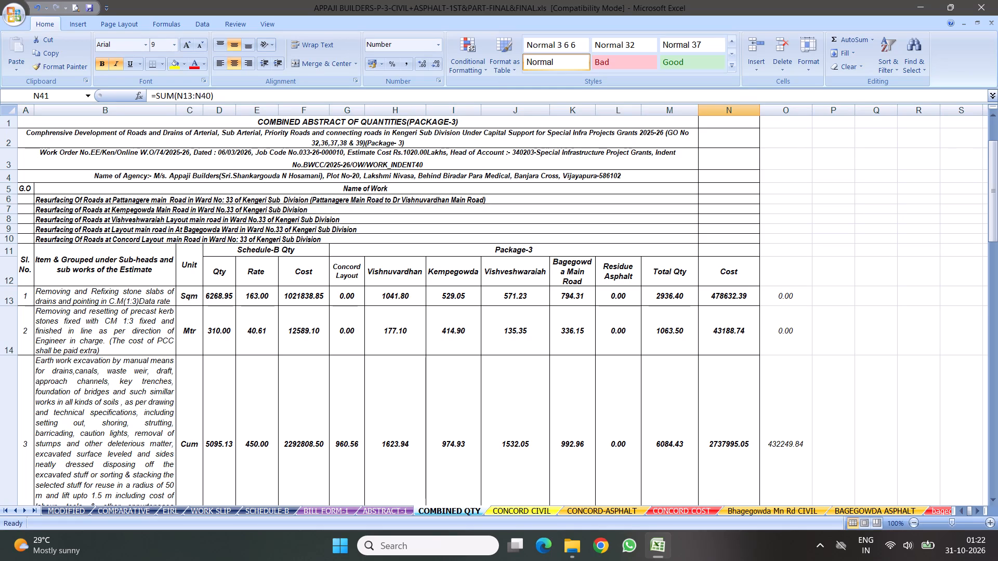
click(353, 274)
click(380, 276)
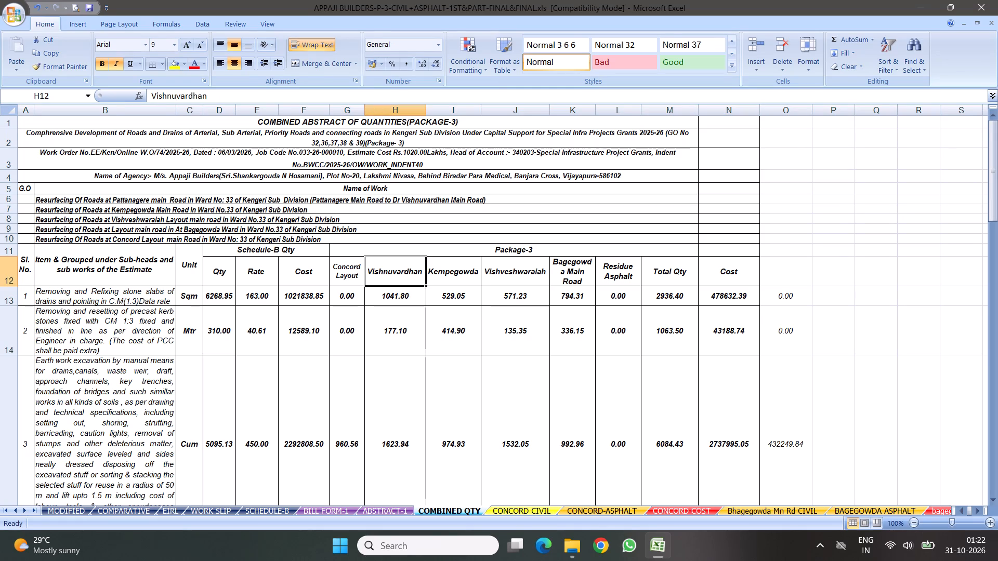
click(440, 277)
click(504, 276)
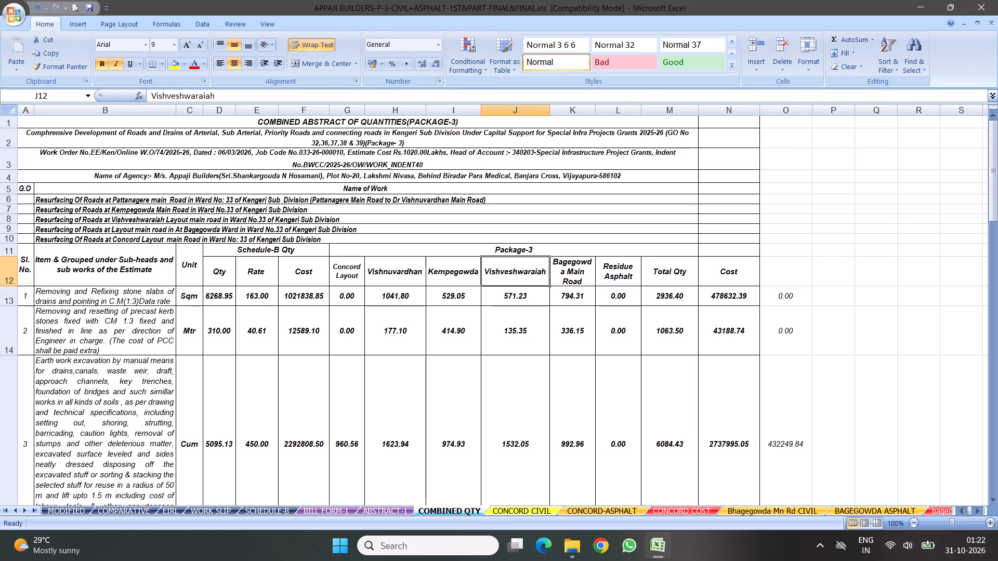
click(563, 272)
click(614, 279)
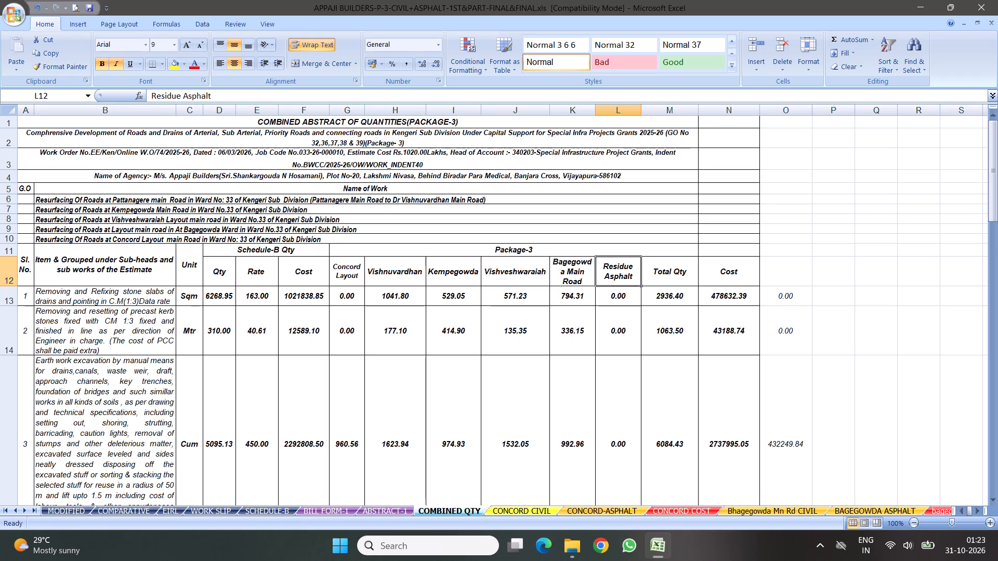
Review the headings of the CONCORD-ASPHALT, CONCORD COST and Bhagegowda Mn Rd CIVIL sheets, examining sub work names and order details.
click(532, 511)
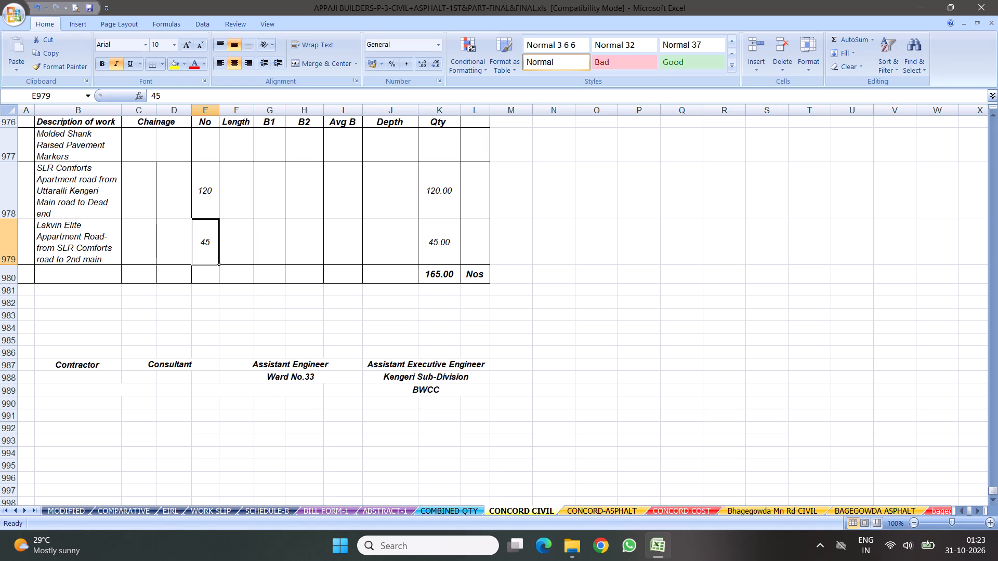
click(22, 510)
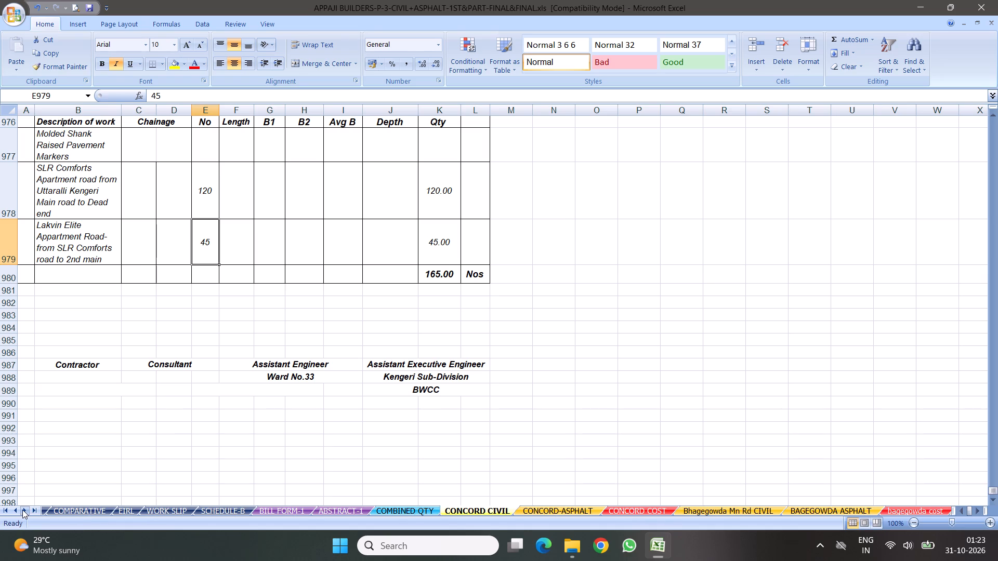
click(22, 510)
click(22, 510)
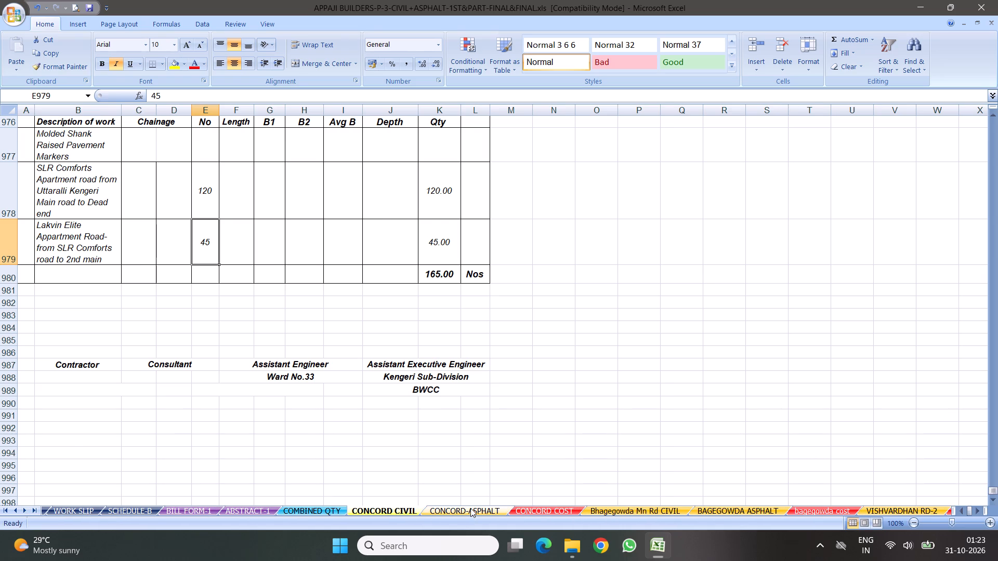
click(470, 508)
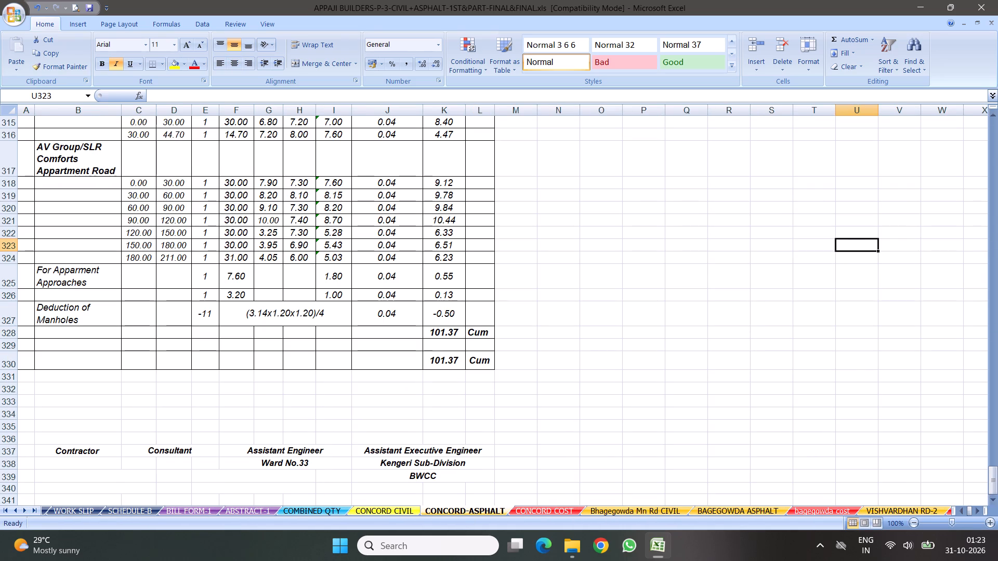
drag(991, 483, 997, 0)
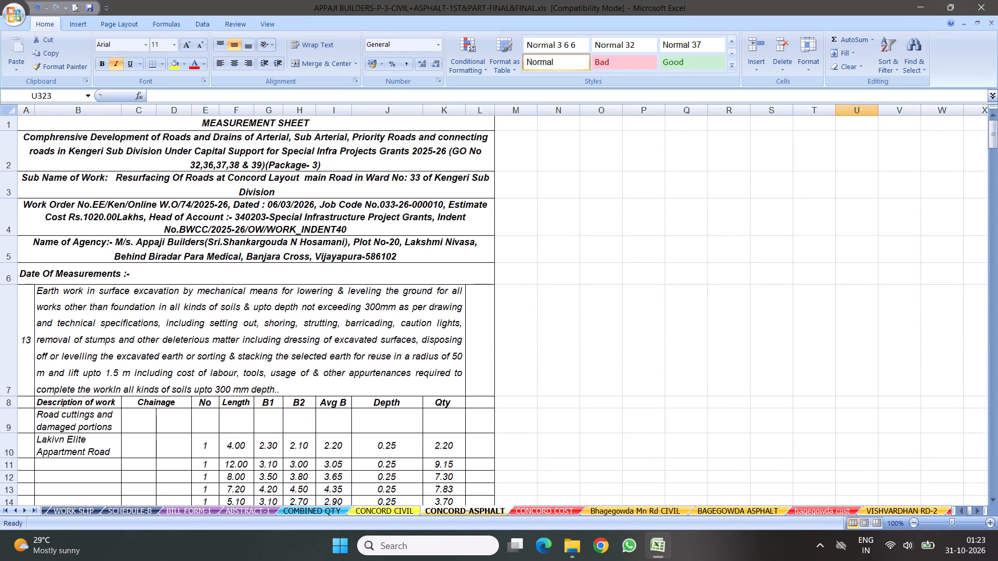
click(541, 511)
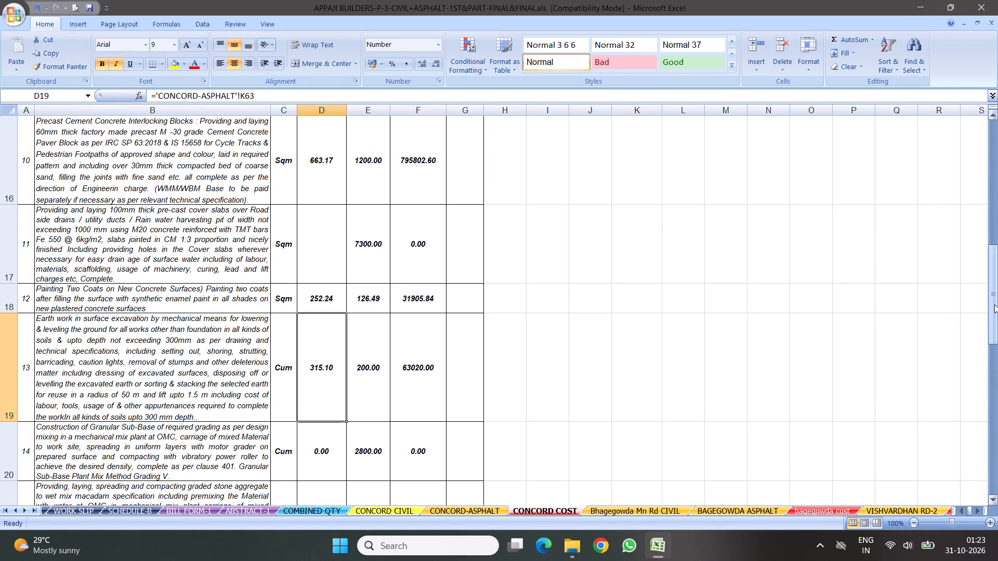
drag(994, 304, 996, 0)
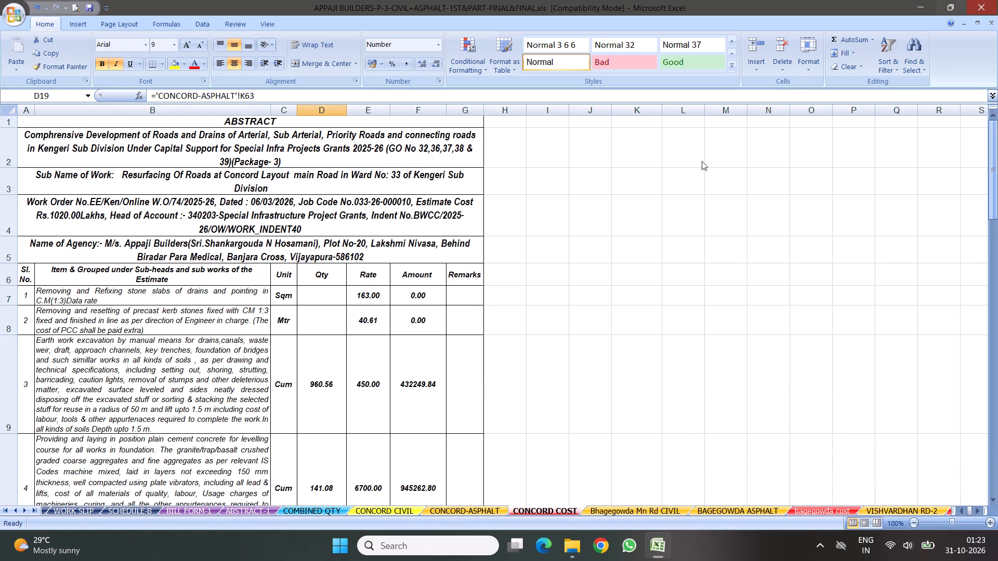
click(615, 510)
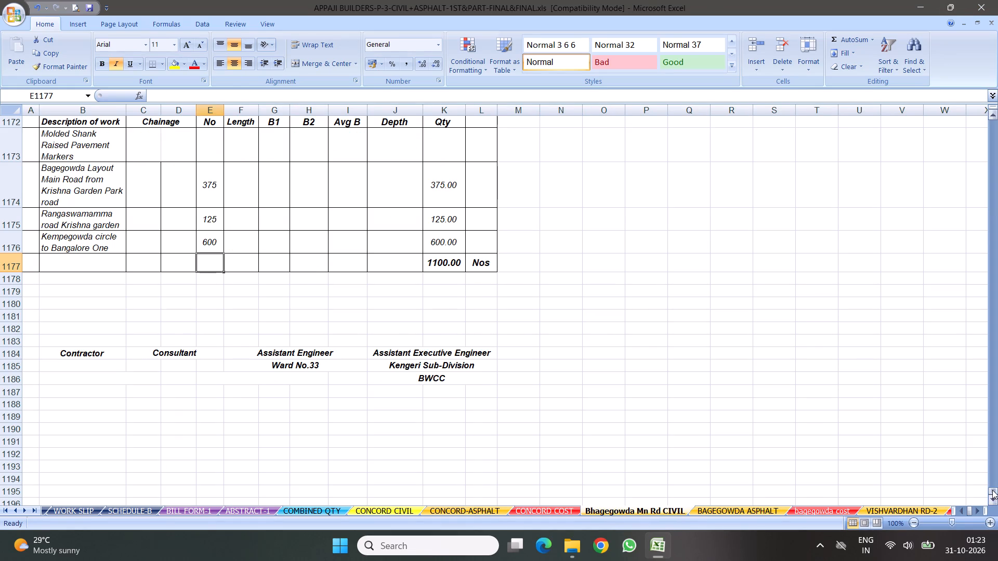
drag(992, 490, 997, 0)
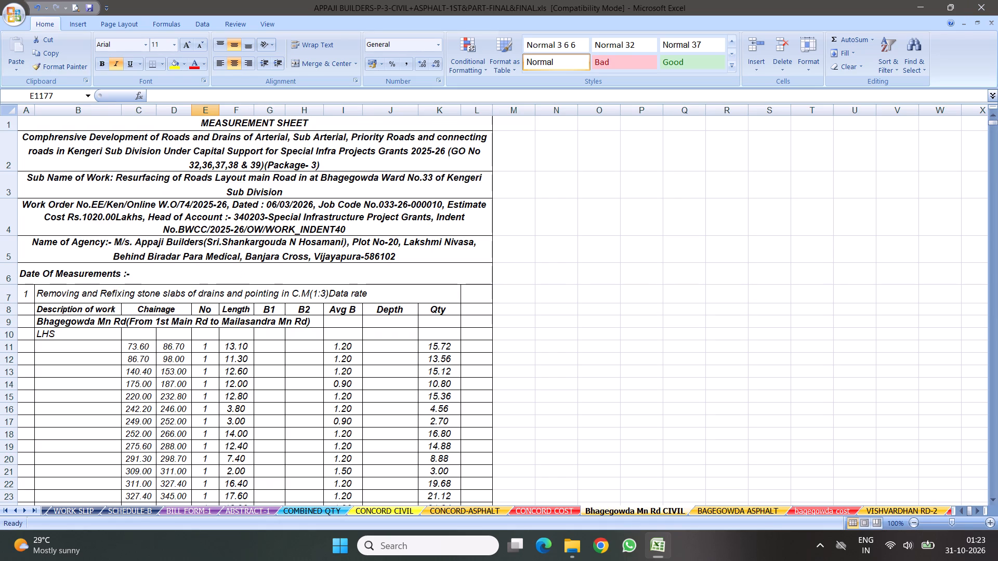
Check the CONCORD CIVIL sheet in print preview from the first page to the last, examining how its measurement sheets paginate.
click(375, 509)
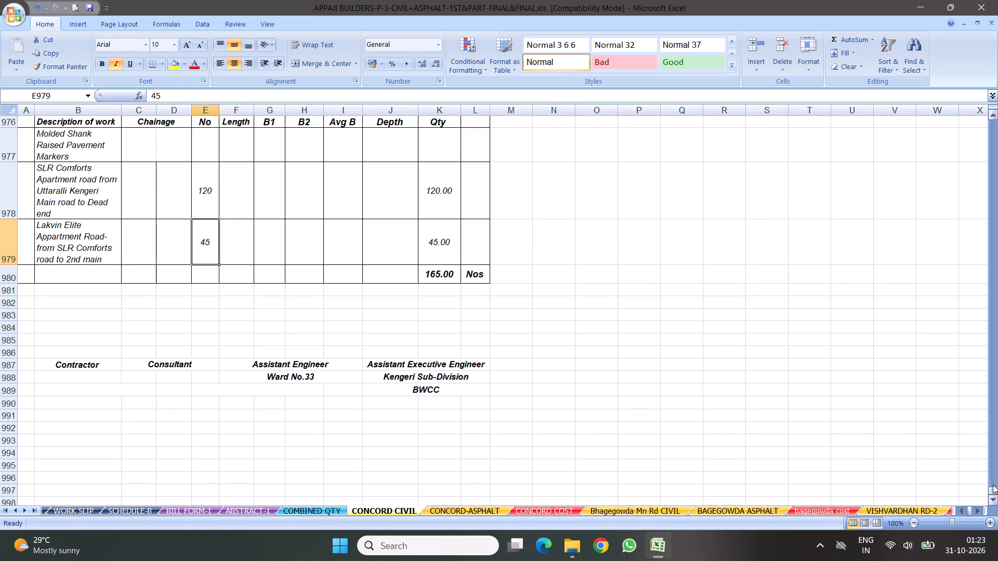
drag(992, 491, 993, 0)
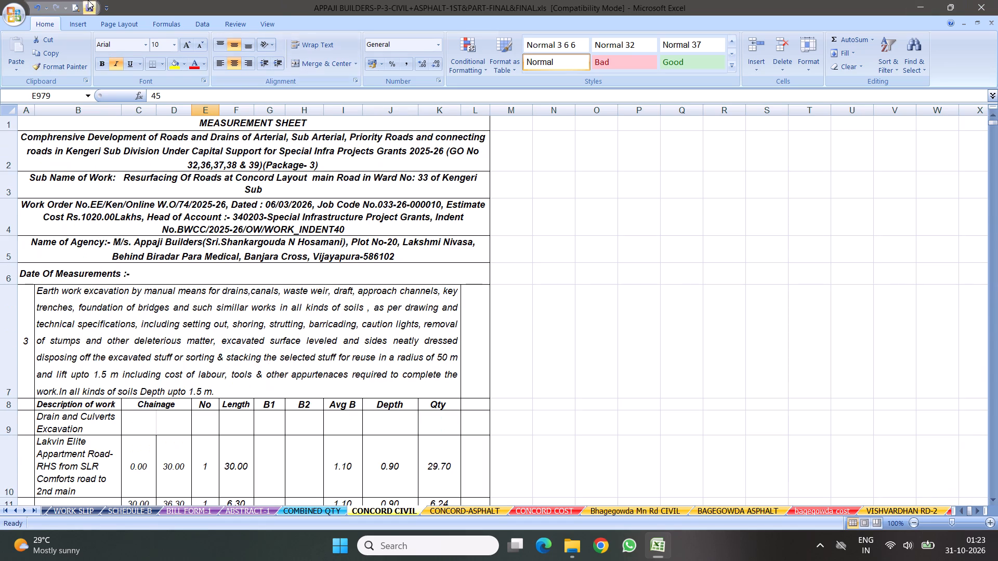
click(76, 5)
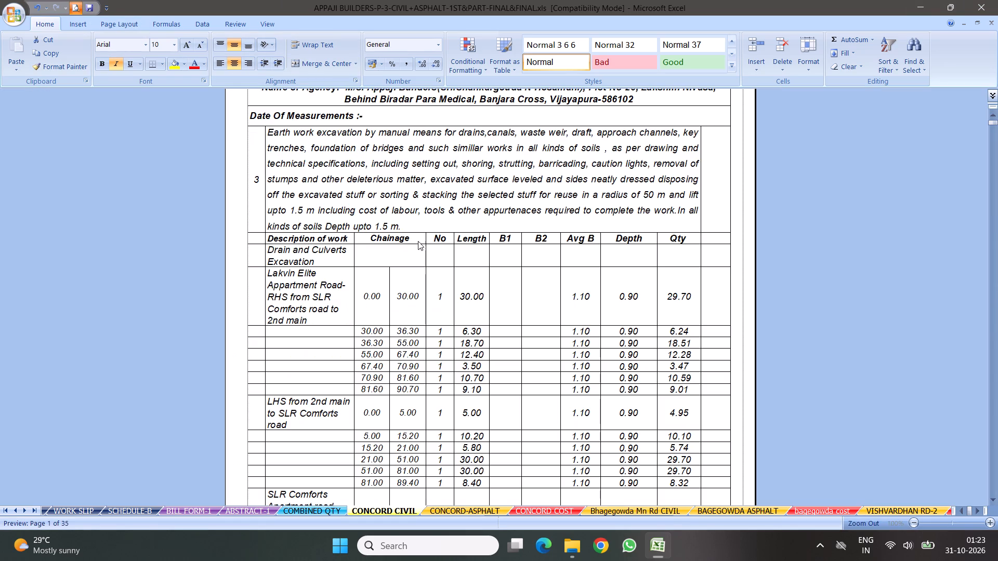
click(432, 175)
scroll(503, 248, down, 13)
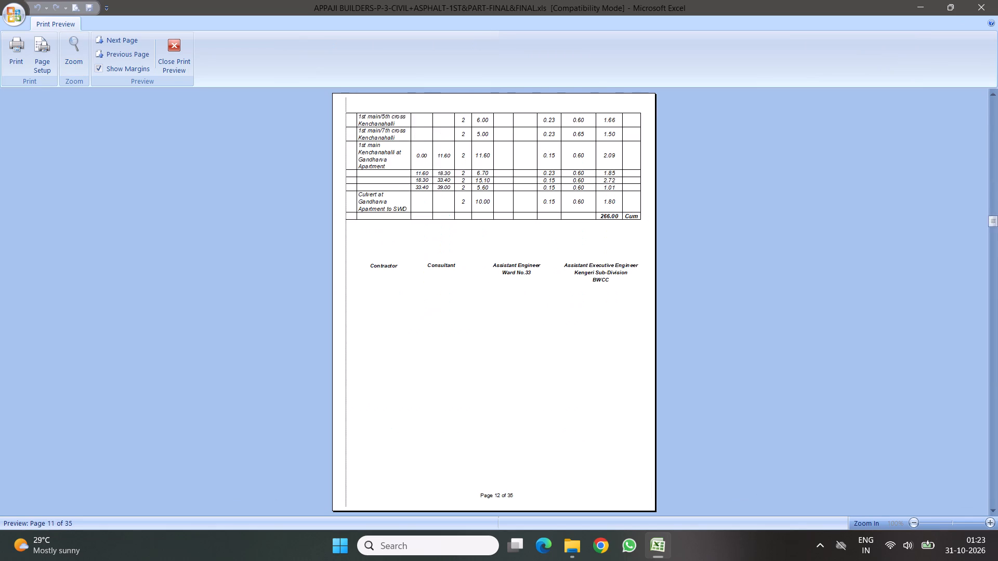
scroll(481, 249, down, 20)
scroll(481, 249, down, 20)
scroll(481, 249, down, 6)
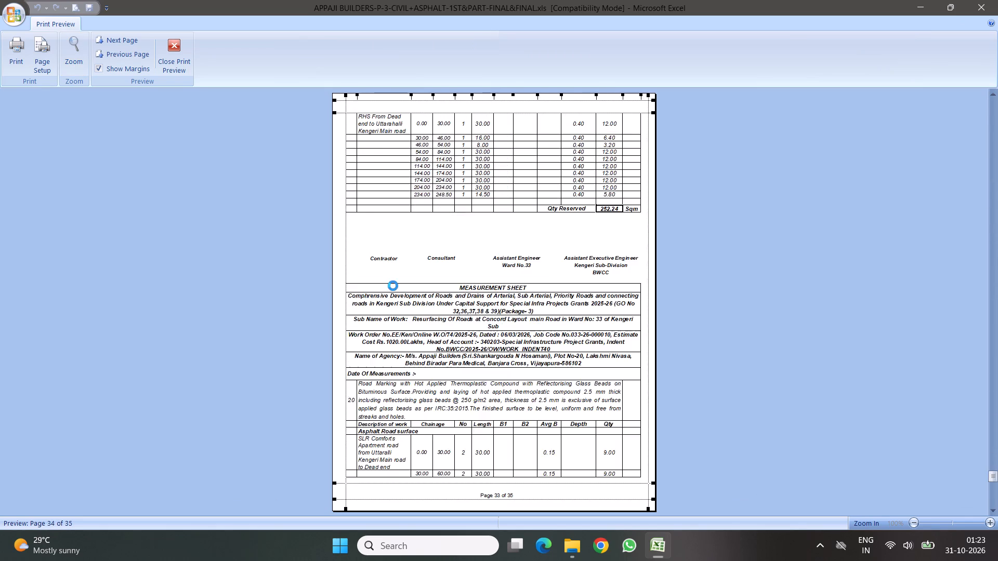
scroll(393, 286, down, 13)
key(Escape)
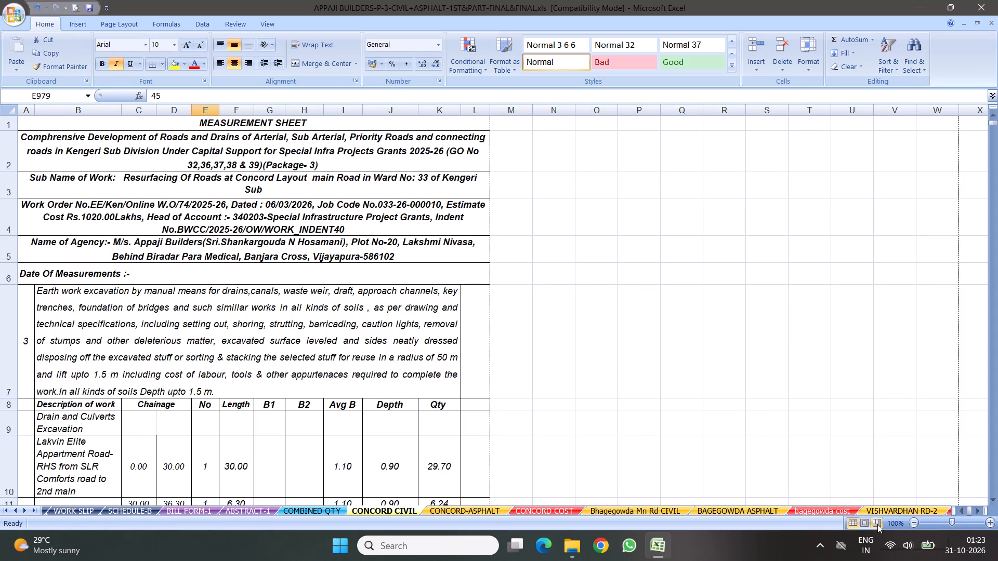
Show CONCORD CIVIL in page break preview and examine where the page breaks fall across the measurement sheets, from its beginning to page 21.
click(876, 523)
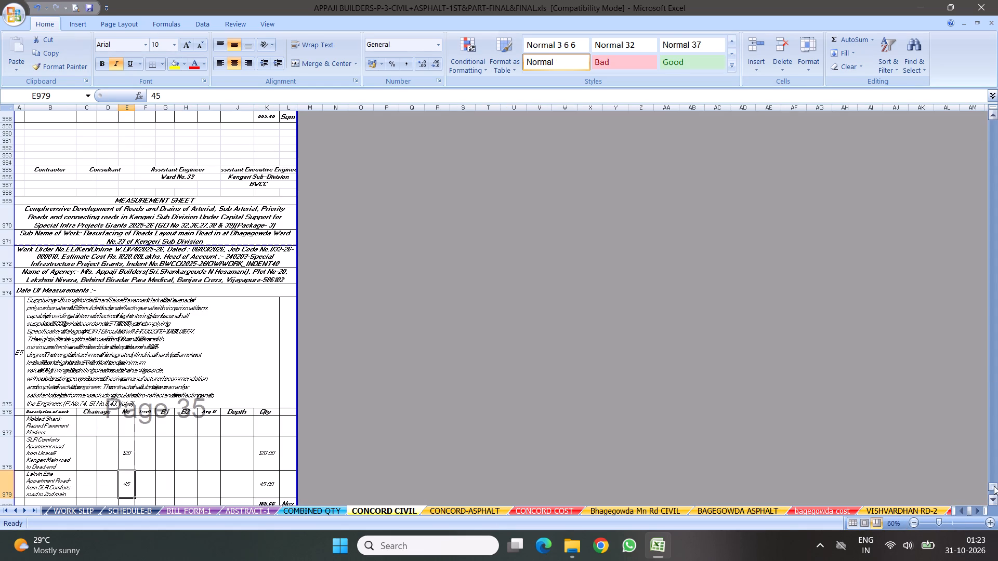
drag(994, 486, 997, 0)
scroll(429, 288, down, 16)
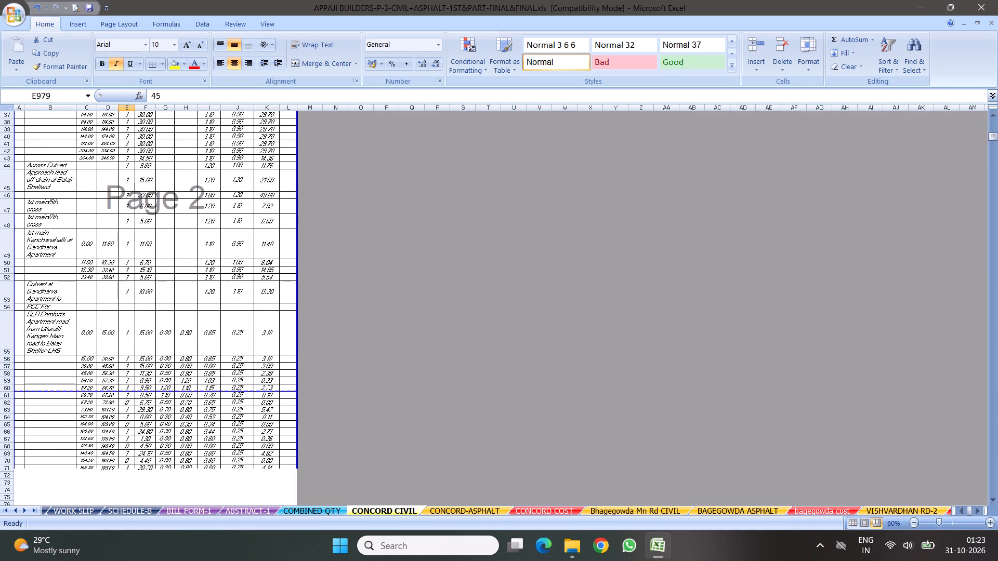
scroll(355, 279, down, 3)
scroll(260, 347, down, 17)
scroll(306, 344, up, 1)
scroll(306, 344, down, 15)
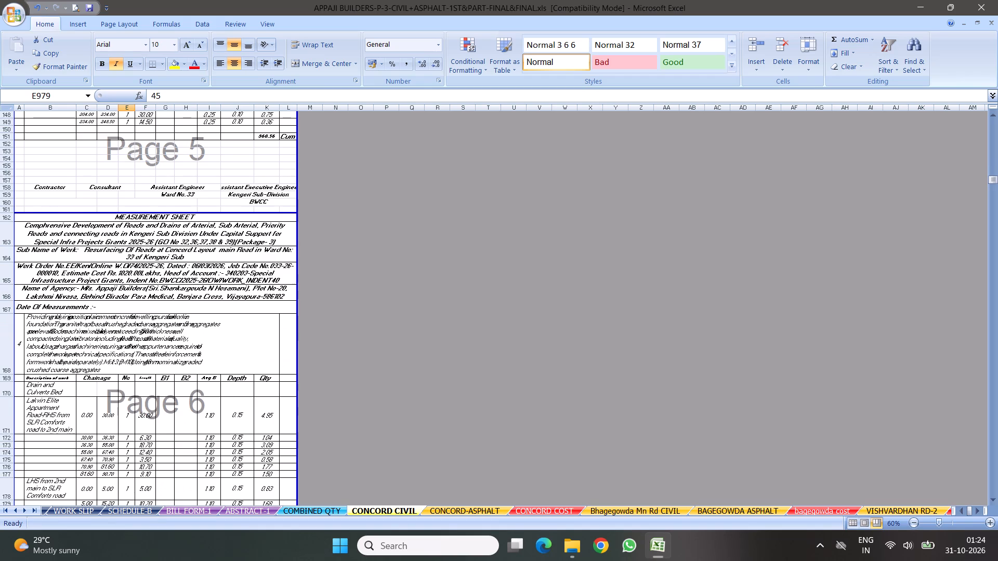
scroll(213, 348, down, 14)
scroll(235, 331, down, 20)
scroll(235, 331, down, 2)
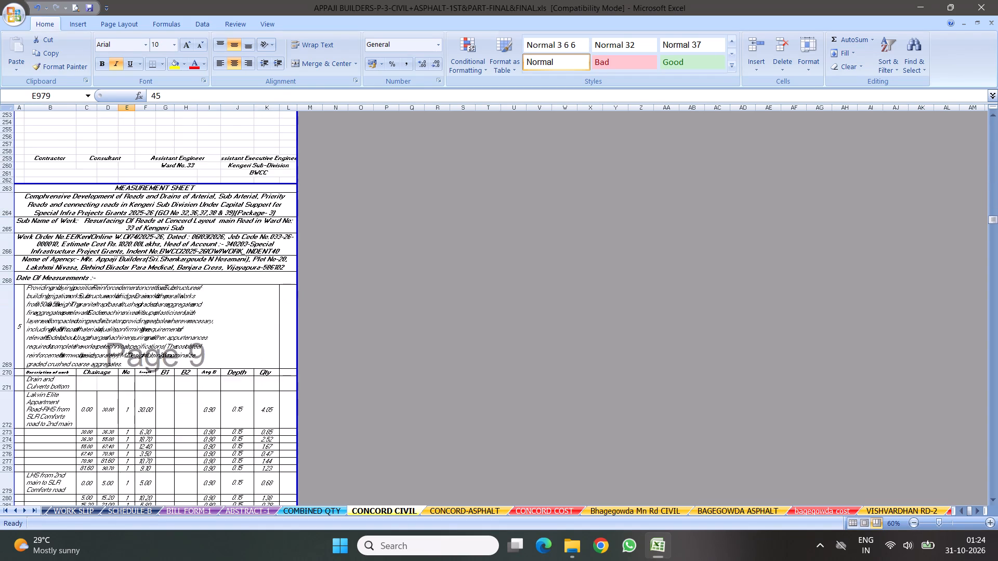
scroll(235, 300, down, 20)
scroll(235, 300, down, 11)
scroll(254, 341, down, 2)
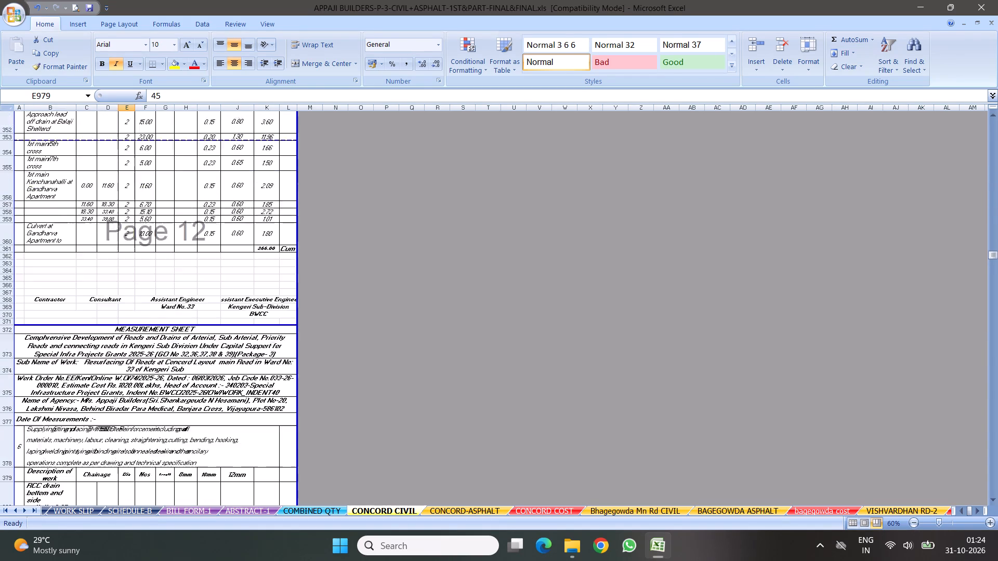
scroll(255, 344, down, 14)
scroll(248, 337, down, 15)
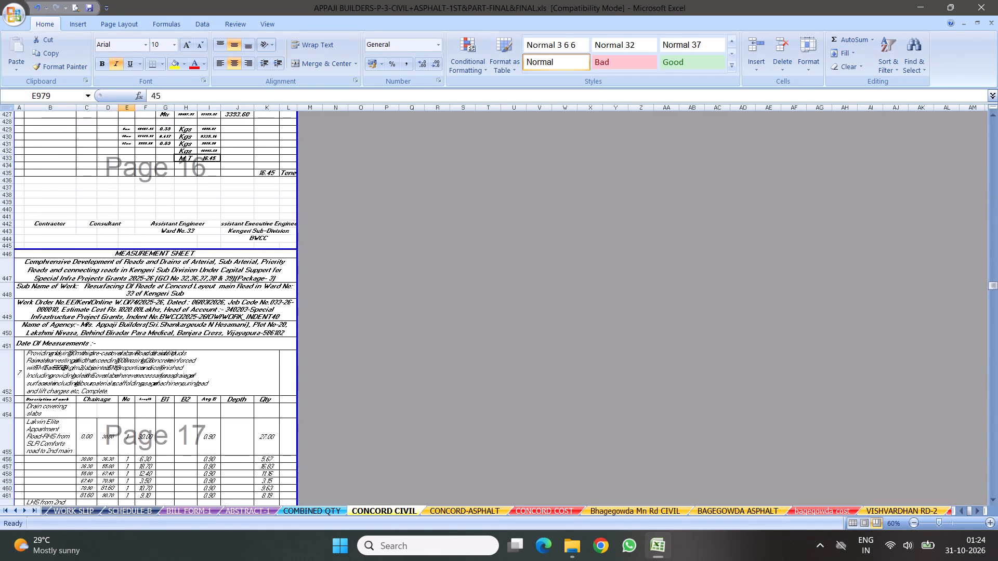
scroll(256, 331, down, 7)
scroll(254, 332, down, 15)
scroll(293, 337, down, 13)
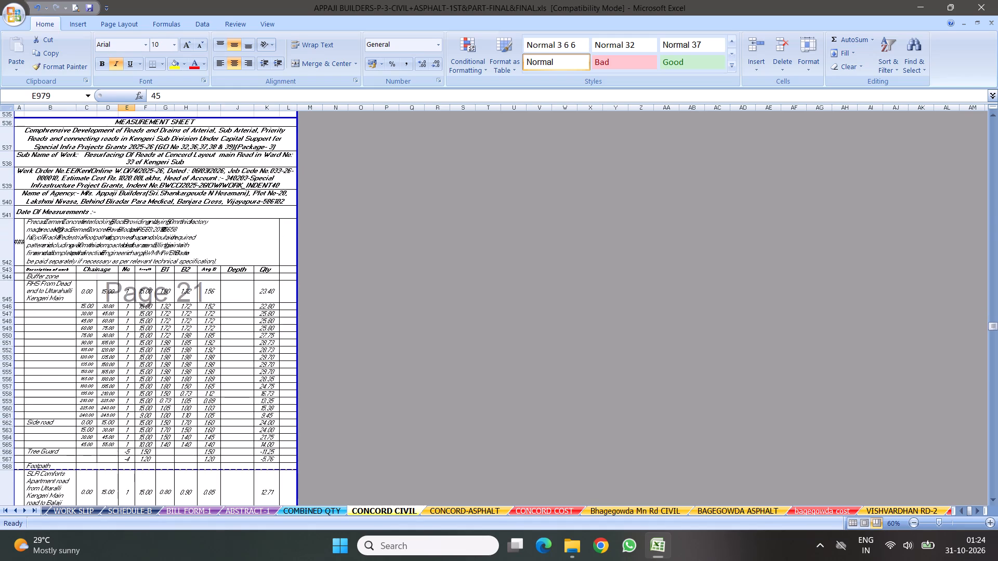
Move the page break cutting through the page 23 signature block up to a few rows above the 663.17 Sqm total.
scroll(226, 332, down, 20)
scroll(226, 332, down, 2)
scroll(227, 225, up, 2)
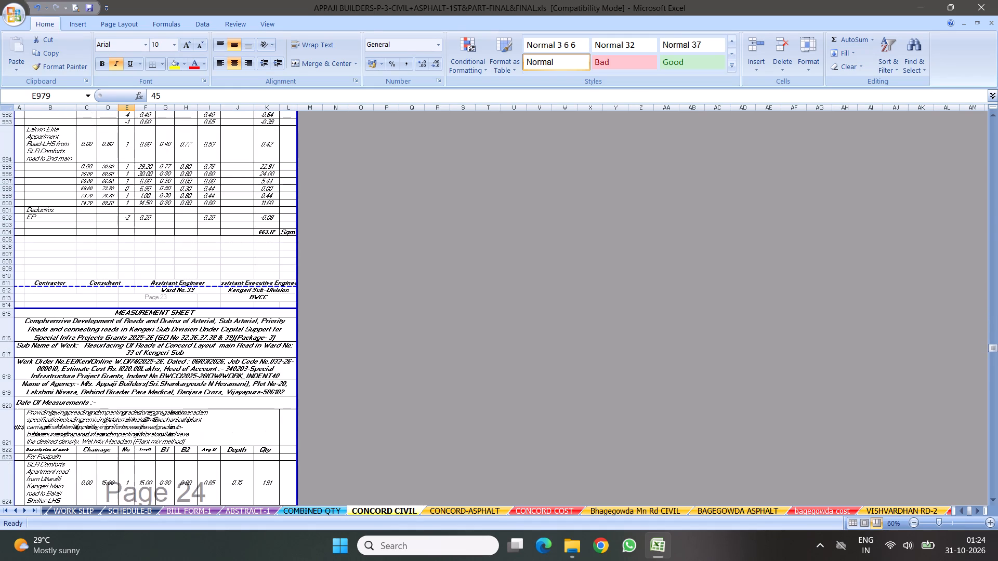
drag(212, 287, 219, 196)
scroll(227, 333, down, 7)
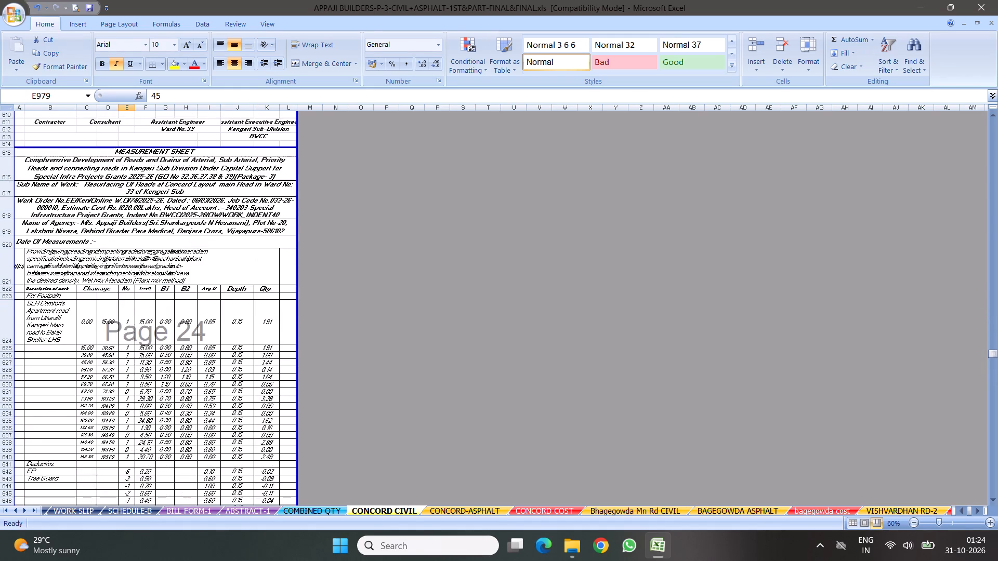
Move the page break cutting through the road marking measurement table up to just above its MEASUREMENT SHEET heading at row 928.
scroll(220, 342, down, 18)
scroll(219, 322, down, 12)
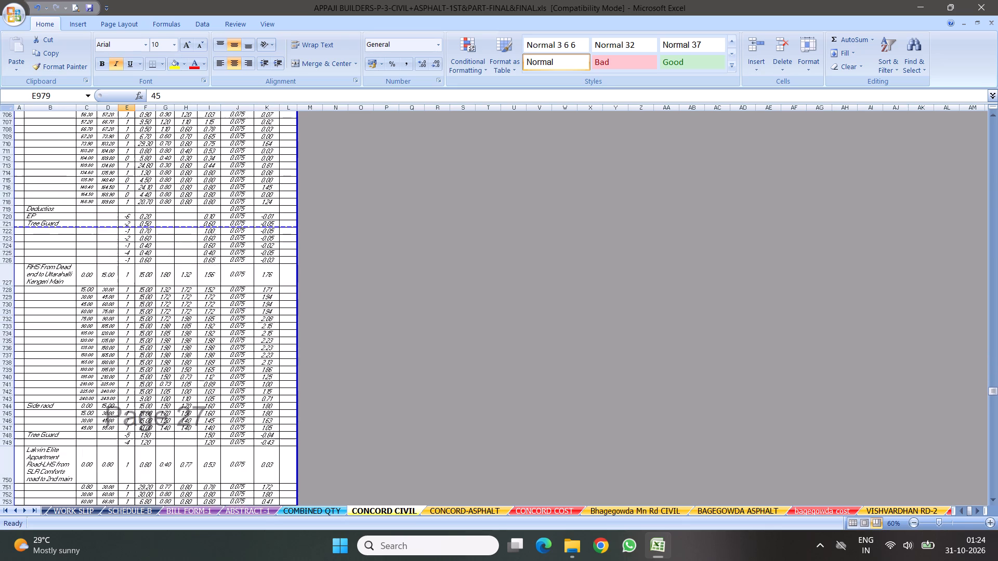
scroll(233, 343, down, 13)
scroll(263, 362, up, 1)
scroll(263, 364, down, 20)
scroll(263, 364, down, 11)
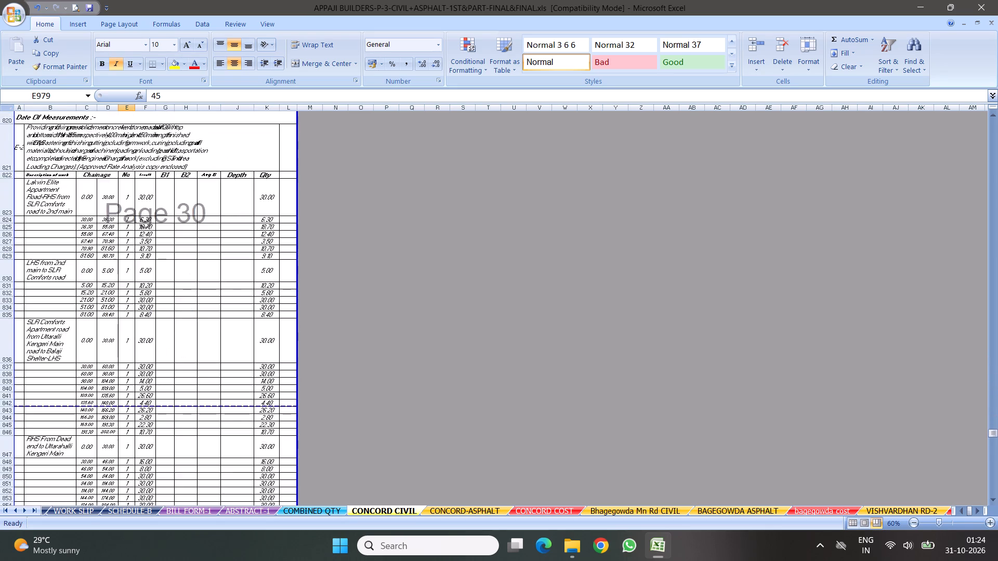
scroll(271, 319, down, 20)
scroll(271, 319, down, 12)
scroll(244, 336, up, 2)
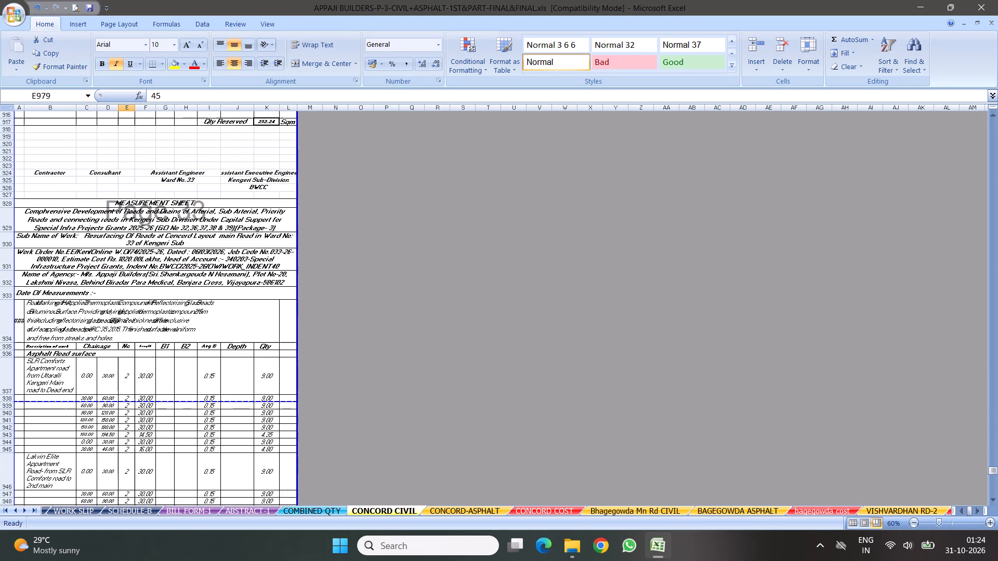
scroll(242, 335, up, 2)
drag(234, 423, 240, 236)
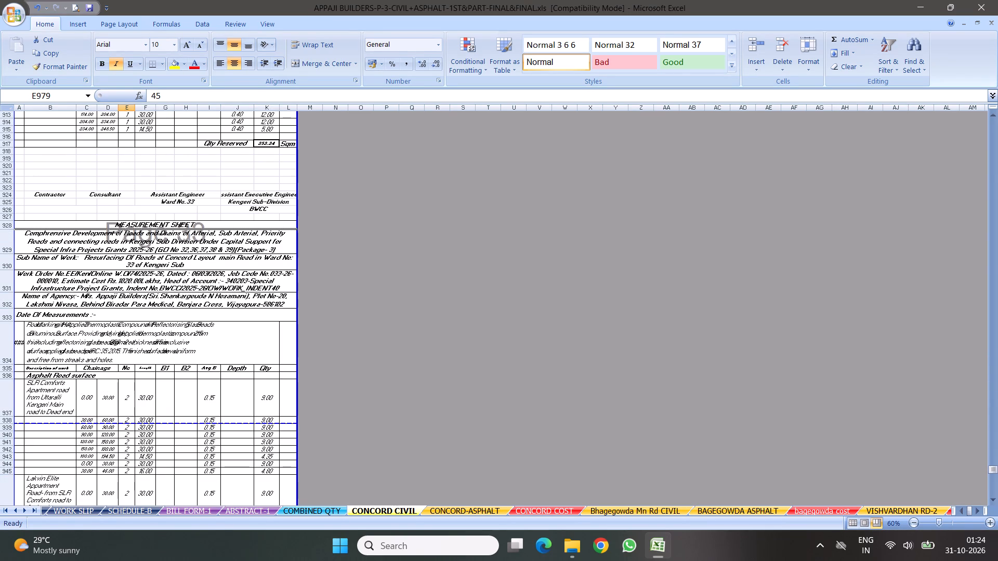
drag(240, 236, 244, 219)
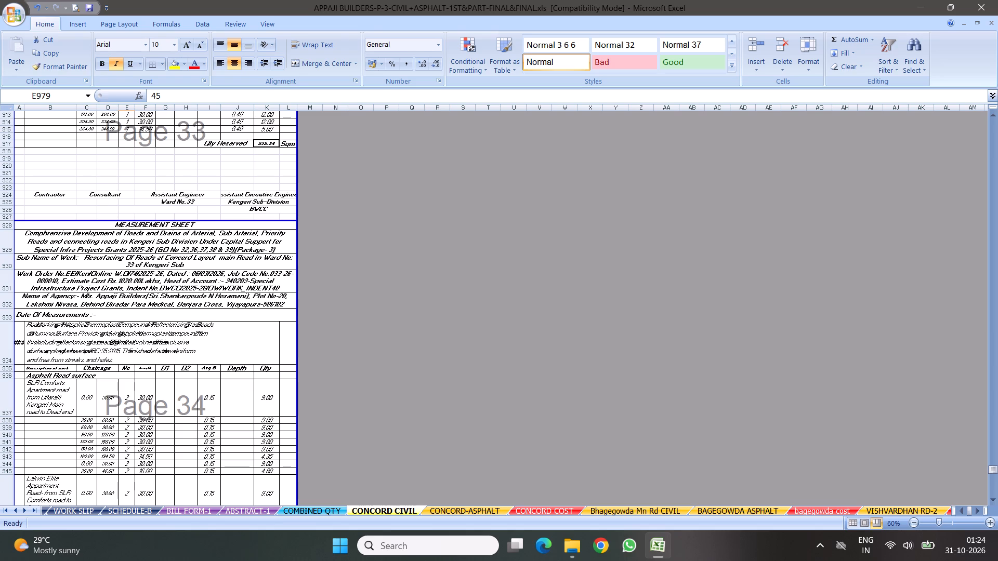
Move the page break in the raised pavement markers sheet up to its MEASUREMENT SHEET heading at row 969, and return to normal view.
scroll(257, 318, down, 15)
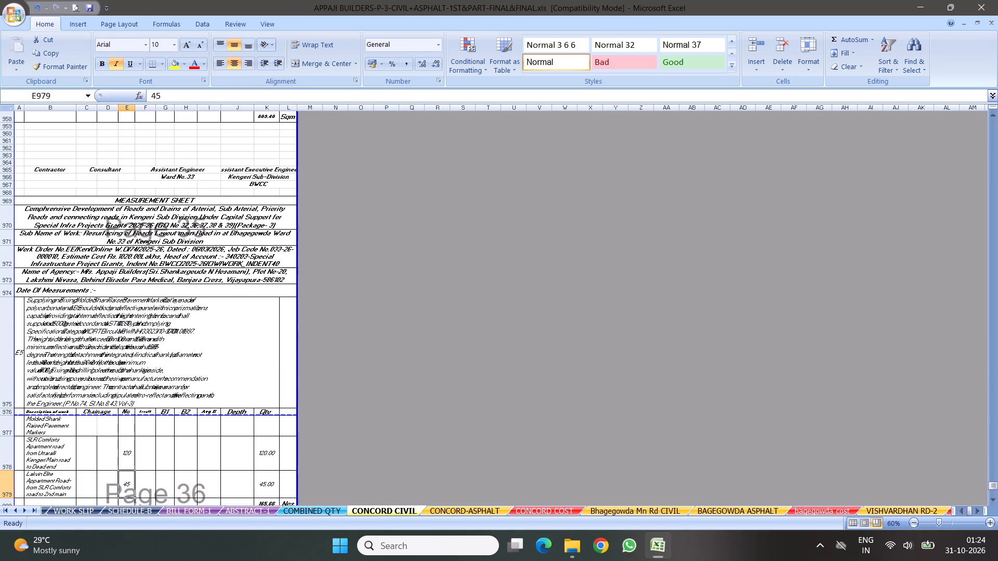
drag(230, 416, 235, 197)
scroll(248, 324, down, 6)
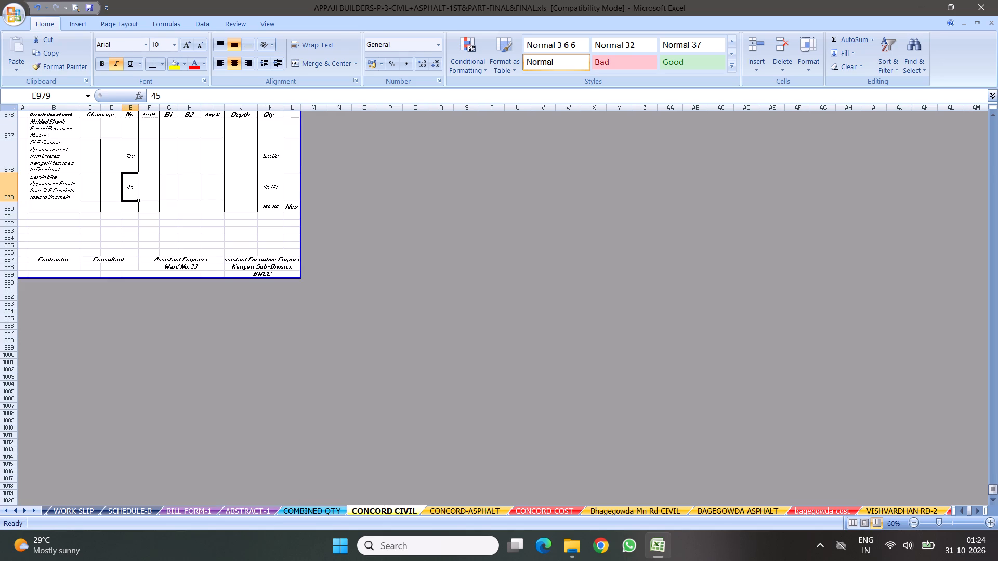
key(Escape)
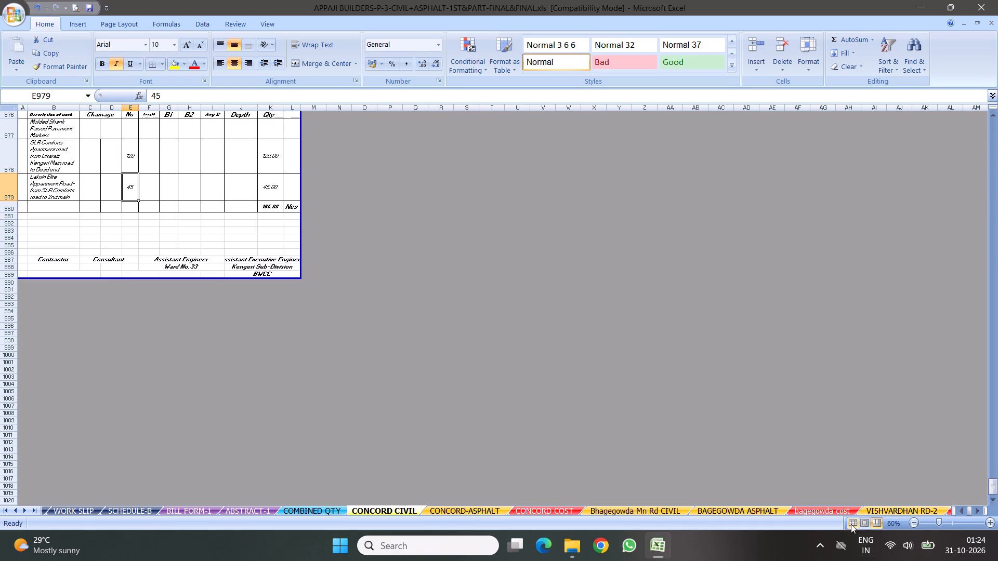
click(851, 522)
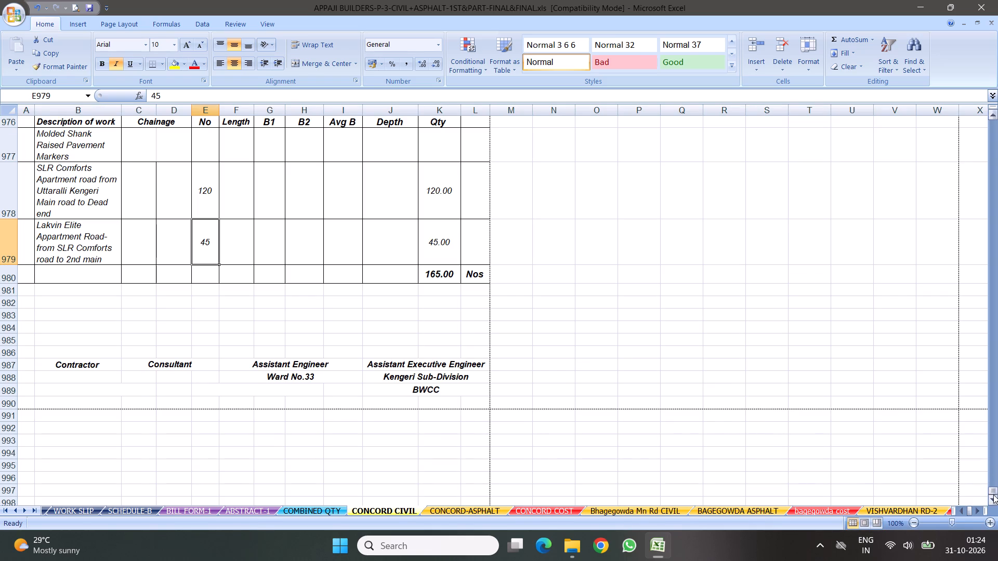
Shorten the label beside the 56.93 Cum total in row 804 to "Qty".
drag(993, 489, 997, 411)
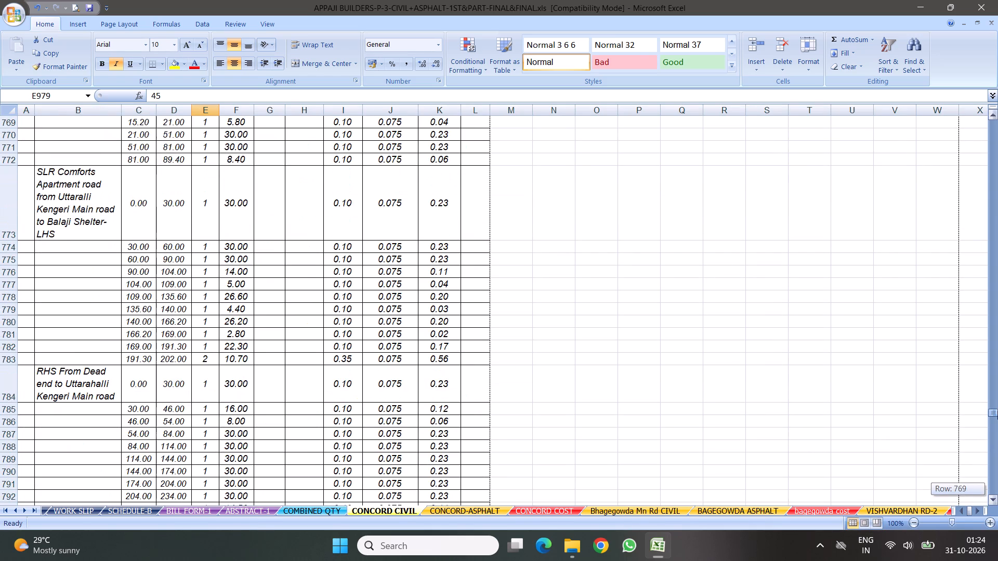
drag(997, 411, 997, 366)
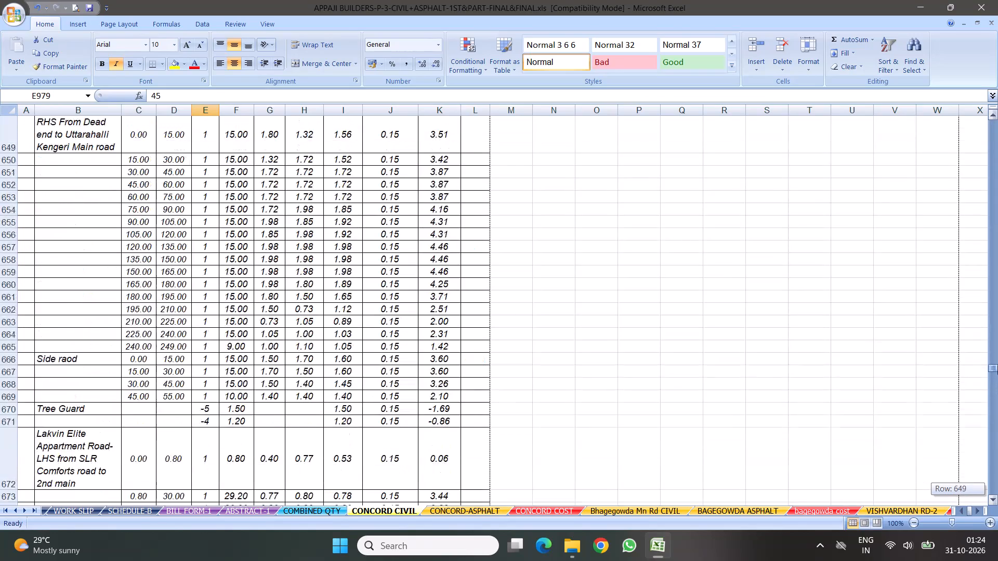
drag(997, 366, 997, 346)
scroll(284, 367, down, 5)
scroll(343, 380, down, 5)
scroll(392, 368, up, 1)
scroll(397, 364, down, 2)
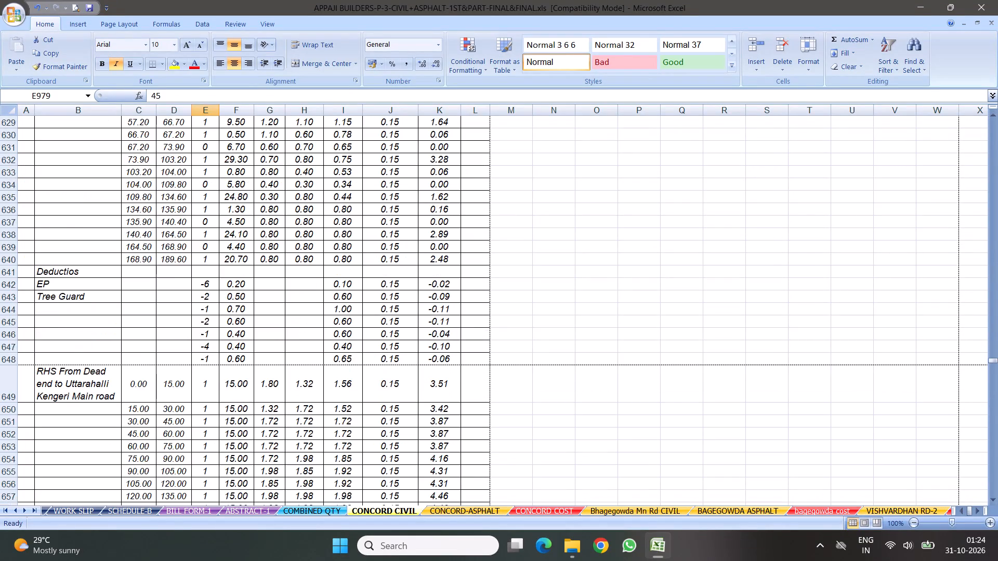
scroll(455, 352, down, 18)
scroll(278, 295, down, 4)
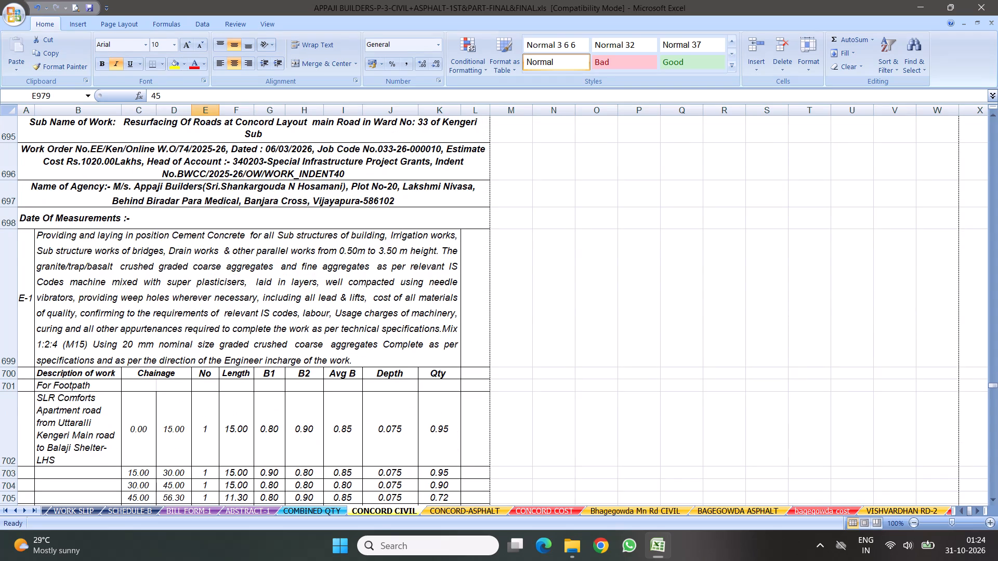
scroll(516, 333, down, 3)
scroll(492, 300, down, 20)
scroll(492, 300, down, 11)
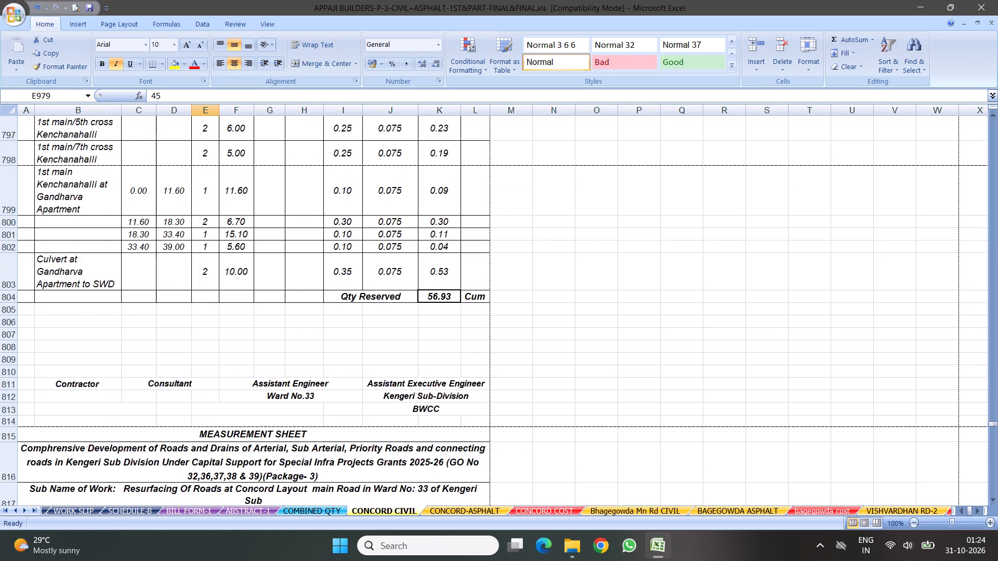
scroll(447, 292, down, 2)
click(362, 155)
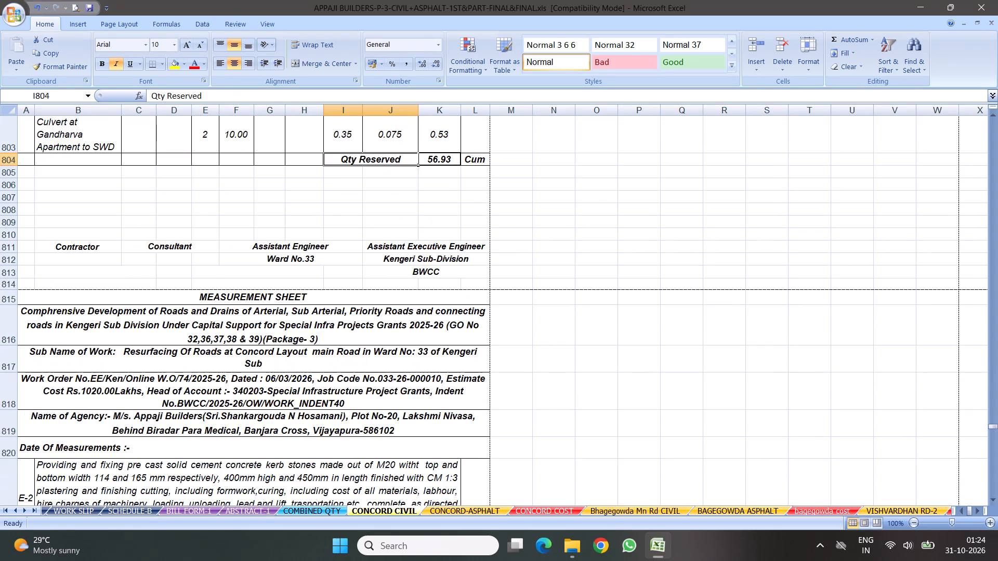
click(362, 161)
drag(362, 161, 452, 161)
key(BackSpace)
key(BackSpace)
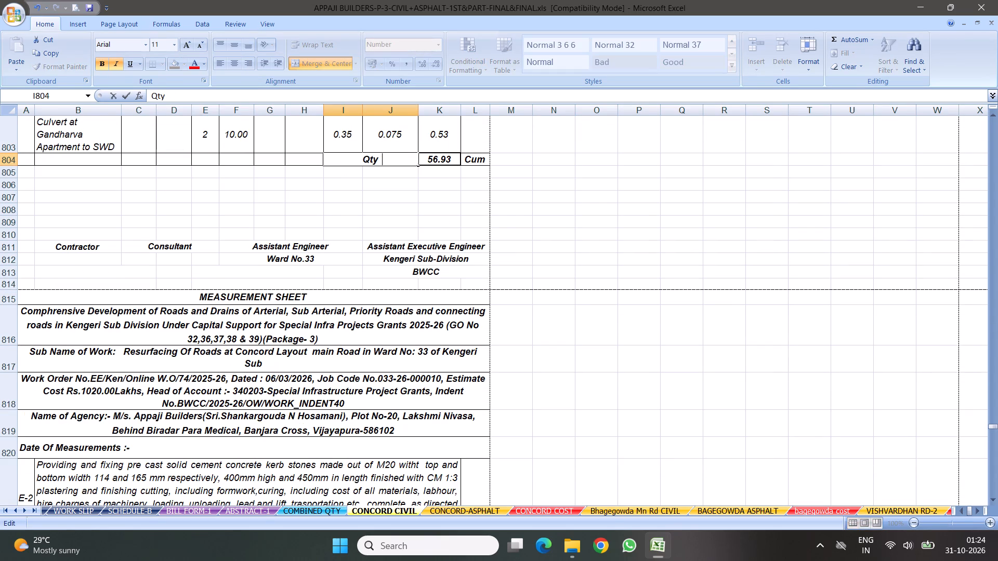
click(396, 243)
Shorten the label beside the 1402.00 Mtr total in row 863 to "Qty".
scroll(361, 318, down, 7)
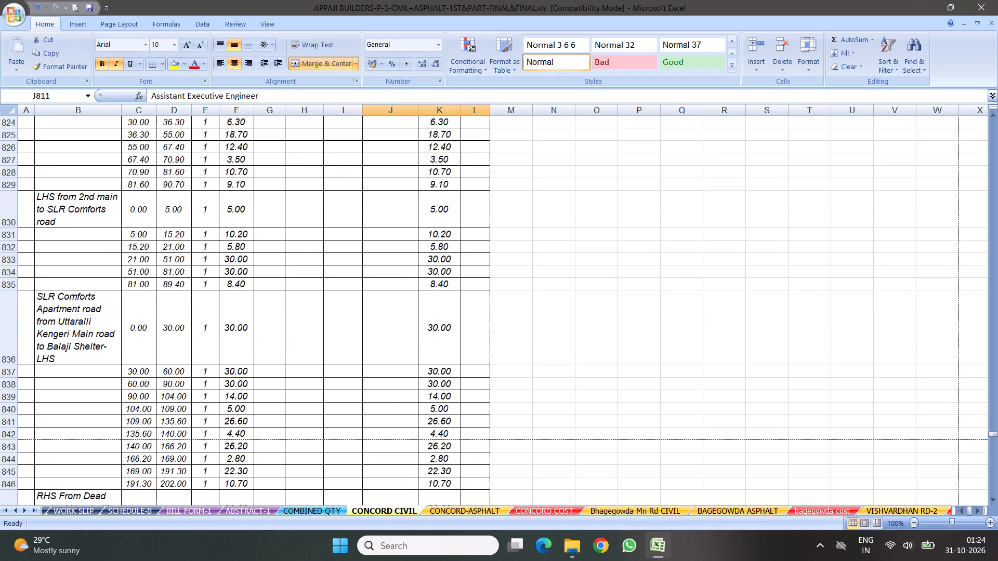
scroll(330, 281, up, 4)
scroll(360, 356, down, 19)
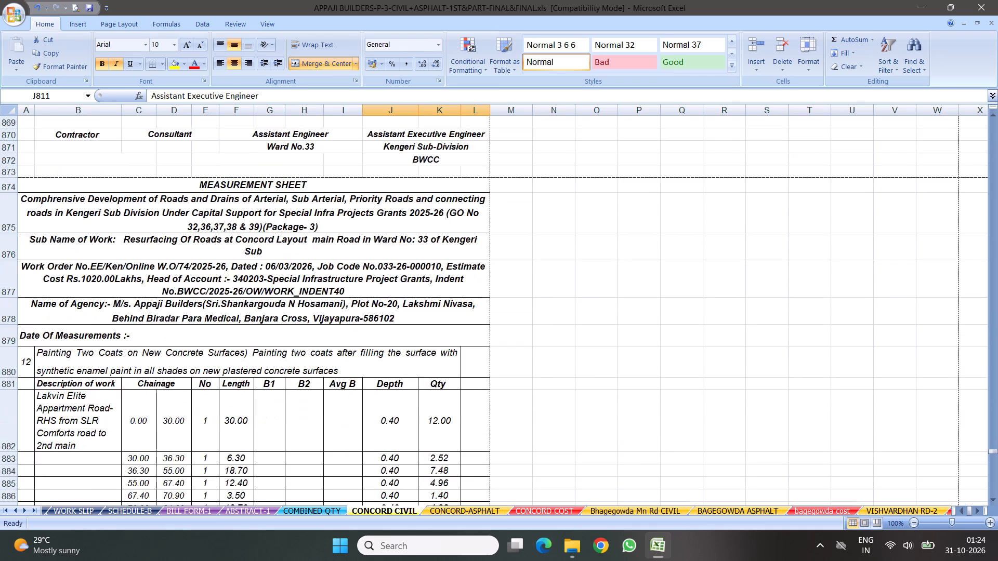
scroll(467, 286, up, 4)
click(361, 196)
drag(361, 196, 444, 201)
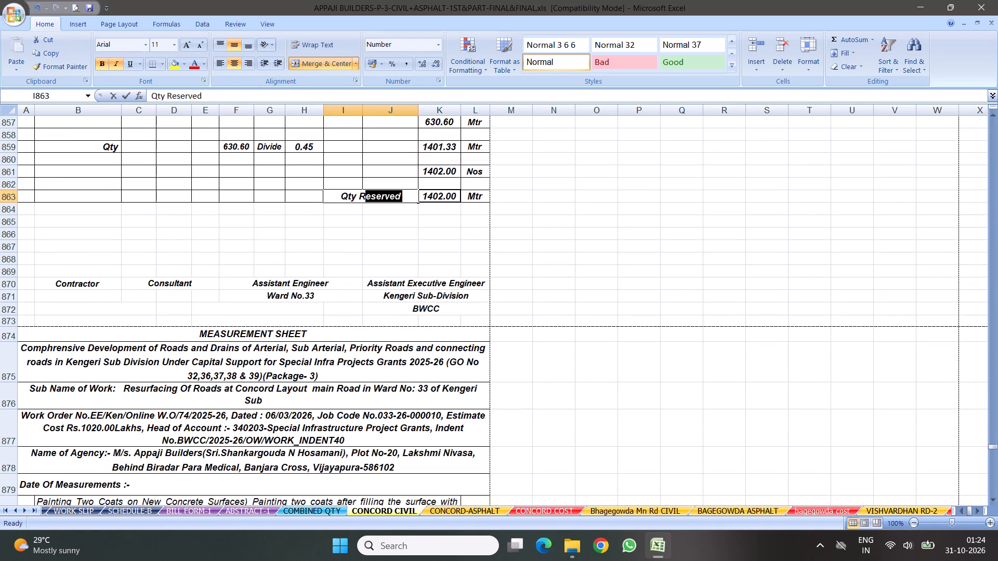
key(Delete)
key(BackSpace)
click(515, 245)
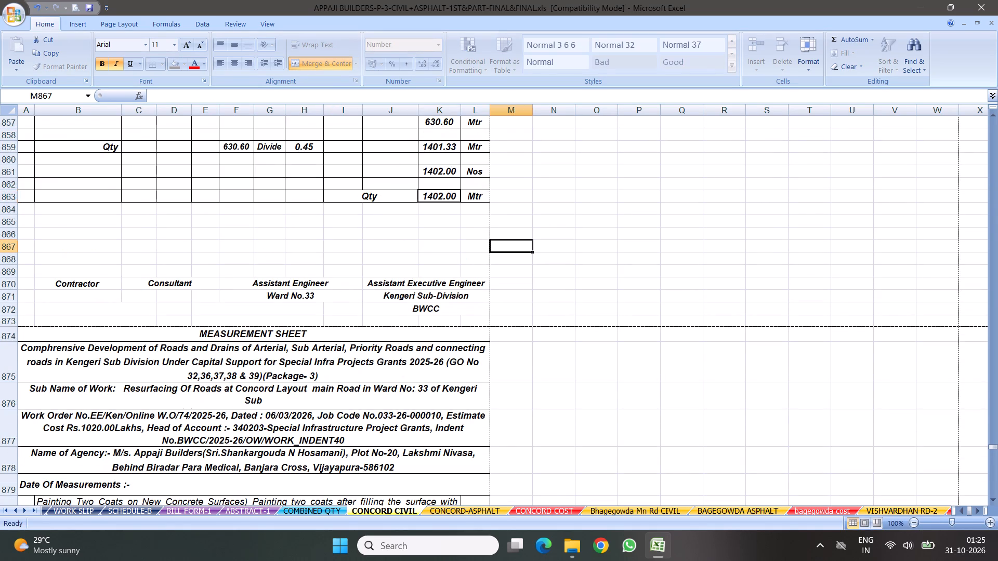
Shorten the label beside the 252.24 Sqm total of the painting item in row 917 to "Qty".
scroll(357, 302, down, 7)
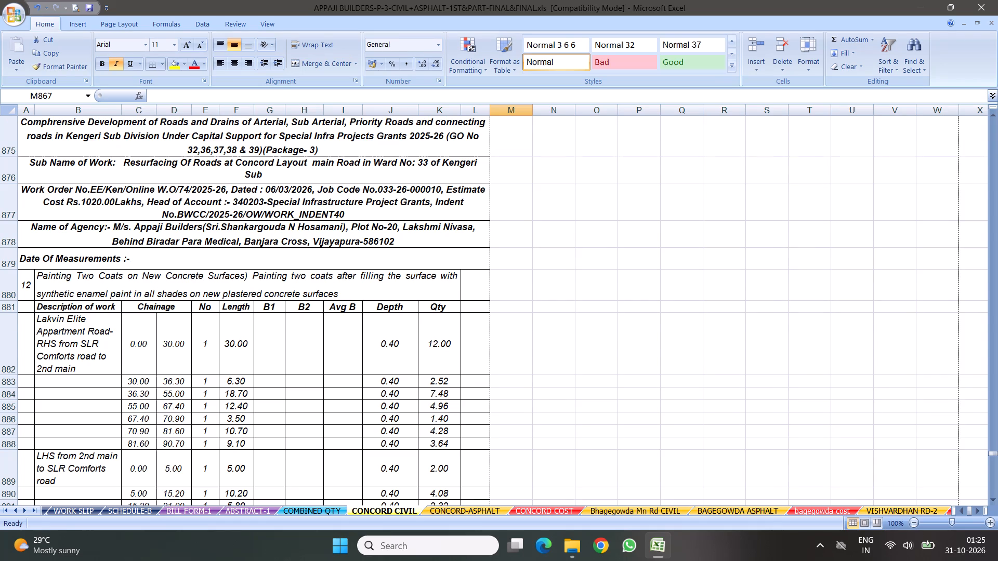
scroll(371, 279, down, 5)
scroll(396, 297, up, 1)
scroll(400, 298, down, 8)
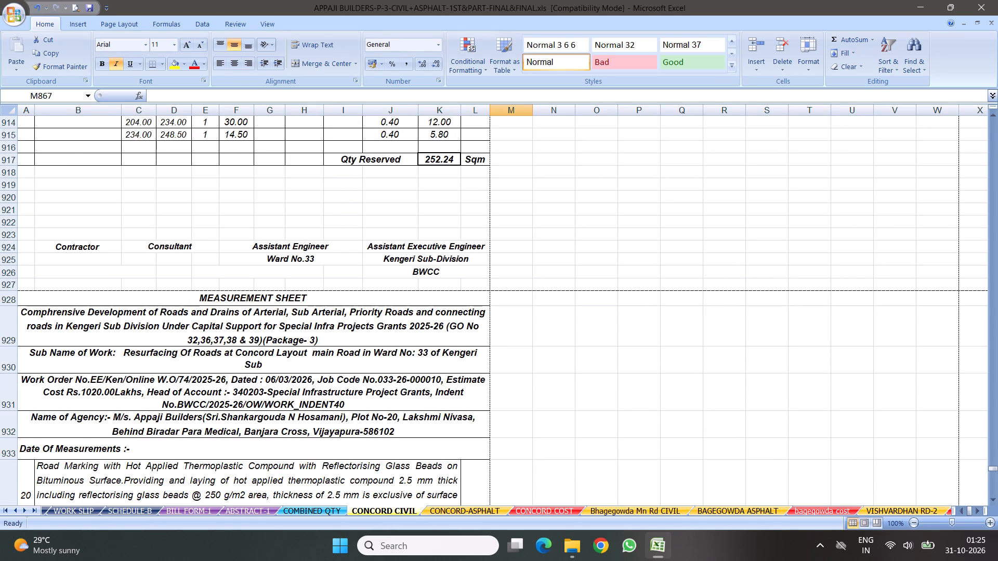
click(360, 159)
drag(360, 159, 477, 161)
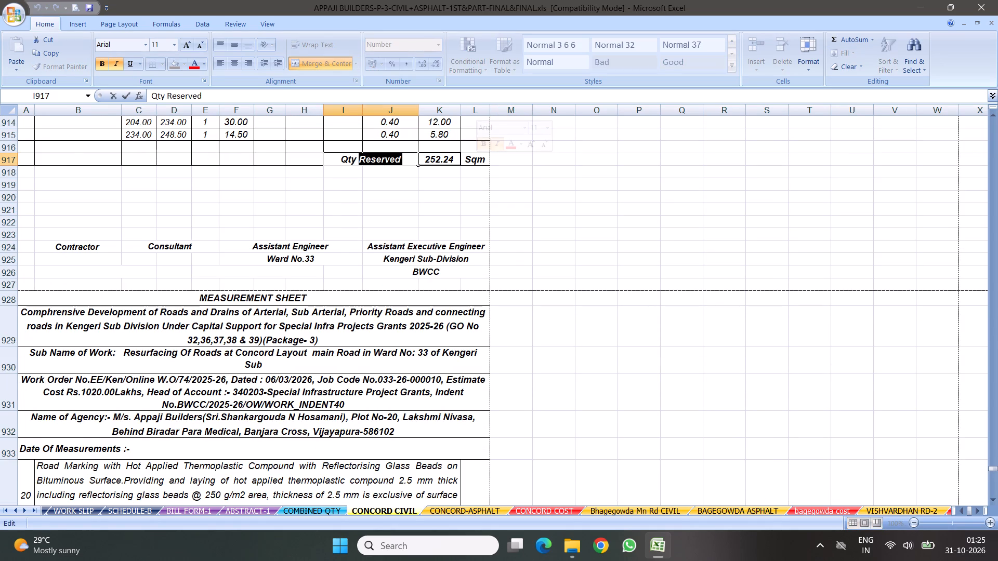
key(Delete)
click(586, 210)
Add the label "Qty" in cell J980, beside the raised pavement markers total.
scroll(381, 336, down, 6)
scroll(462, 320, down, 10)
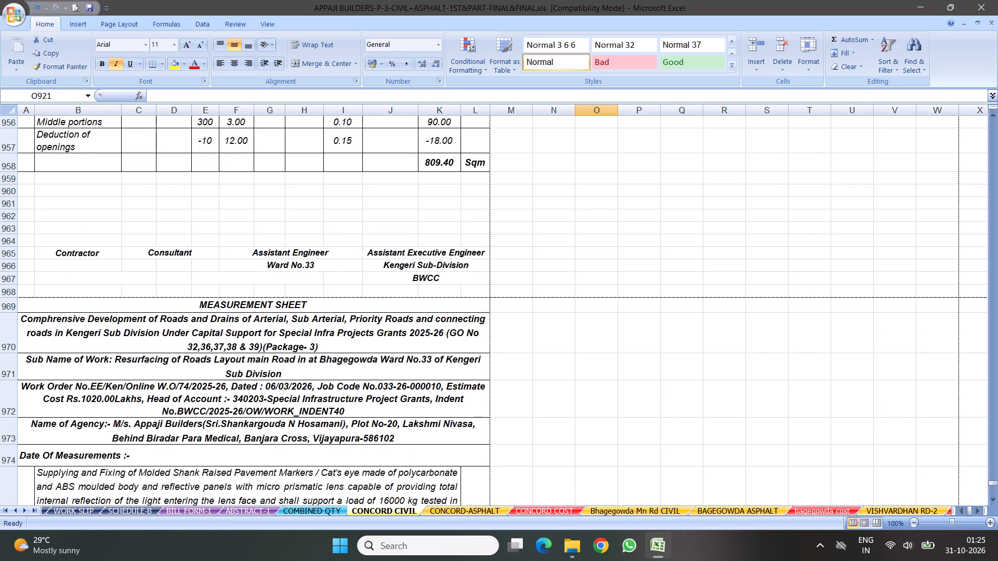
scroll(453, 263, up, 3)
scroll(436, 282, down, 6)
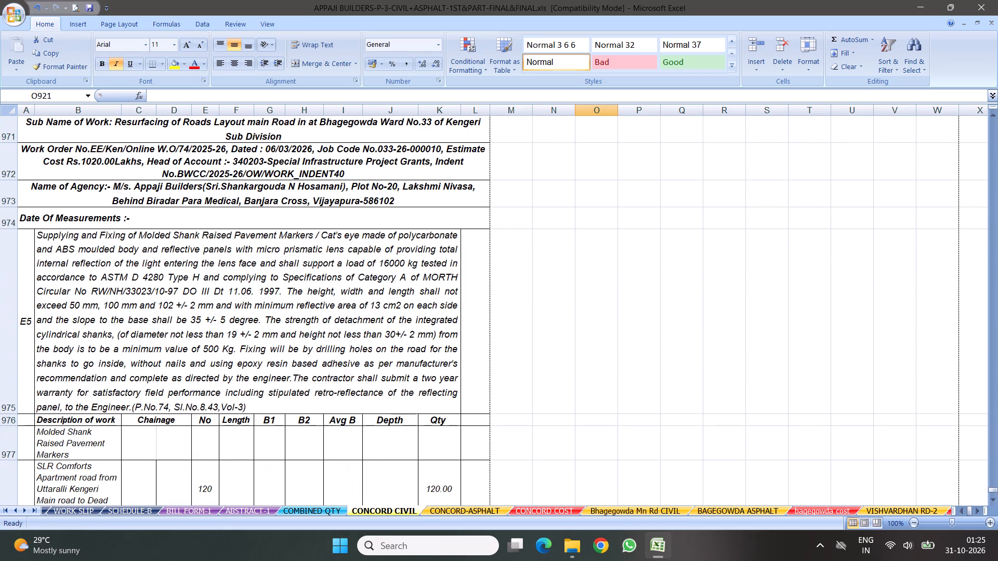
scroll(423, 286, down, 6)
scroll(428, 273, up, 2)
scroll(419, 205, up, 2)
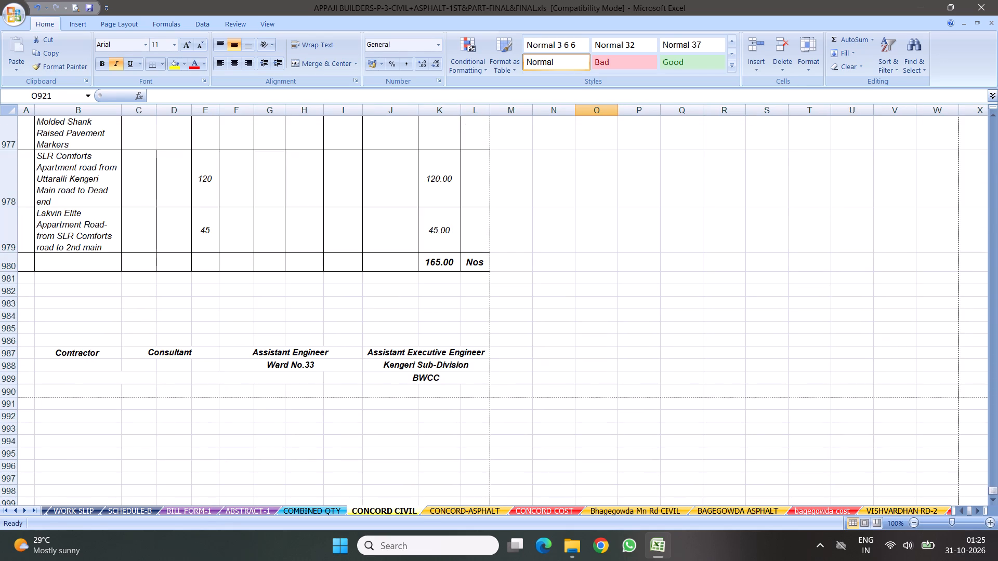
click(387, 263)
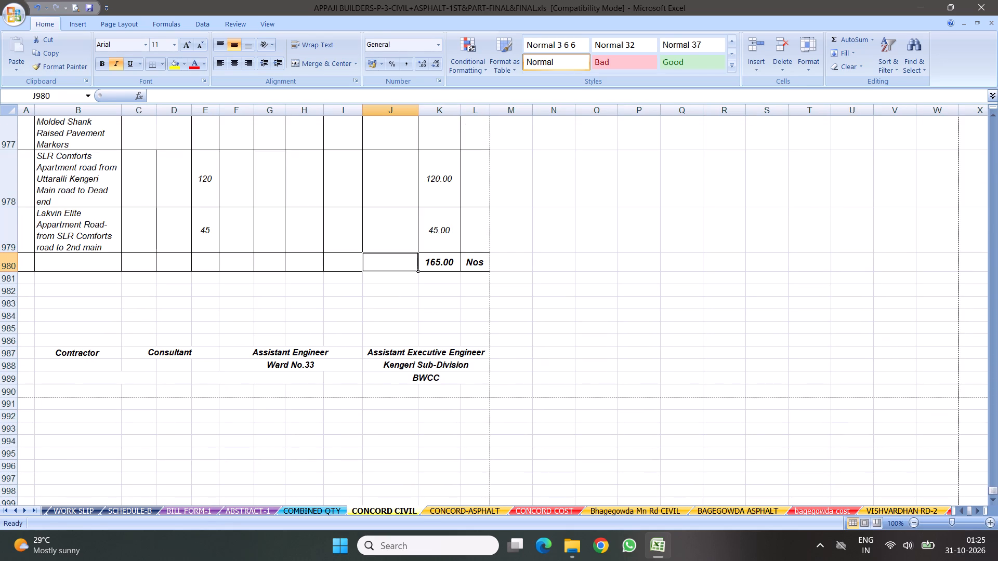
text(Qty)
click(582, 275)
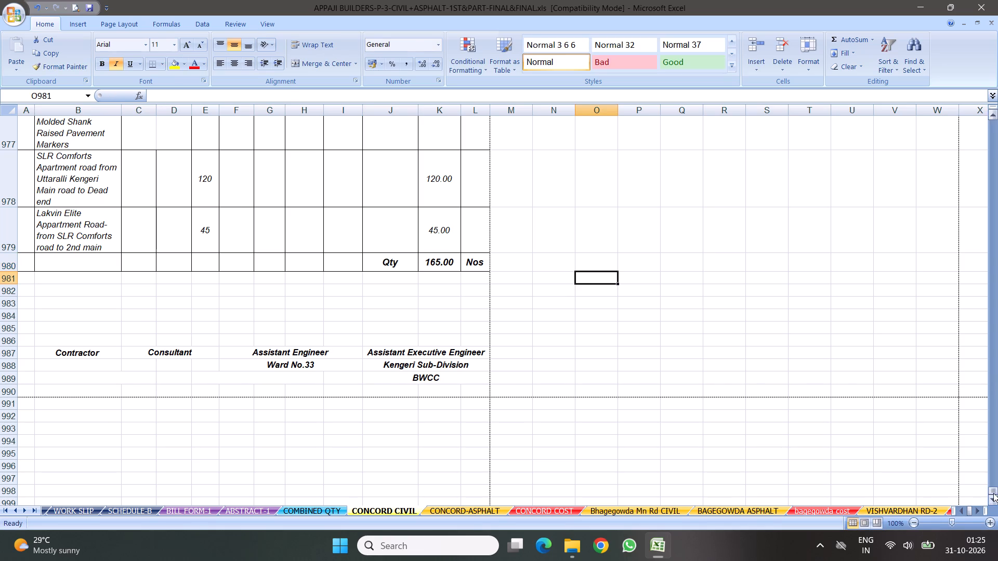
Check the CONCORD-ASPHALT sheet from top to bottom and in print preview through the last page, examining how its measurement sheets paginate.
drag(993, 489, 995, 0)
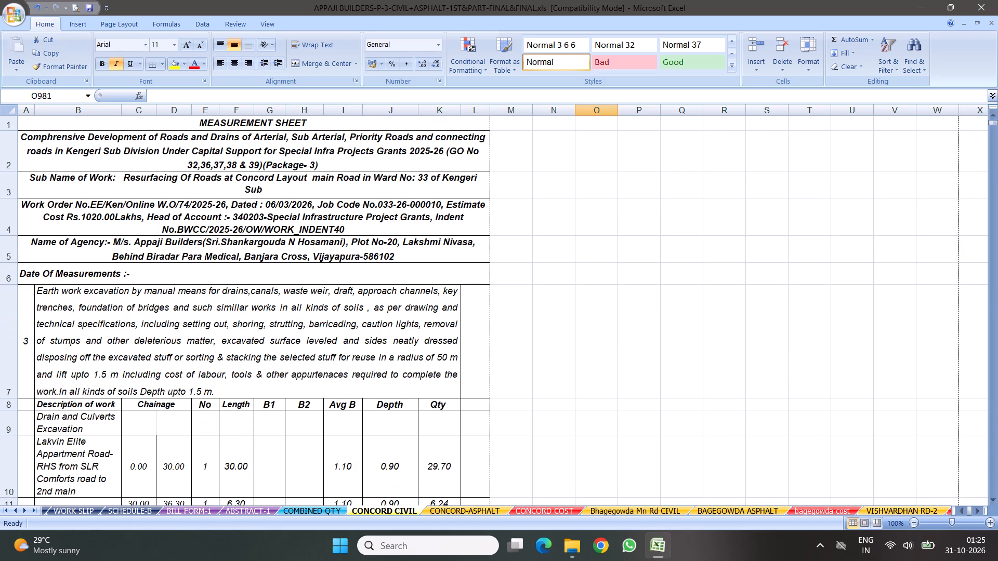
click(453, 509)
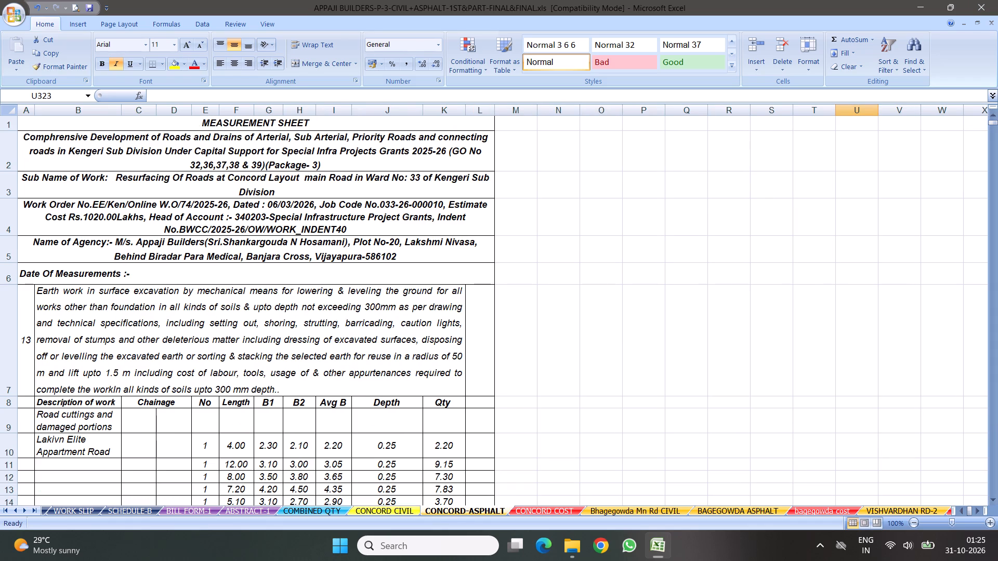
drag(994, 136, 994, 153)
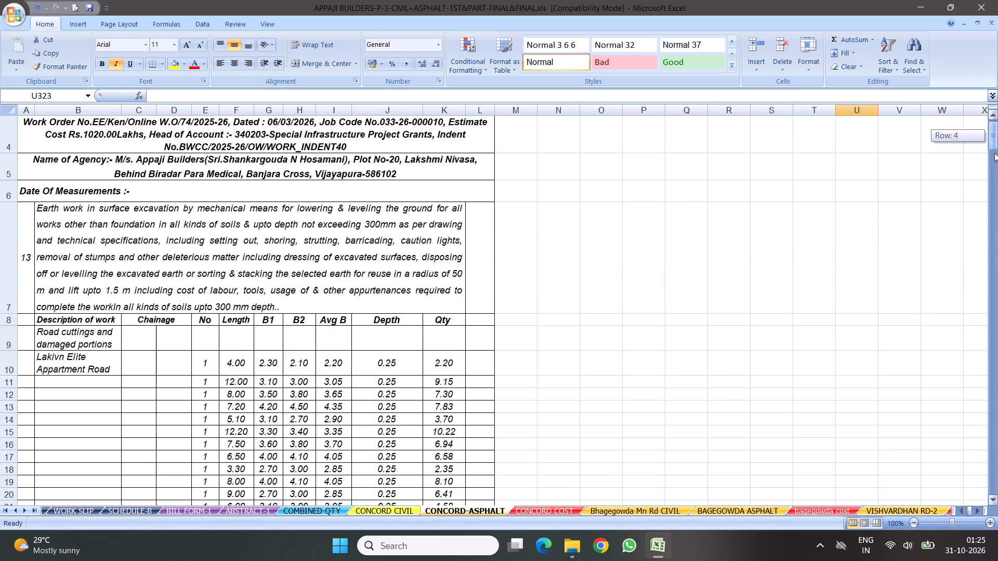
drag(994, 153, 995, 502)
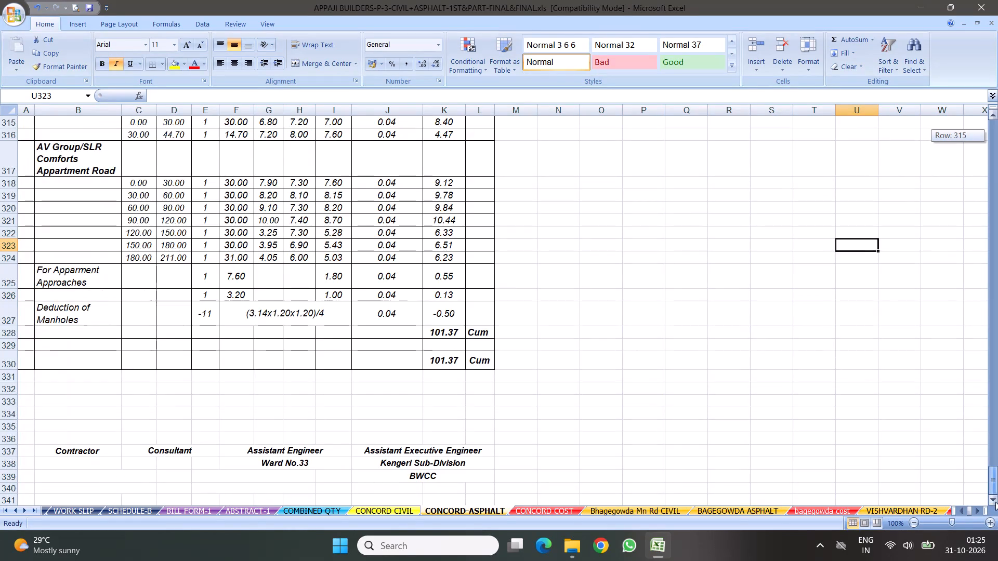
drag(995, 502, 997, 0)
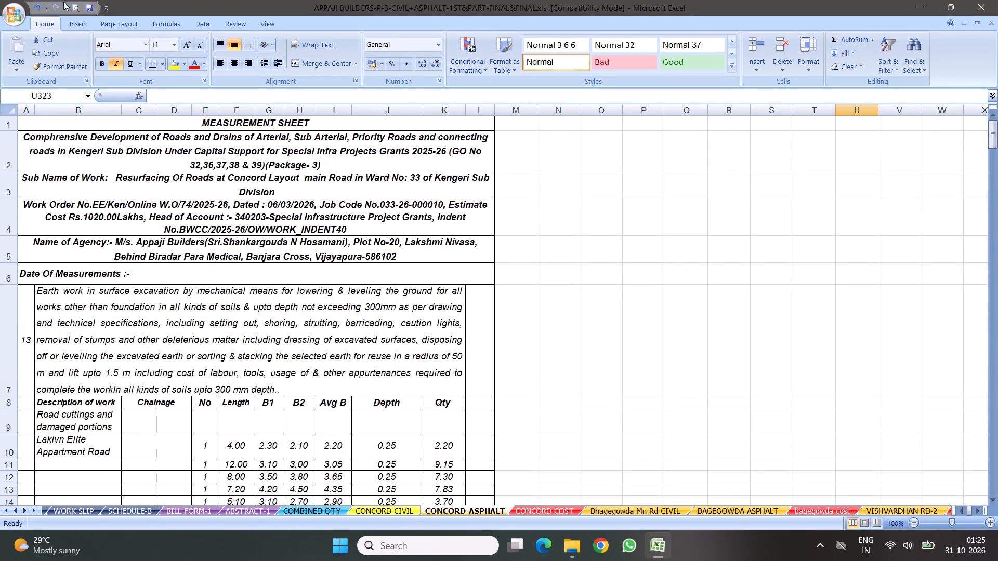
click(71, 7)
scroll(481, 270, down, 2)
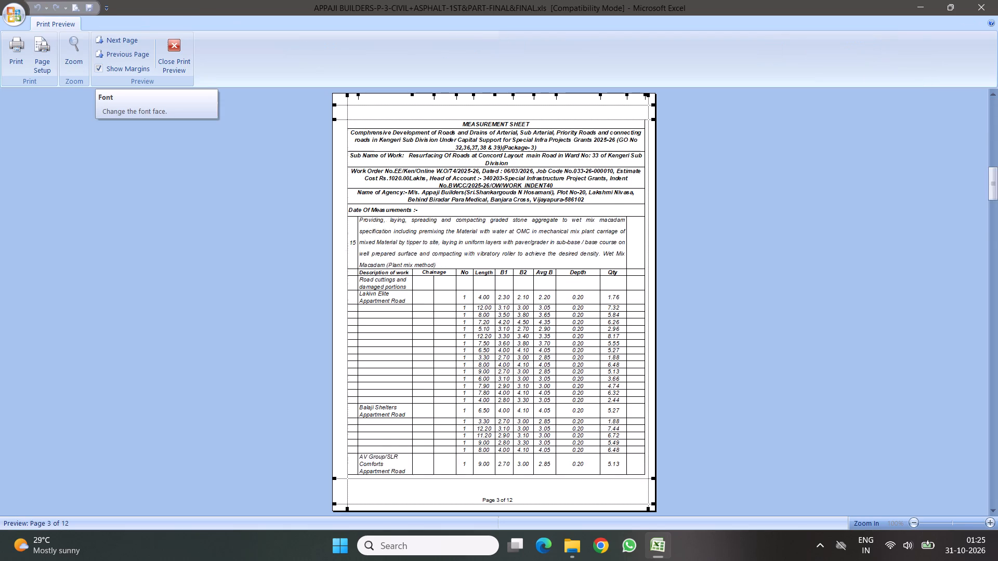
scroll(483, 273, down, 10)
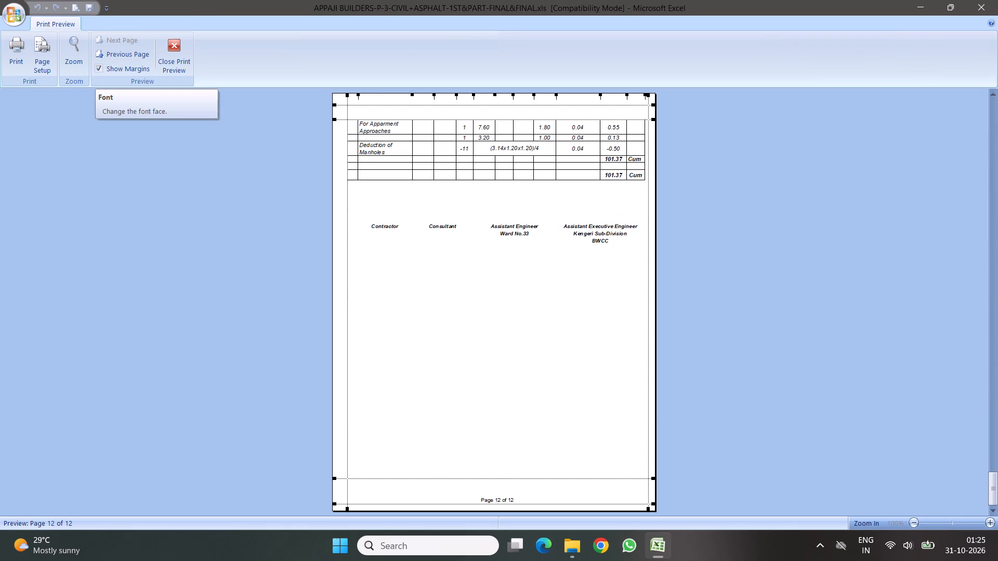
Page through the CONCORD-ASPHALT print preview again from first to last page, examining where each measurement sheet and signature block falls.
scroll(489, 266, down, 12)
scroll(494, 215, up, 8)
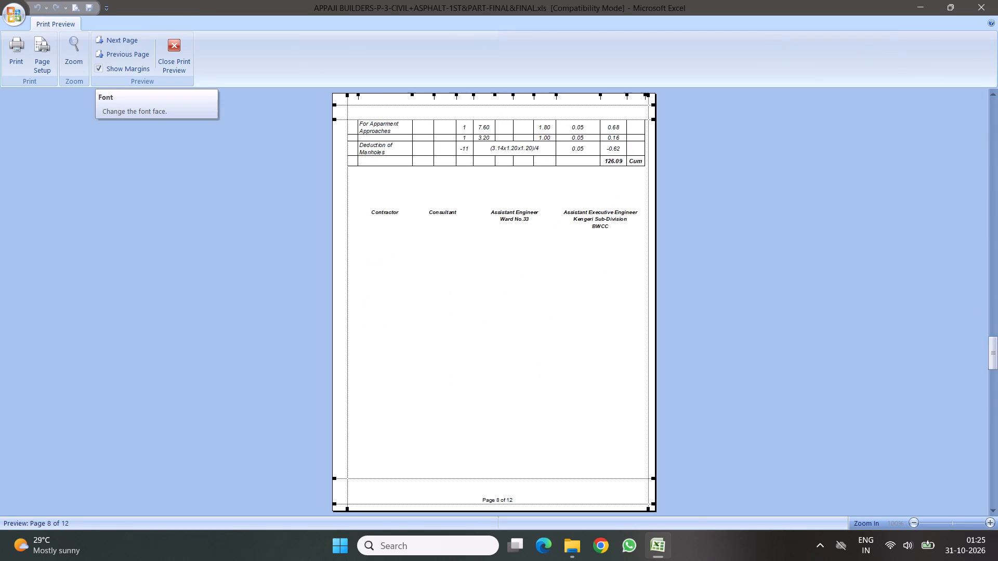
scroll(494, 215, up, 18)
click(524, 288)
click(522, 319)
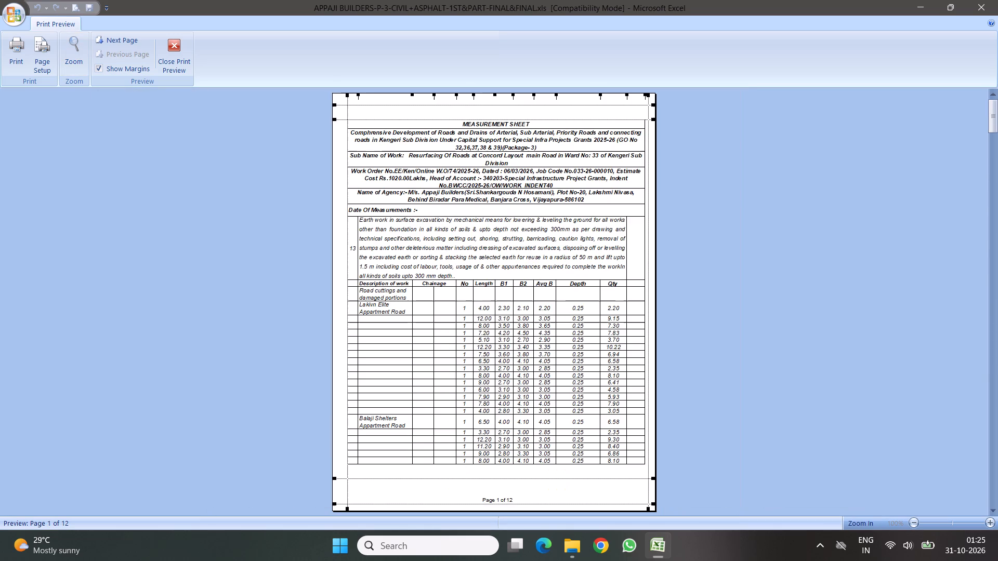
key(Down)
key(Down)
key(Down)
key(Down)
key(Down)
key(Down)
key(Down)
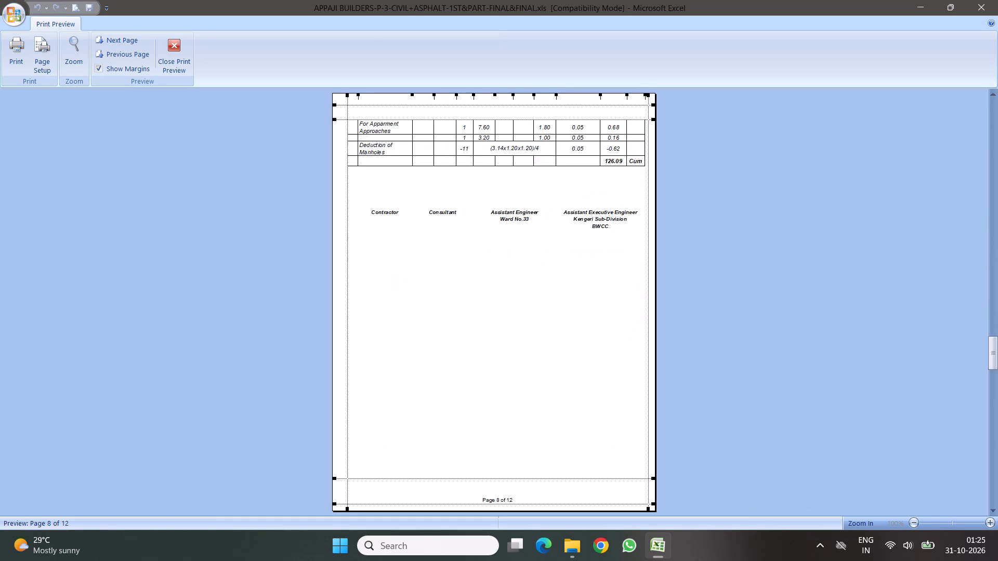
key(Down)
key(Down)
key(Down)
key(Down)
key(Down)
key(Down)
key(Down)
key(Down)
key(Down)
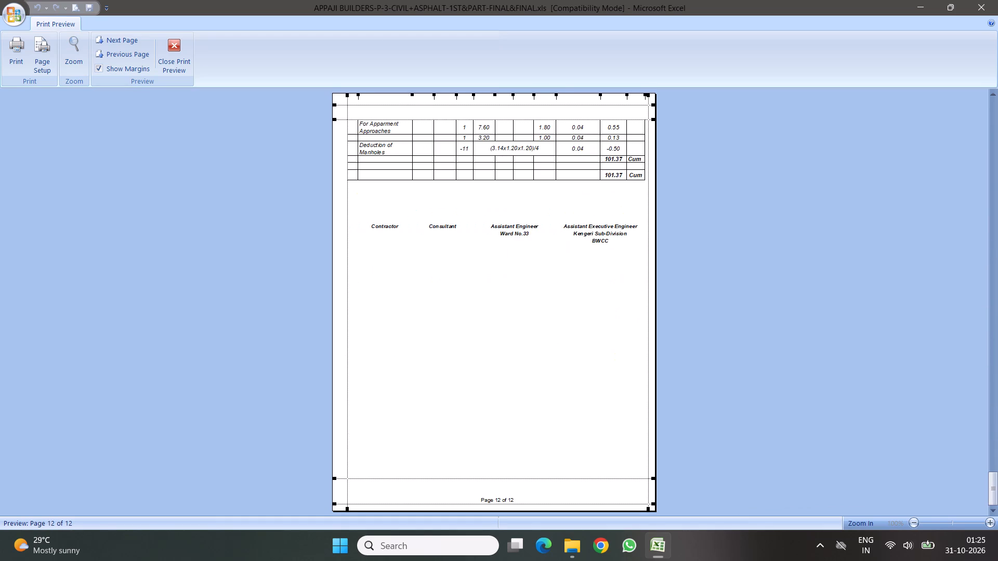
key(Escape)
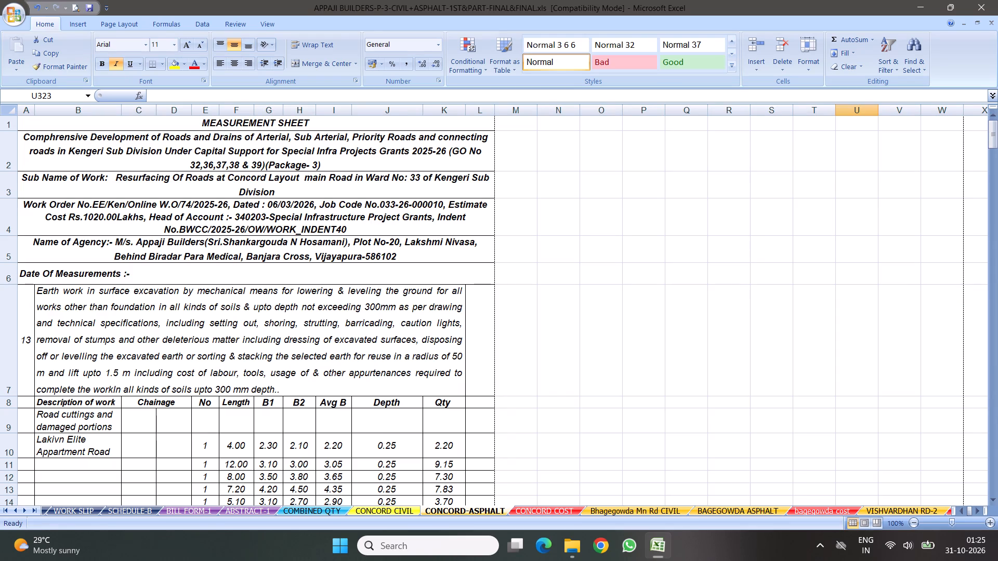
Reduce the CONCORD COST sheet's top, bottom and footer margins in print preview so the signature block stays with the totals.
click(540, 511)
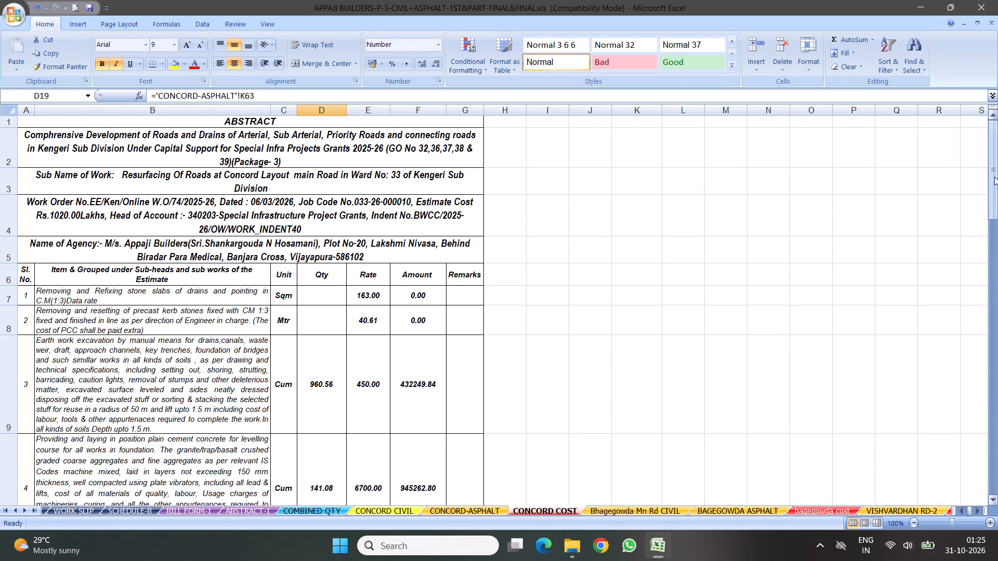
drag(994, 177, 991, 534)
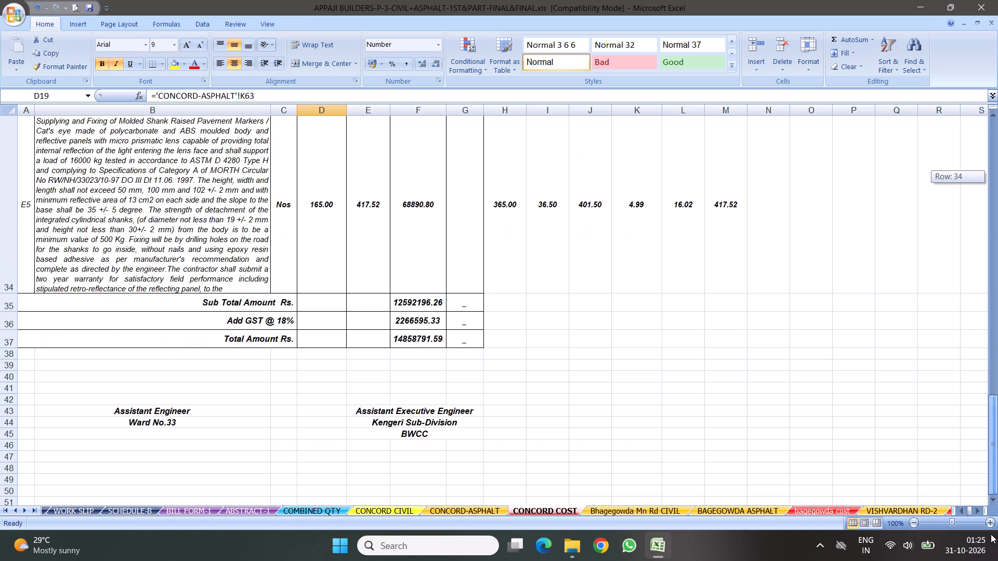
drag(991, 534, 997, 0)
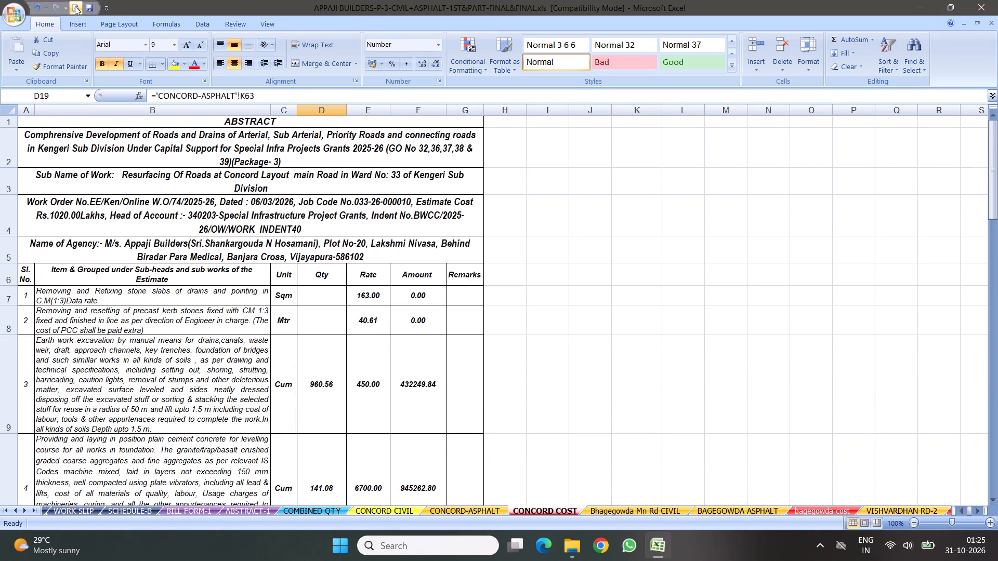
click(75, 6)
scroll(458, 255, down, 15)
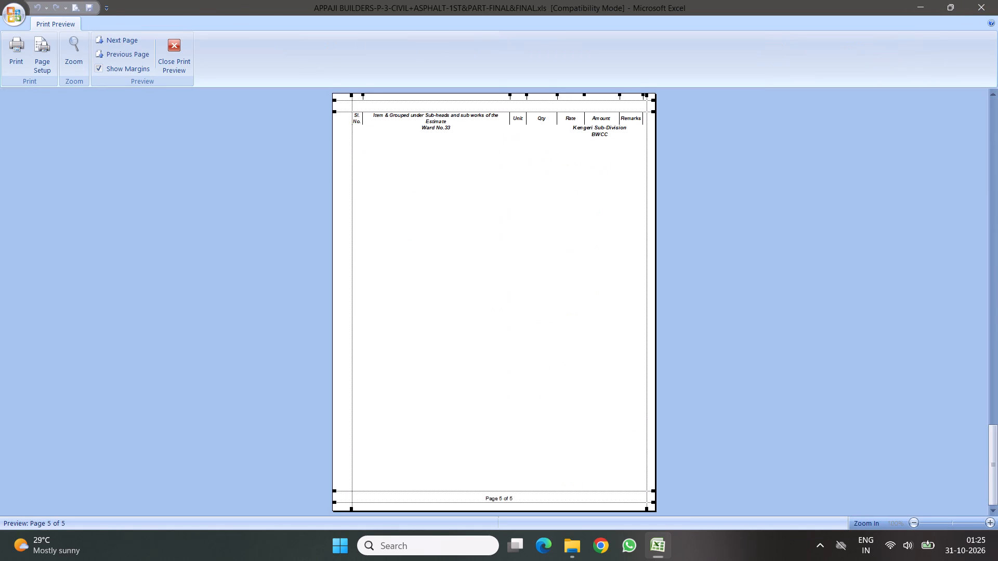
drag(381, 113, 395, 104)
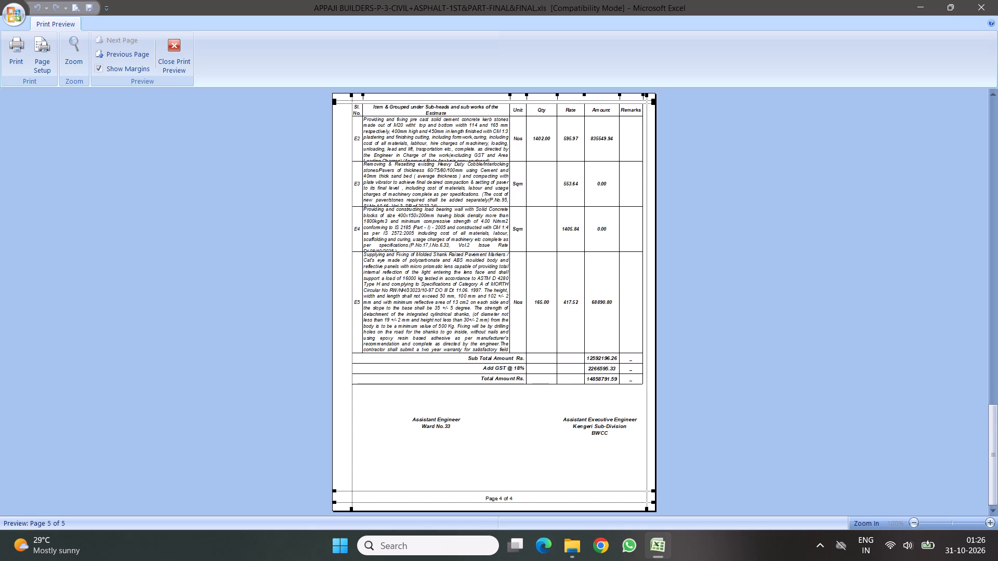
click(484, 502)
drag(519, 492, 518, 498)
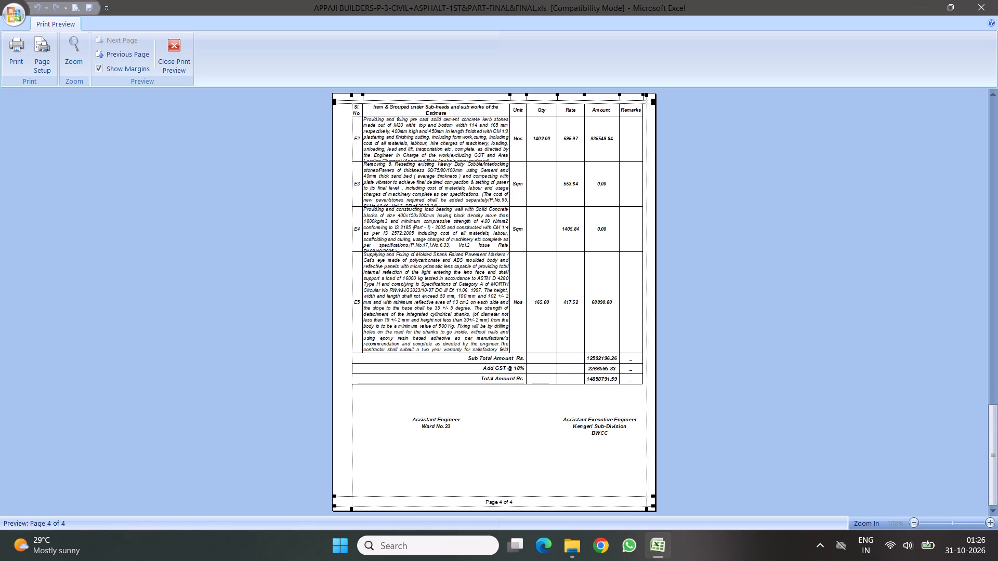
key(Escape)
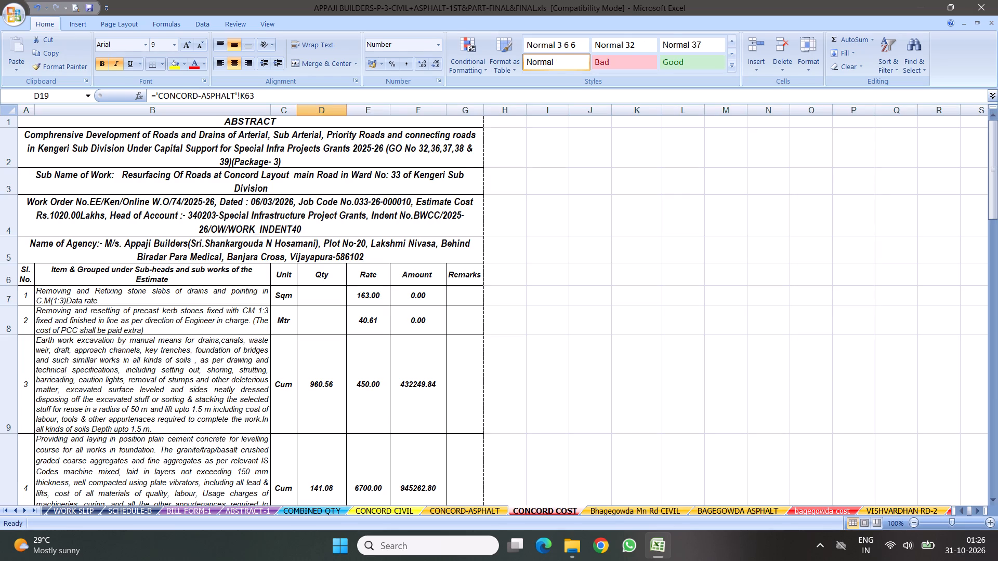
Preview the Bhagegowda Mn Rd CIVIL sheet through its last page, examining pagination and whether all measurement items are included.
click(609, 511)
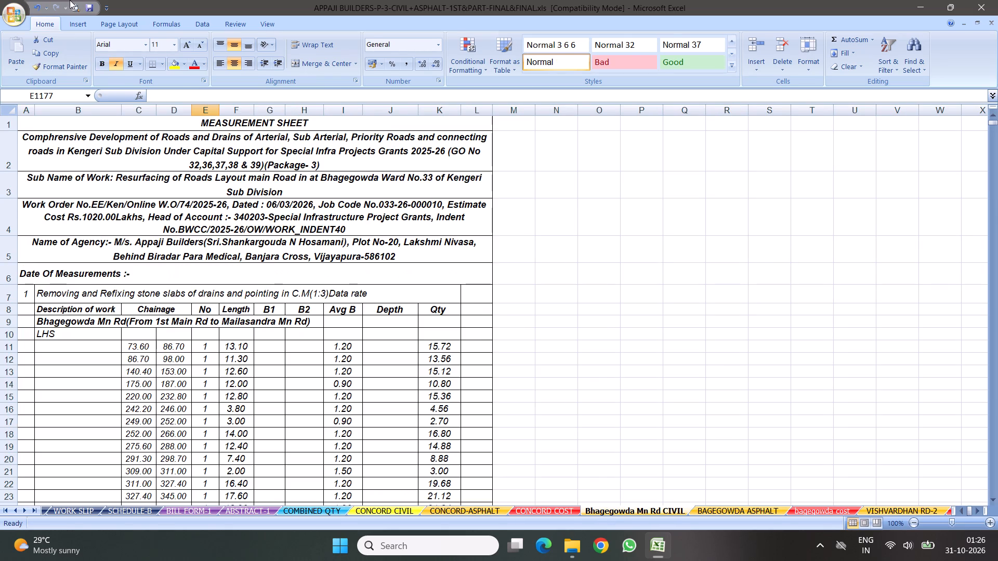
click(76, 5)
scroll(602, 269, down, 14)
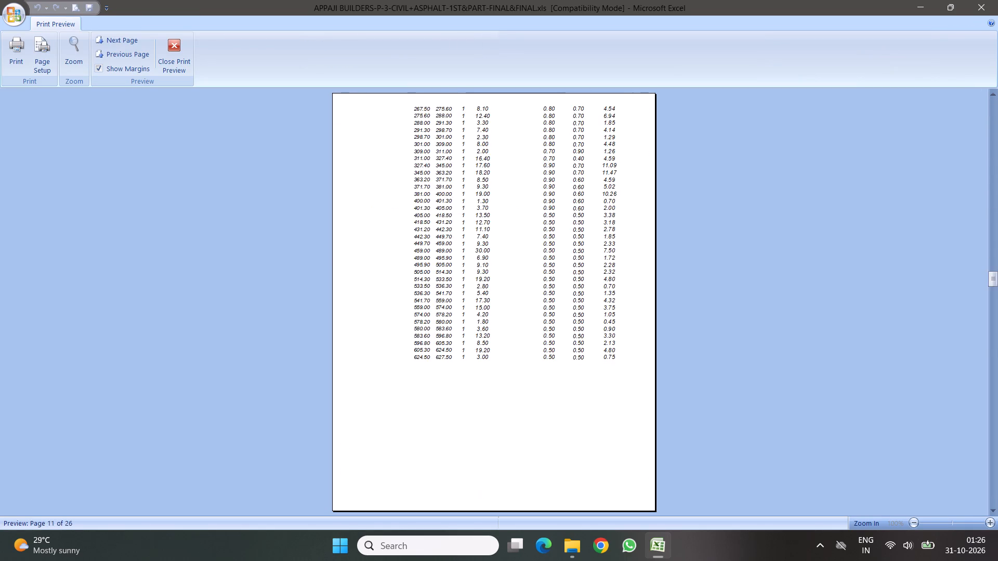
scroll(587, 247, down, 6)
scroll(583, 243, up, 2)
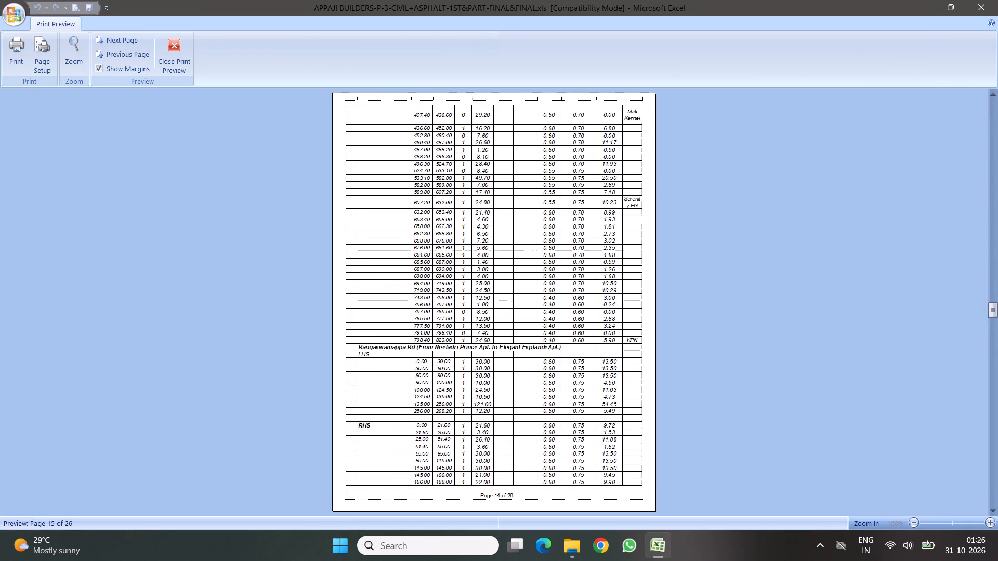
scroll(583, 242, down, 1)
click(530, 375)
click(530, 375)
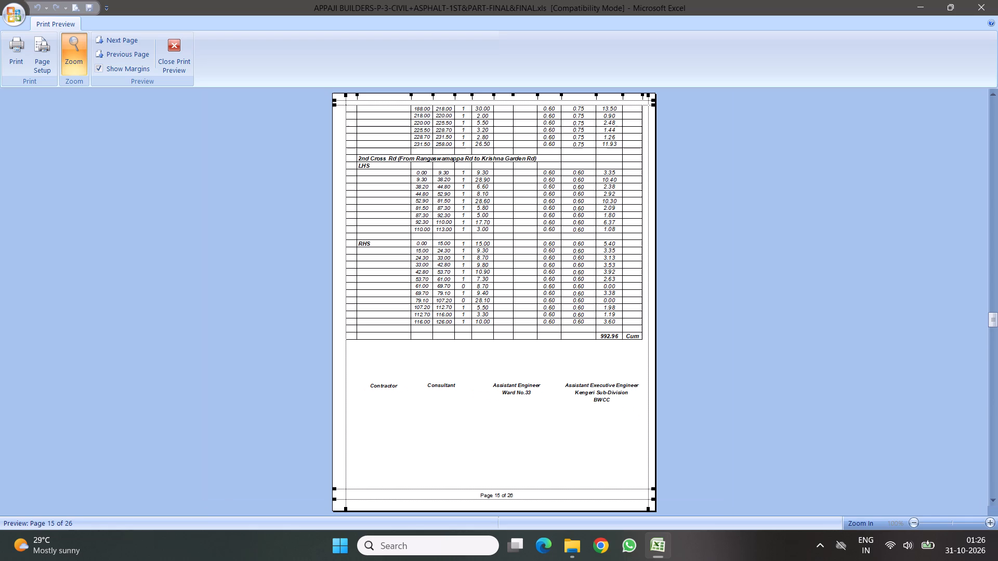
key(Down)
key(Down)
key(Down)
key(Down)
key(Down)
key(Up)
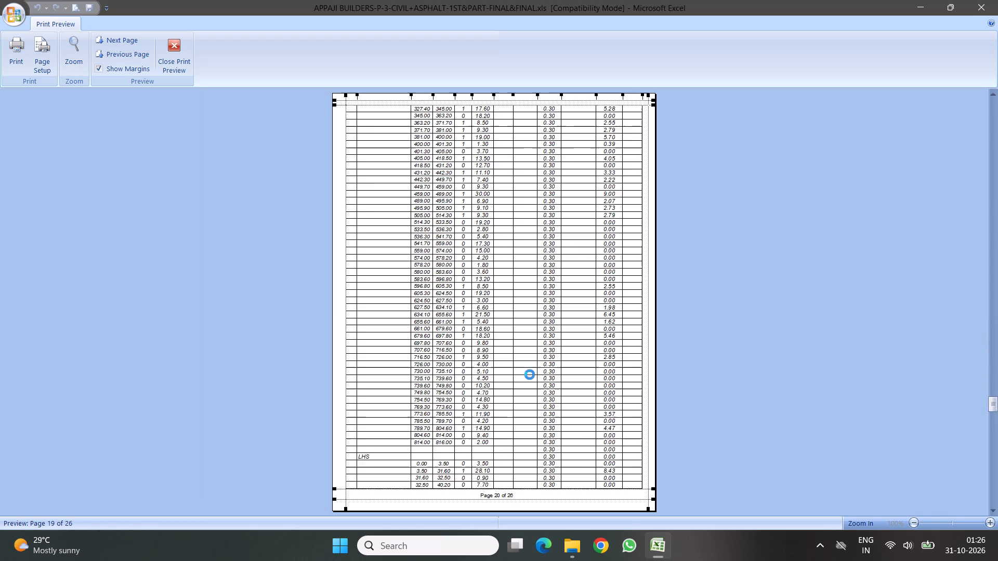
key(Down)
key(Down)
key(Down)
key(Down)
key(Down)
key(Down)
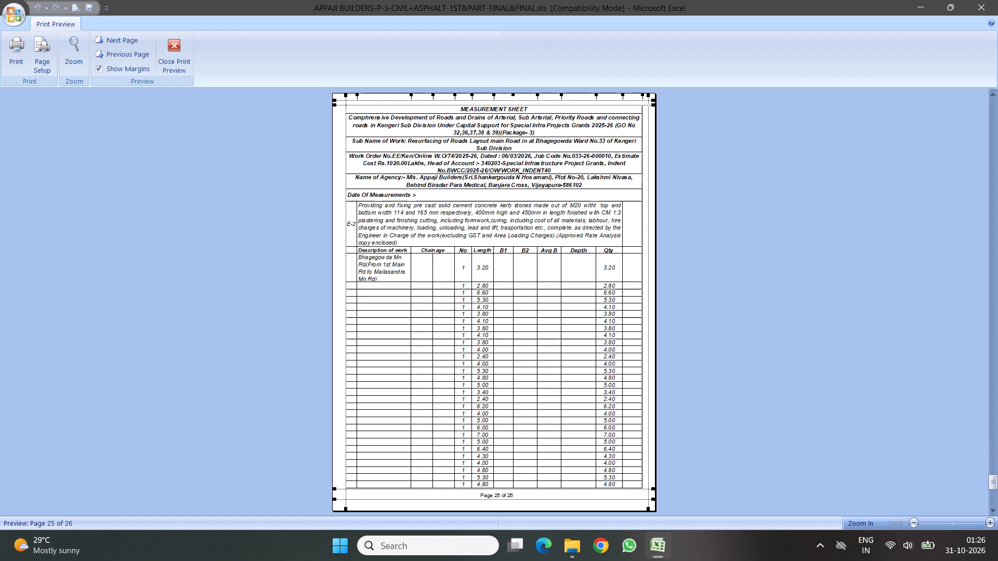
key(Up)
key(Up)
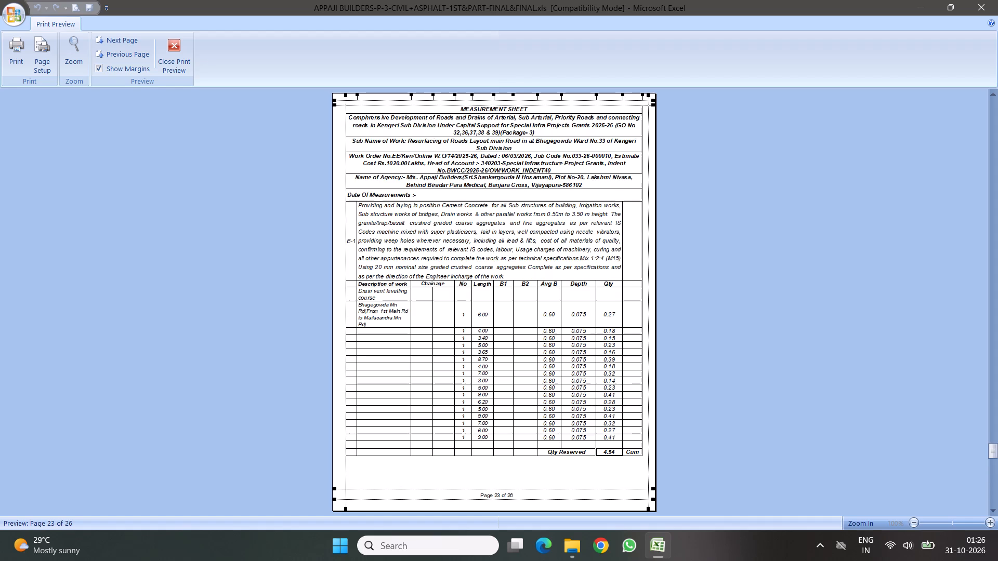
key(Down)
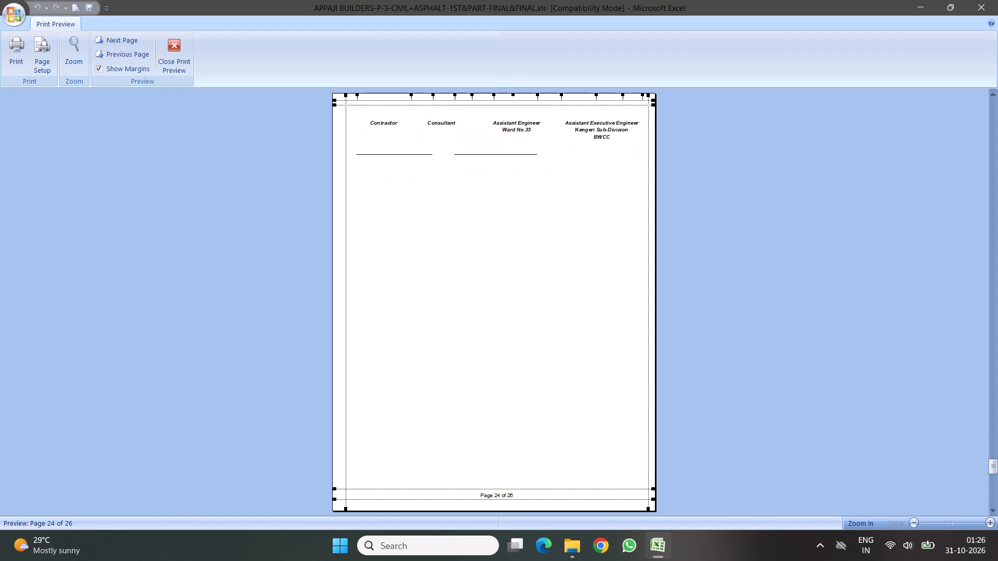
key(Down)
key(Down)
key(Down)
key(Down)
key(Down)
key(Down)
key(Down)
key(Escape)
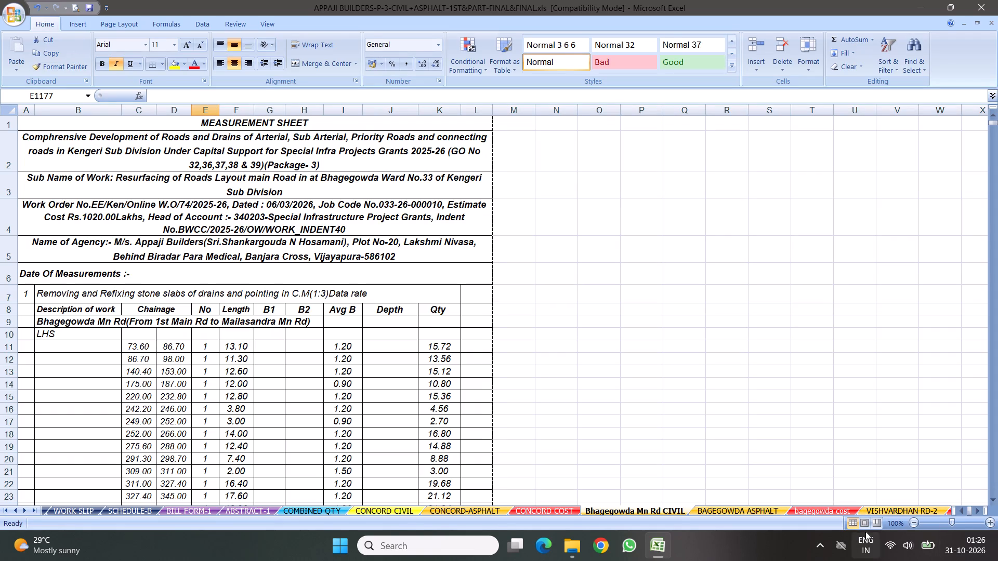
Extend the Bhagegowda Mn Rd CIVIL print area down to row 1187 to include the road marking and pavement marker measurements.
click(877, 522)
click(508, 277)
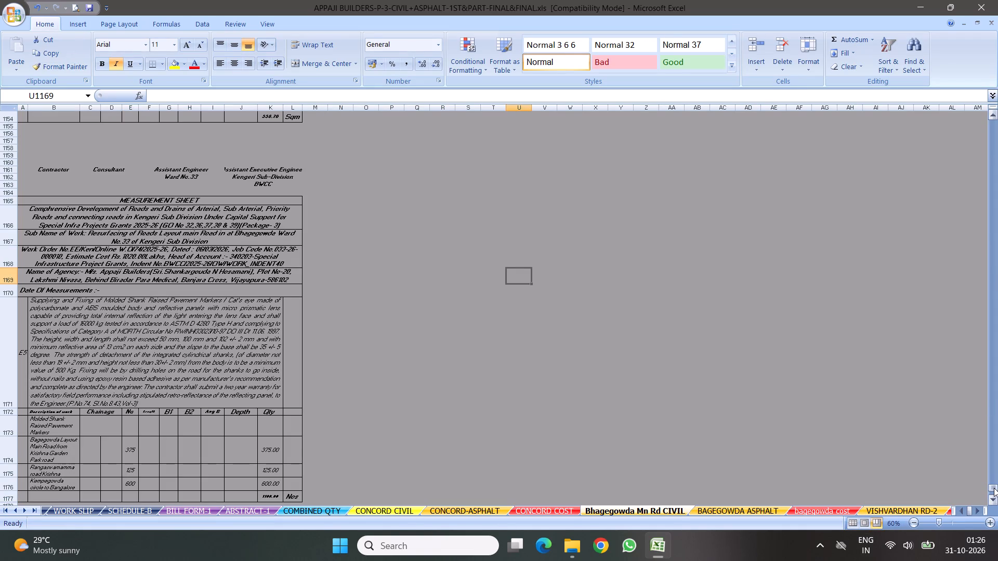
drag(994, 488, 997, 465)
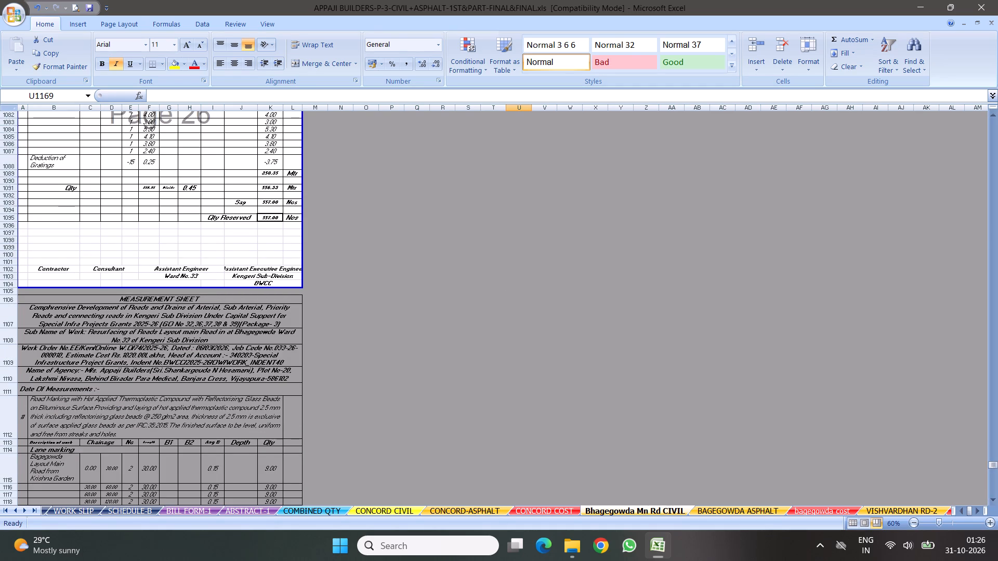
drag(300, 287, 292, 502)
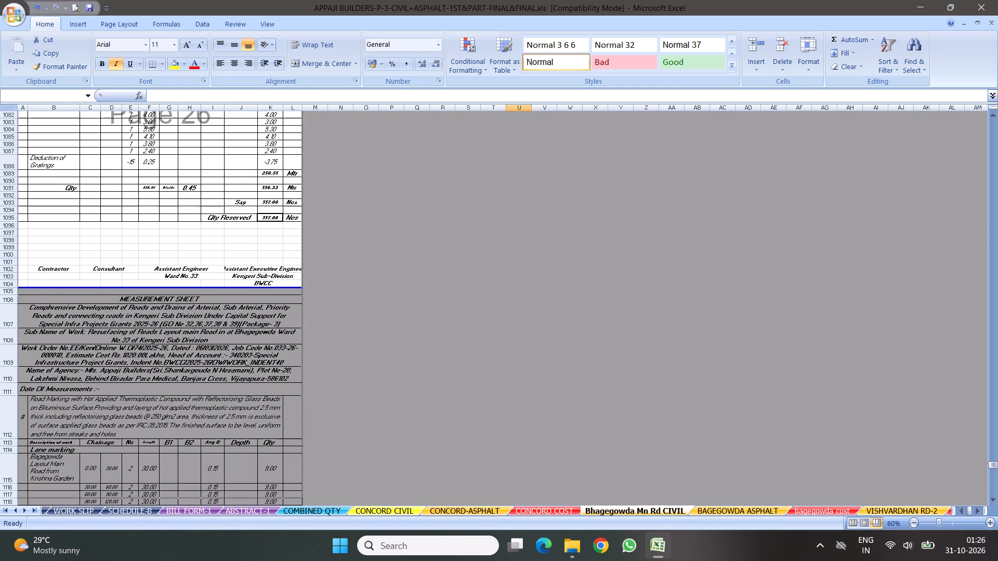
drag(292, 502, 290, 560)
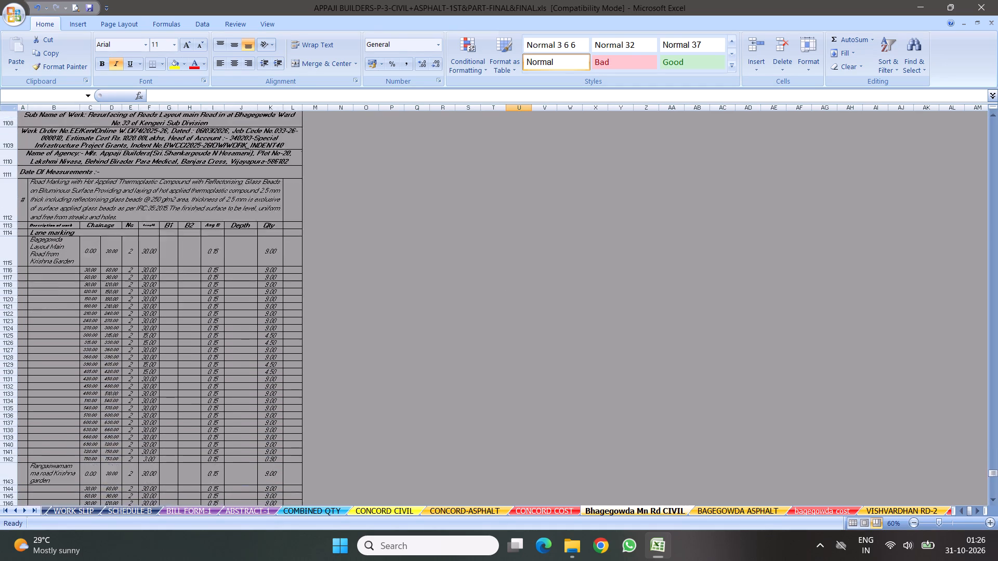
drag(290, 560, 296, 560)
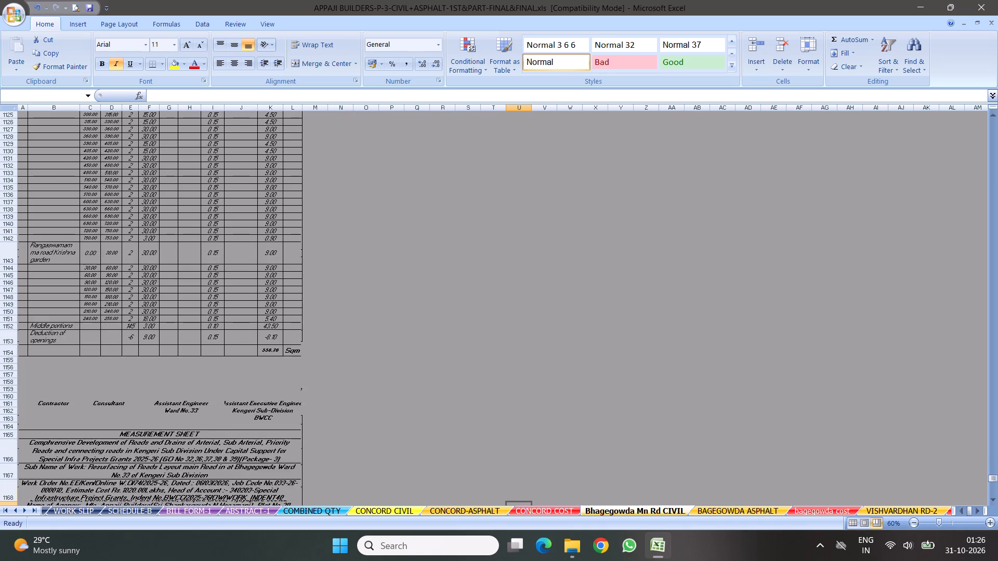
drag(296, 560, 298, 560)
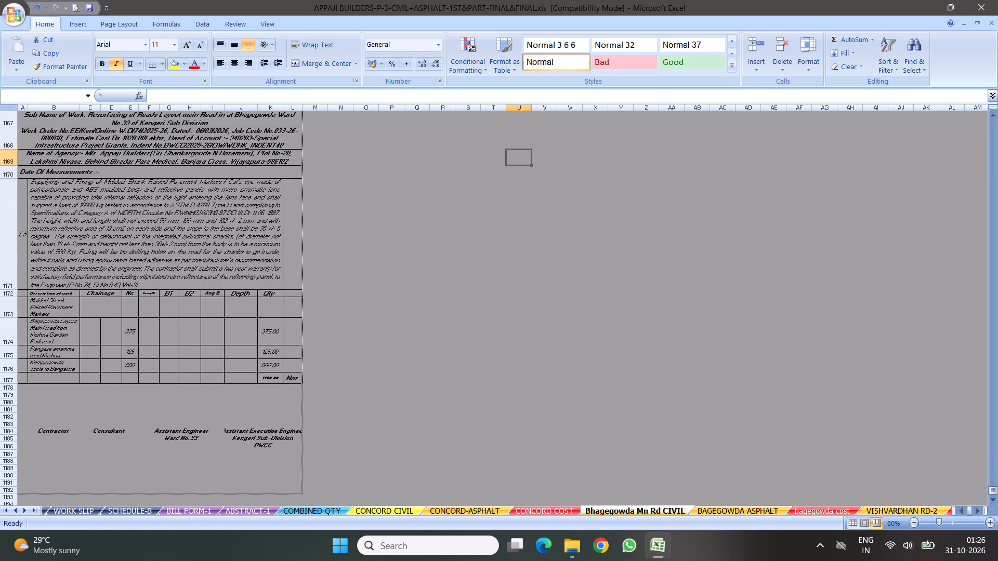
drag(298, 560, 311, 272)
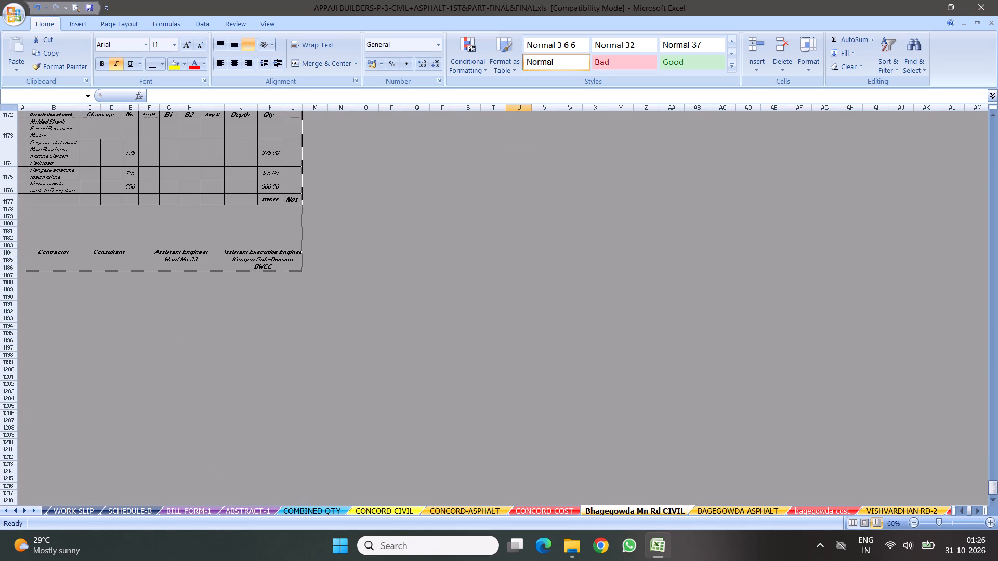
drag(311, 272, 304, 282)
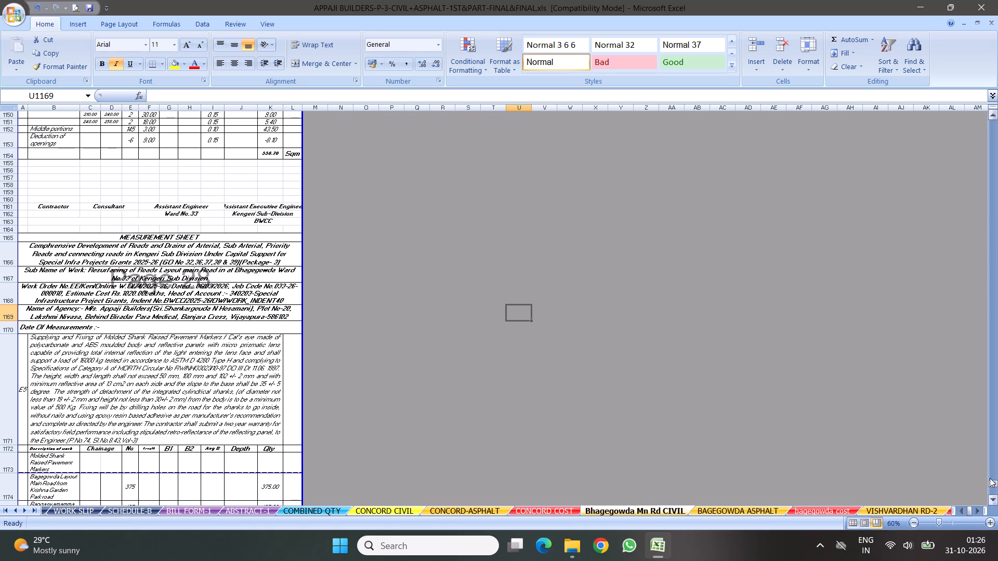
drag(994, 484, 997, 516)
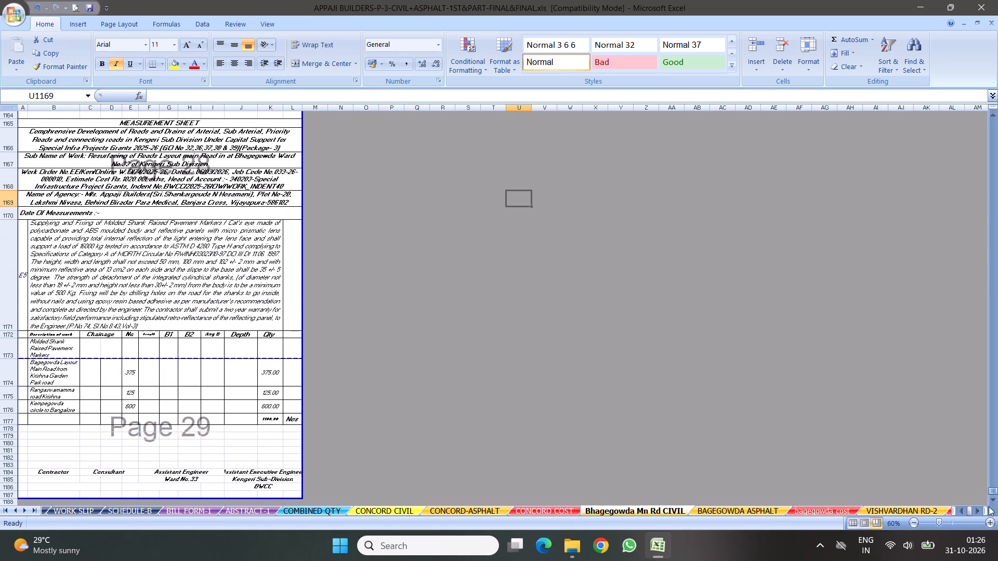
scroll(255, 377, down, 5)
scroll(286, 307, up, 3)
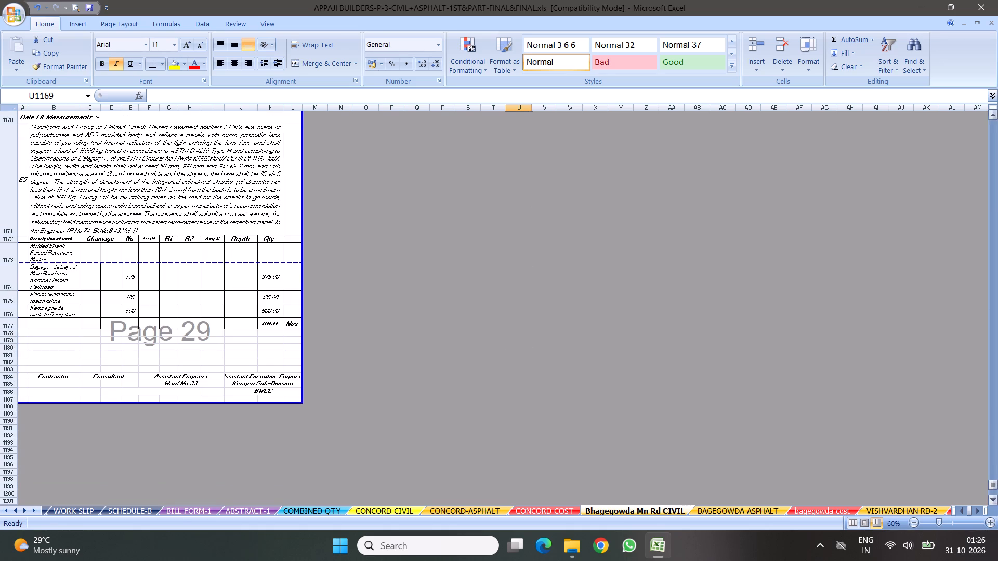
Examine the page breaks on the Bhagegowda Mn Rd CIVIL sheet from row 1 down through each measurement item.
drag(993, 483, 997, 21)
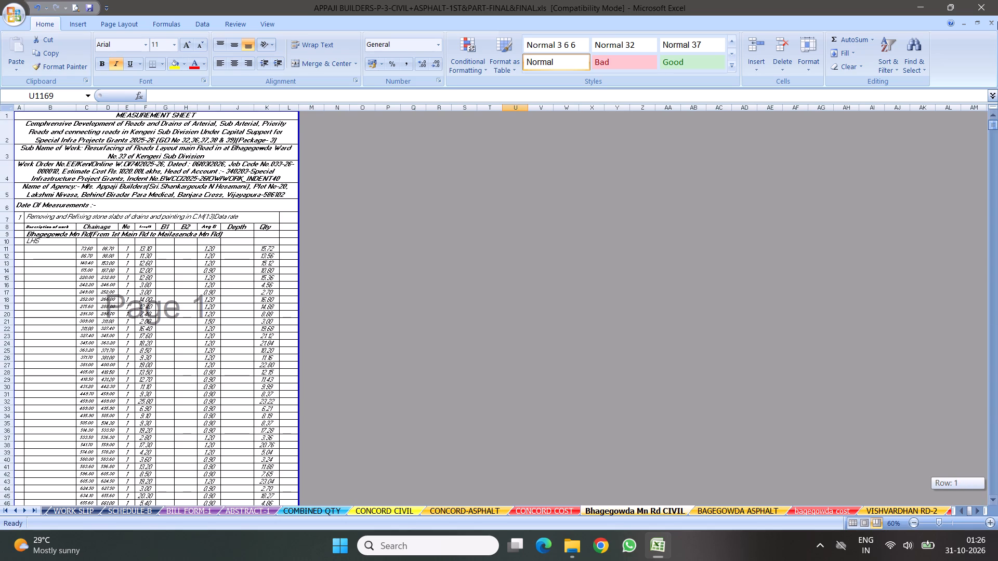
drag(997, 21, 997, 117)
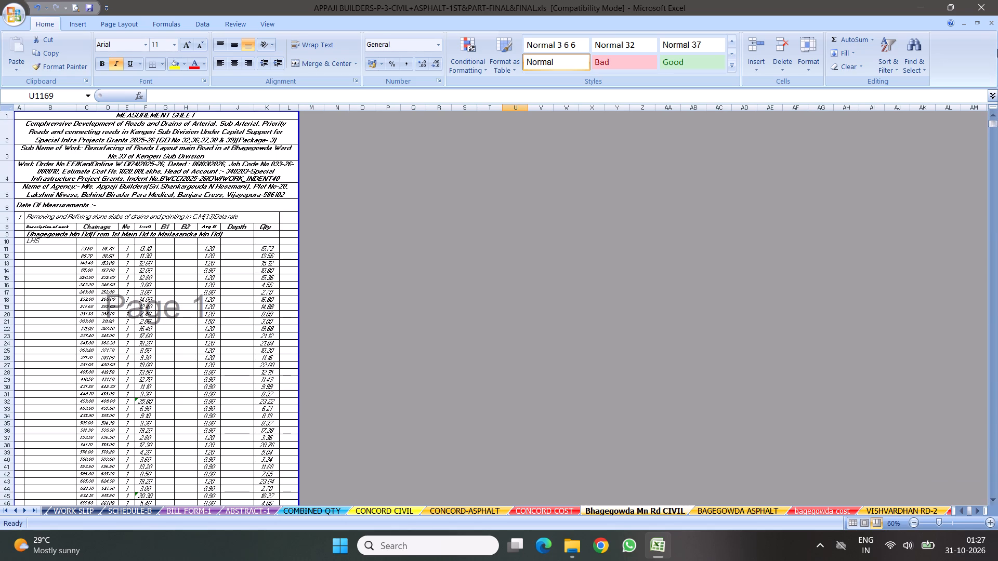
drag(992, 124, 994, 128)
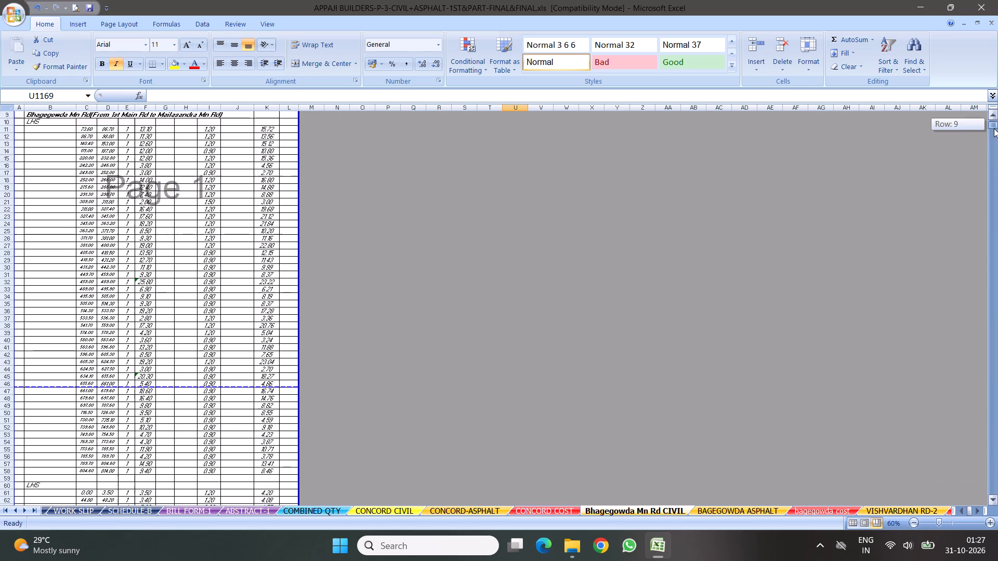
drag(994, 128, 997, 177)
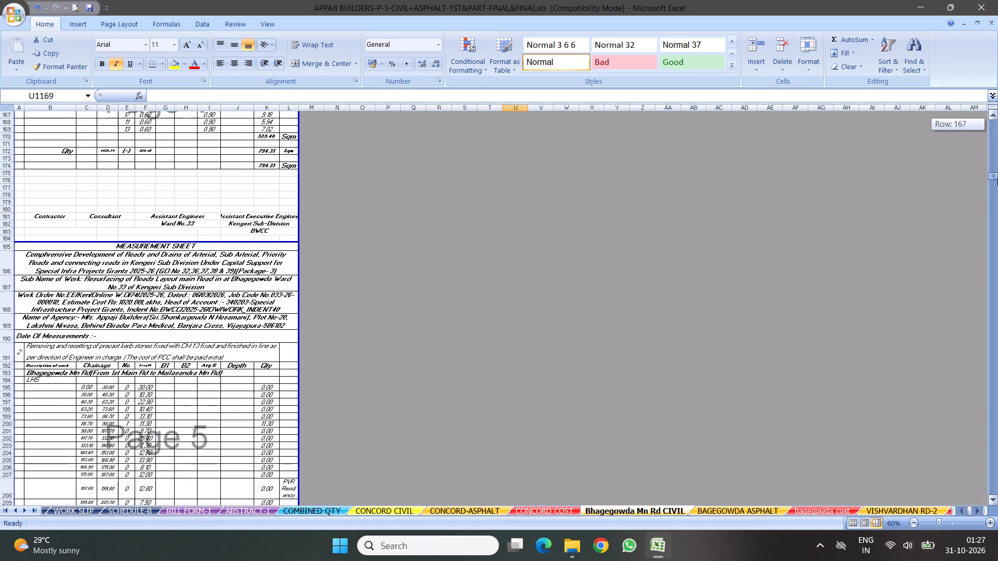
drag(997, 177, 997, 233)
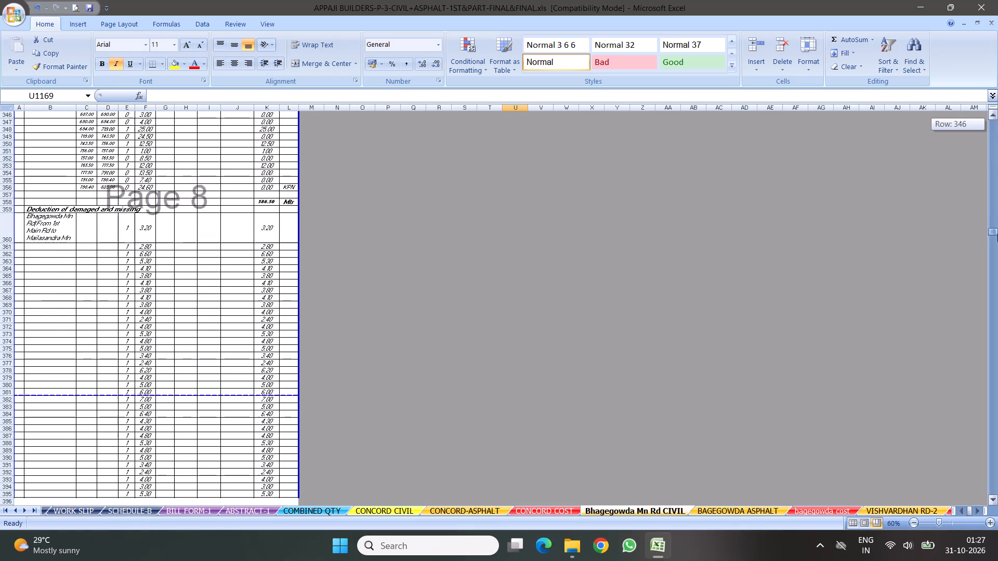
drag(997, 233, 997, 271)
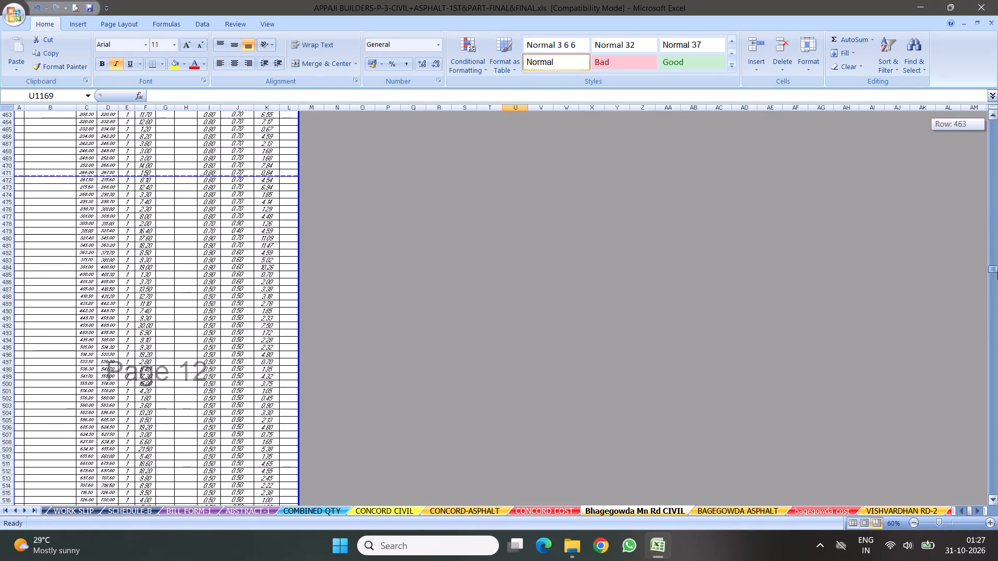
drag(997, 271, 997, 325)
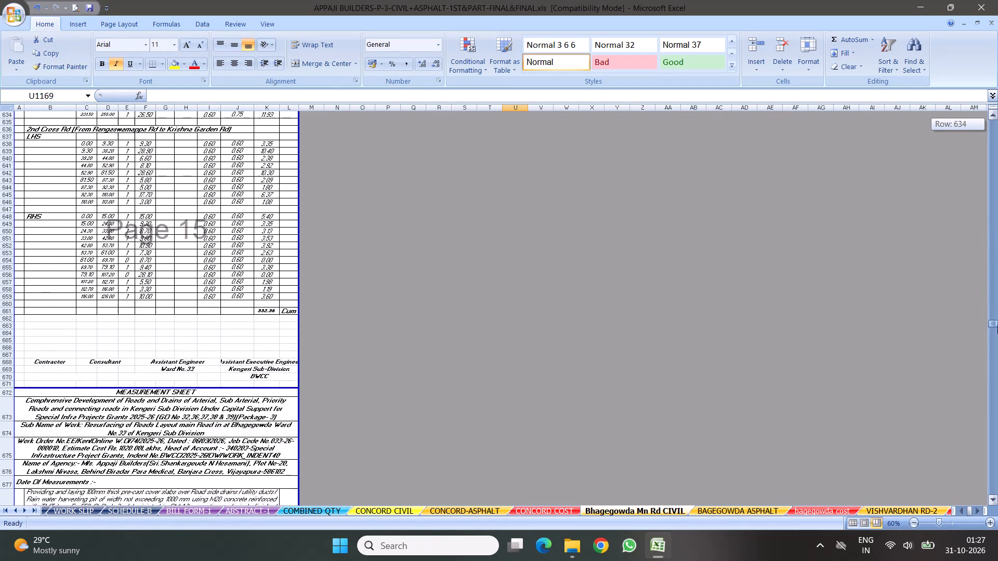
drag(997, 325, 997, 348)
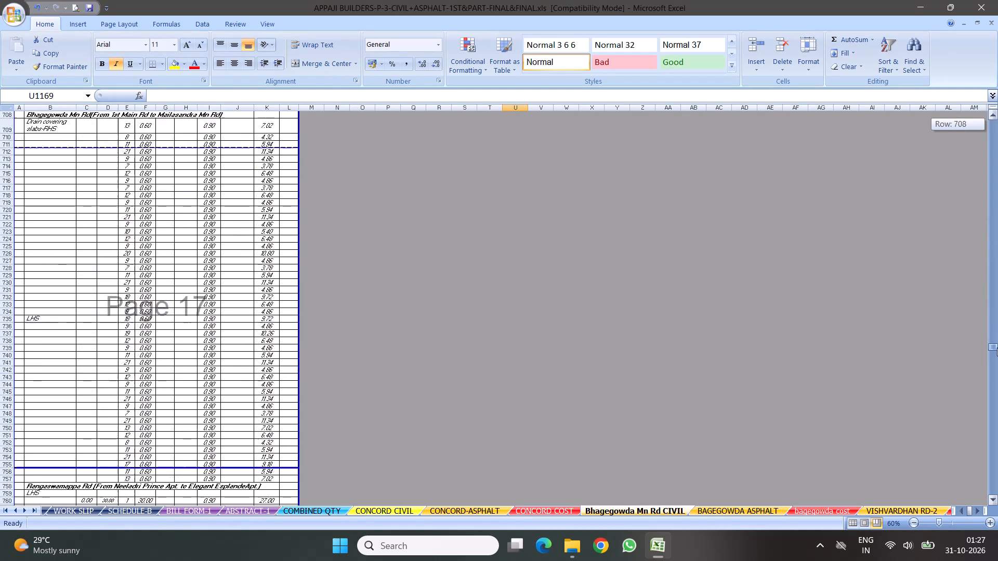
drag(997, 348, 994, 376)
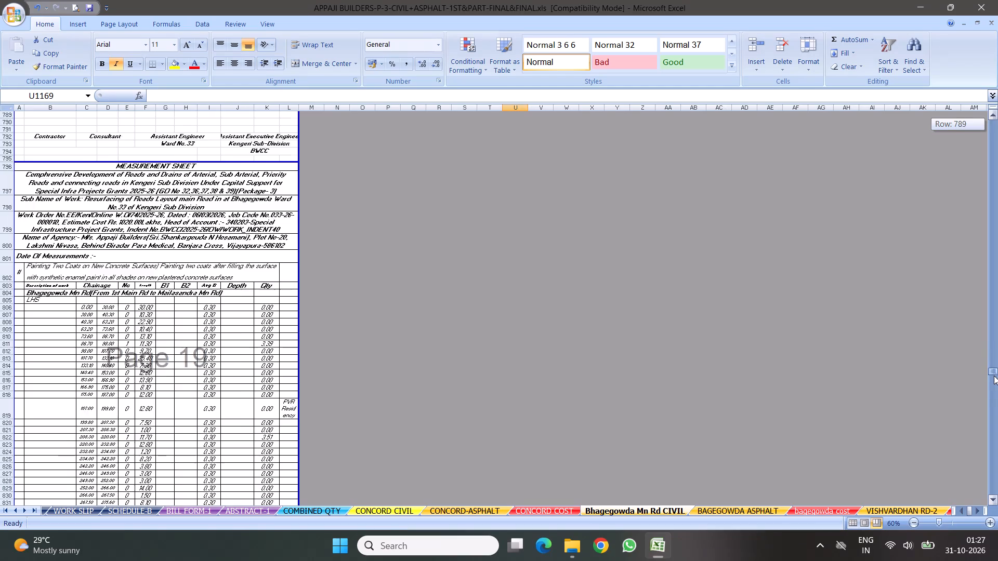
drag(994, 376, 988, 419)
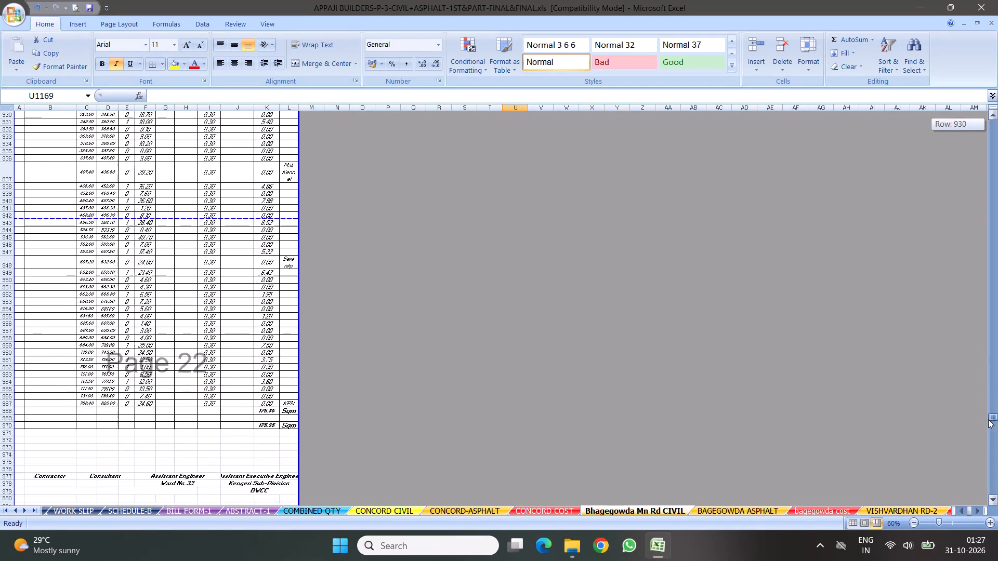
Move the automatic page break near row 1013 up to just above row 1006, keeping the item's last measurements with its signature block.
drag(988, 419, 987, 439)
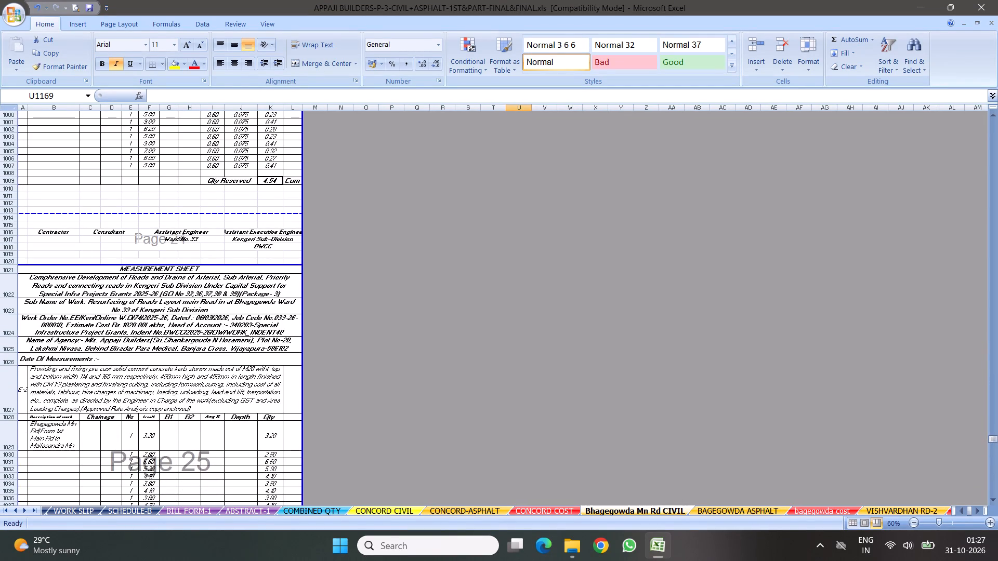
drag(213, 213, 227, 156)
drag(227, 156, 227, 154)
Shorten the "Qty Reserved" label in cell I1009 to "Qty".
click(219, 180)
drag(219, 180, 232, 182)
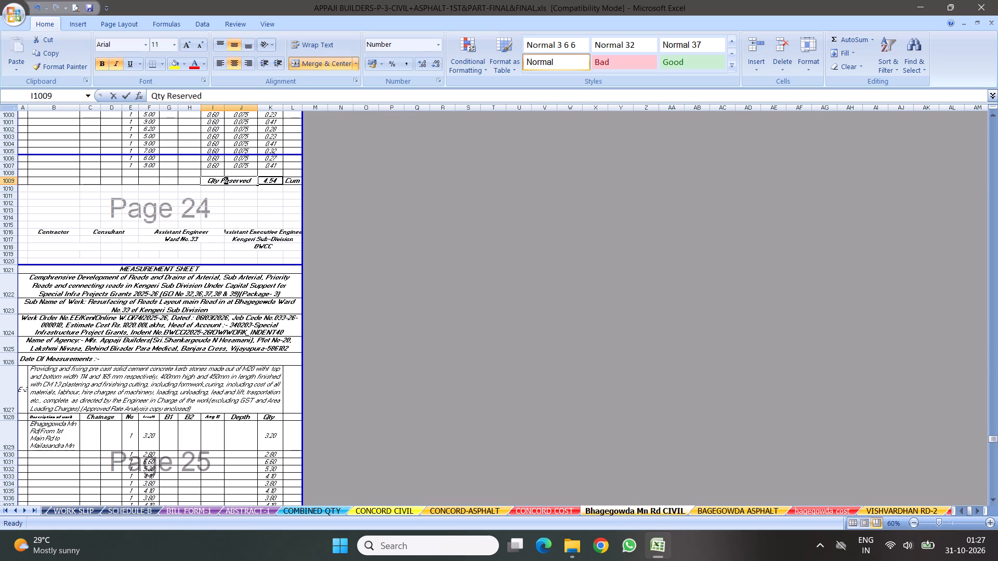
drag(232, 182, 270, 186)
key(Delete)
key(BackSpace)
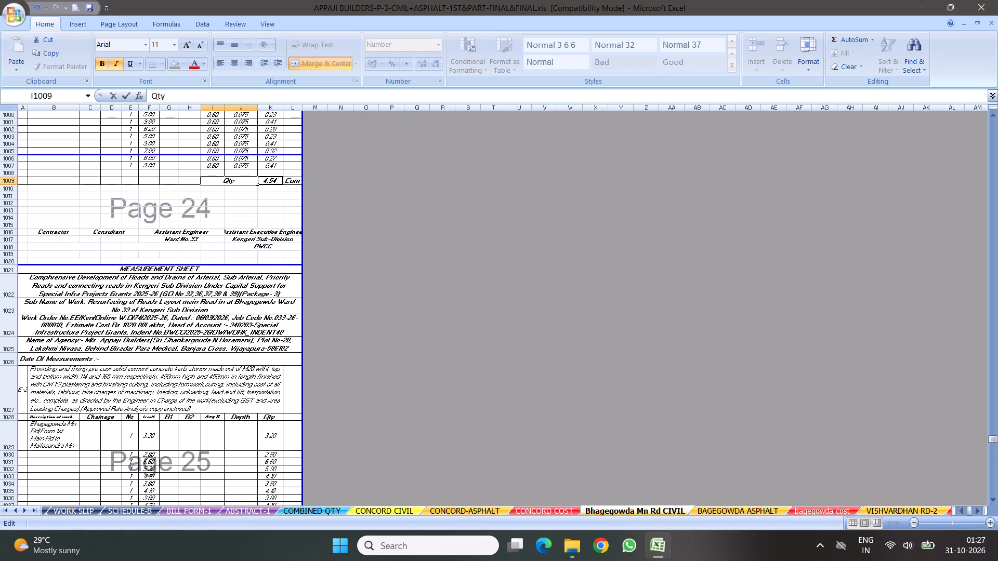
click(175, 320)
Shorten the "Qty Reserved" label in cell I1095, below the kerb stone measurements, to "Qty".
scroll(182, 333, down, 4)
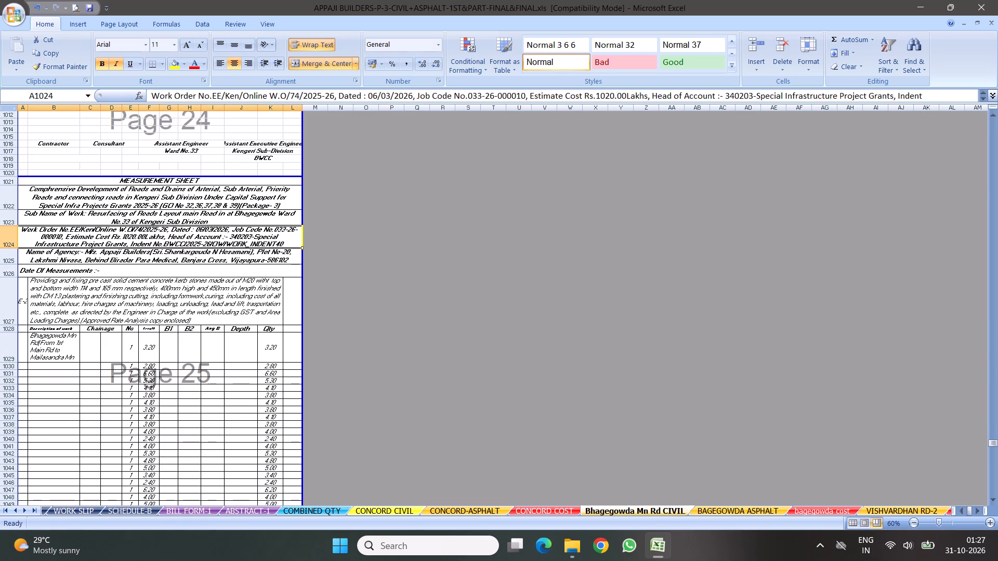
scroll(233, 327, down, 6)
scroll(288, 300, down, 11)
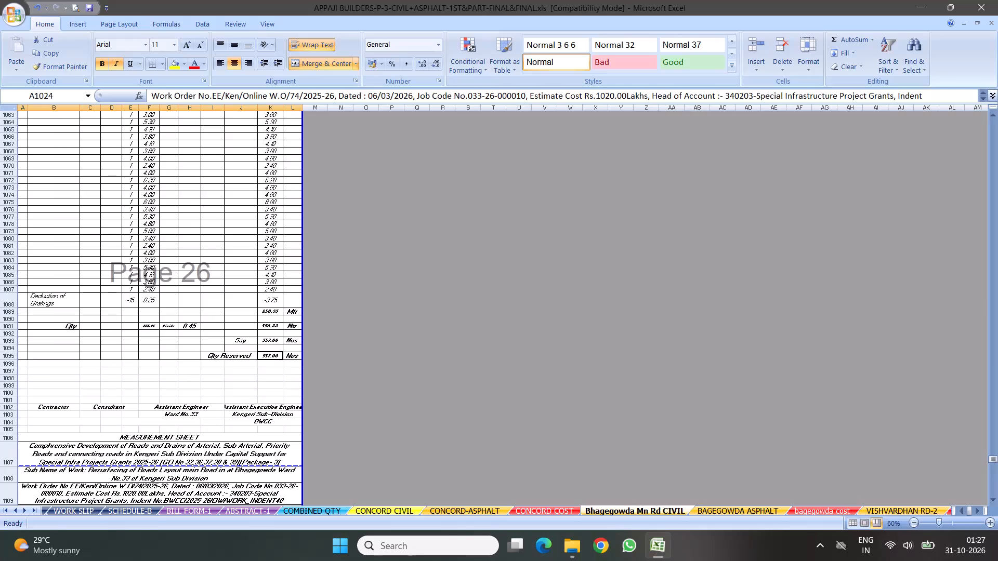
click(221, 355)
drag(221, 355, 283, 363)
key(Delete)
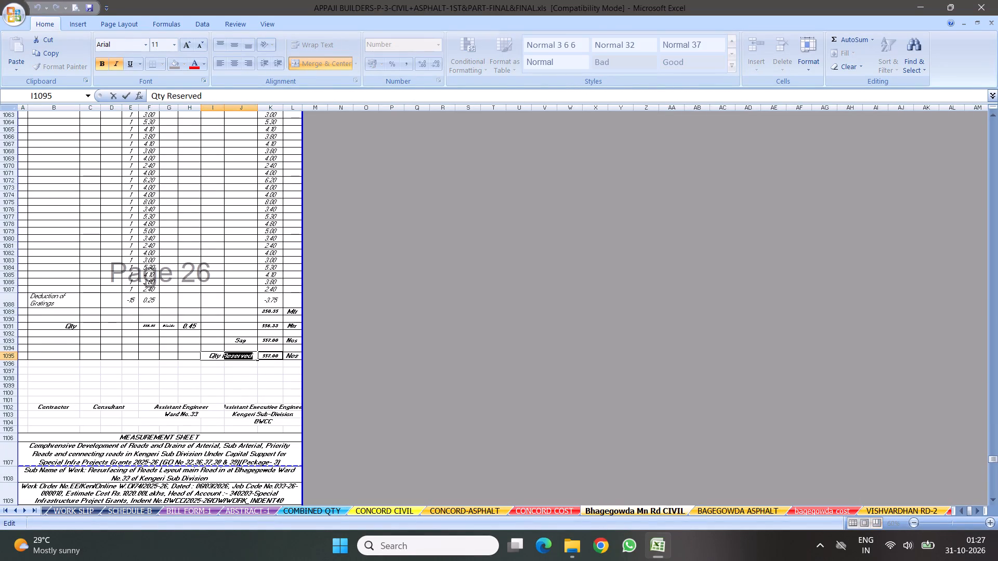
key(BackSpace)
click(196, 285)
Move the page break up to just above row 1106 so the road marking measurement sheet starts on a new page.
scroll(215, 295, down, 4)
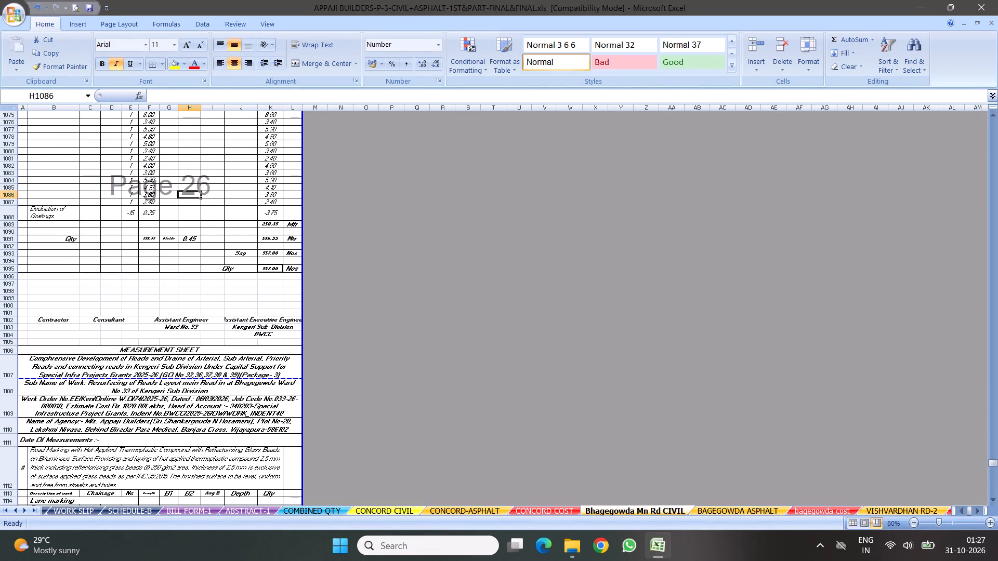
drag(218, 378, 224, 345)
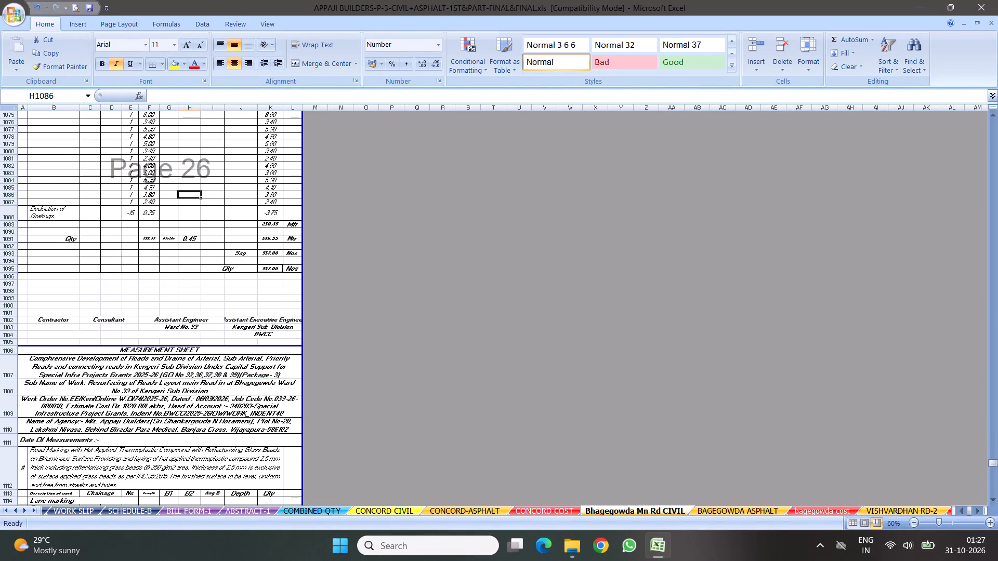
Move the page break inside the pavement marker item up to just above row 1165, starting its measurement sheet on a new page.
scroll(259, 331, down, 7)
scroll(312, 308, down, 6)
scroll(280, 258, up, 1)
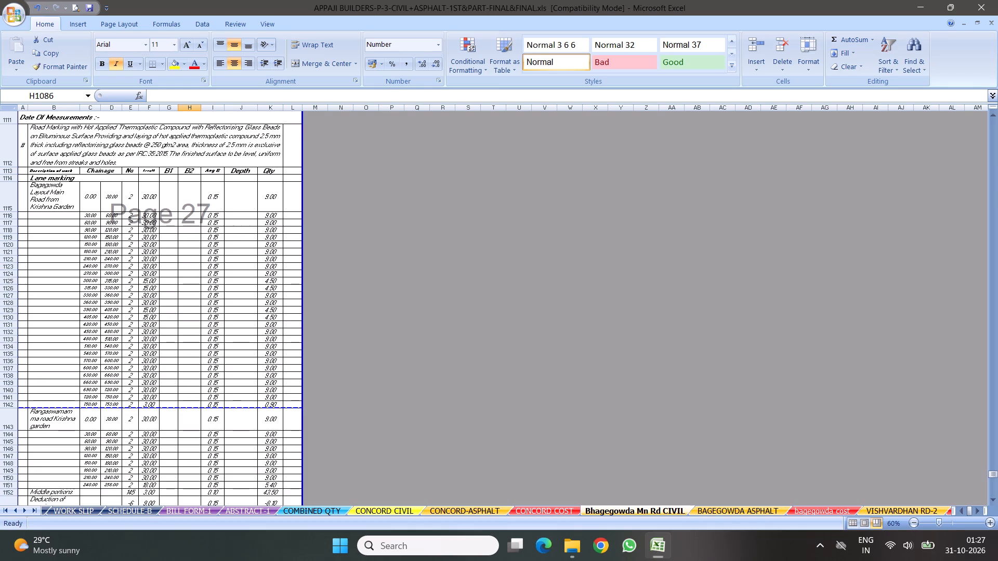
scroll(204, 300, down, 7)
scroll(254, 293, down, 7)
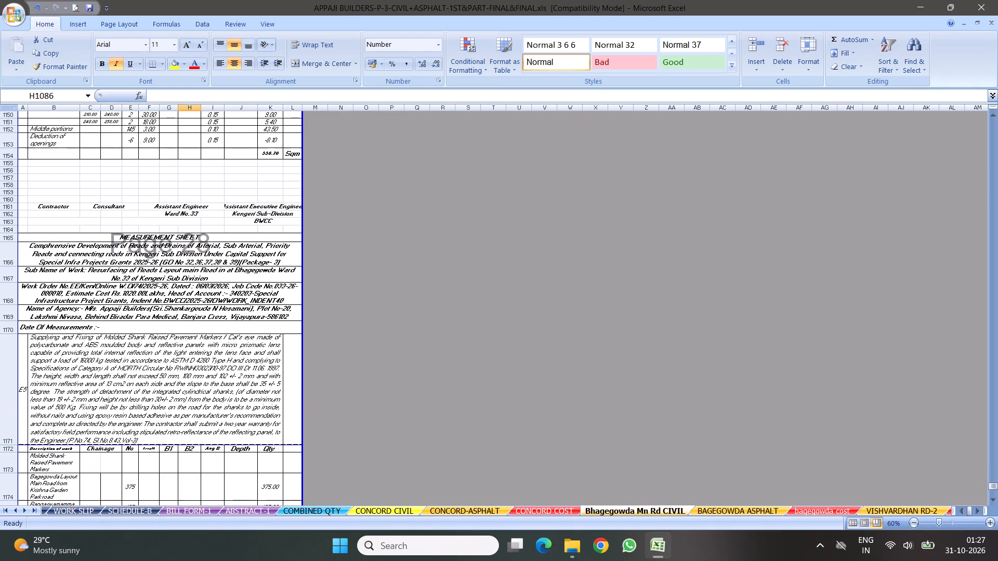
drag(242, 423, 254, 208)
Enter the label "Qty" in cell J1177 beside the pavement marker total.
scroll(208, 317, down, 7)
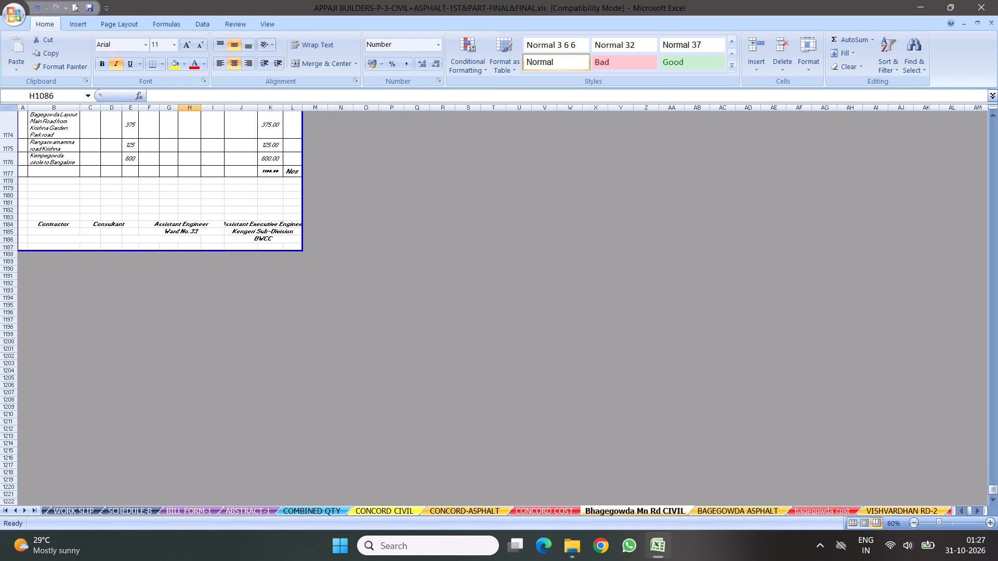
click(239, 173)
text(Qty)
click(402, 241)
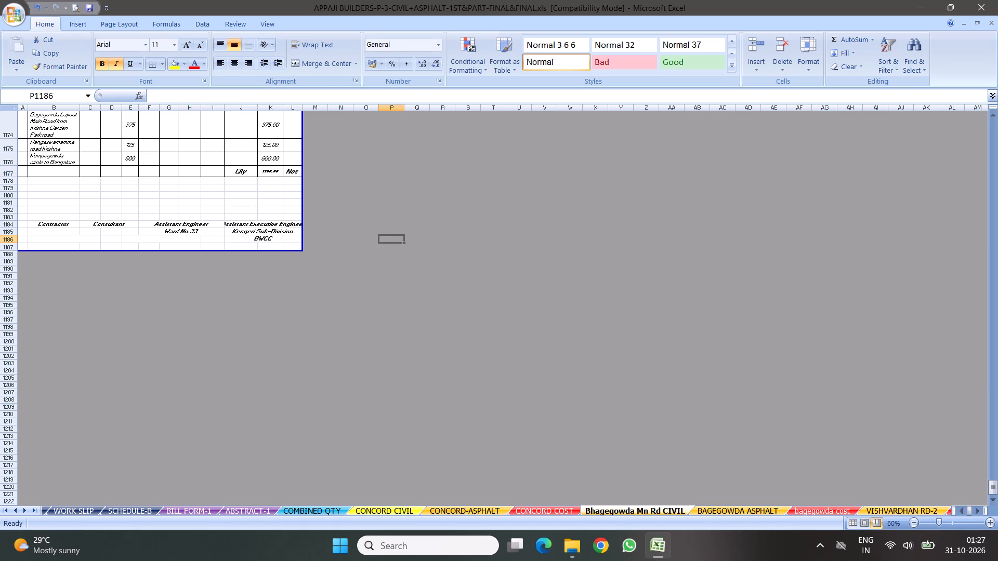
Return the Bhagegowda Mn Rd CIVIL sheet to normal view and go back to its first rows.
click(852, 522)
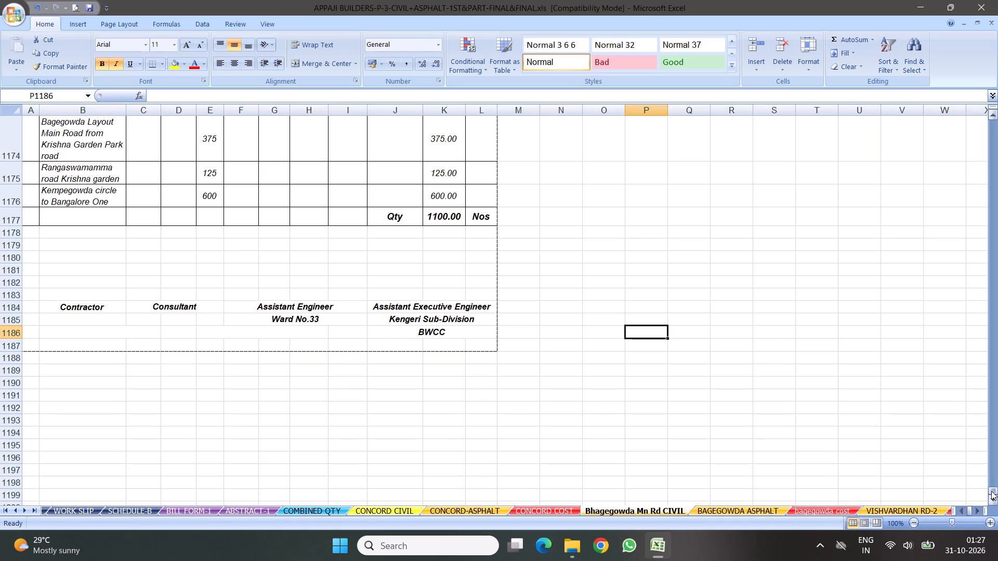
drag(991, 491, 991, 0)
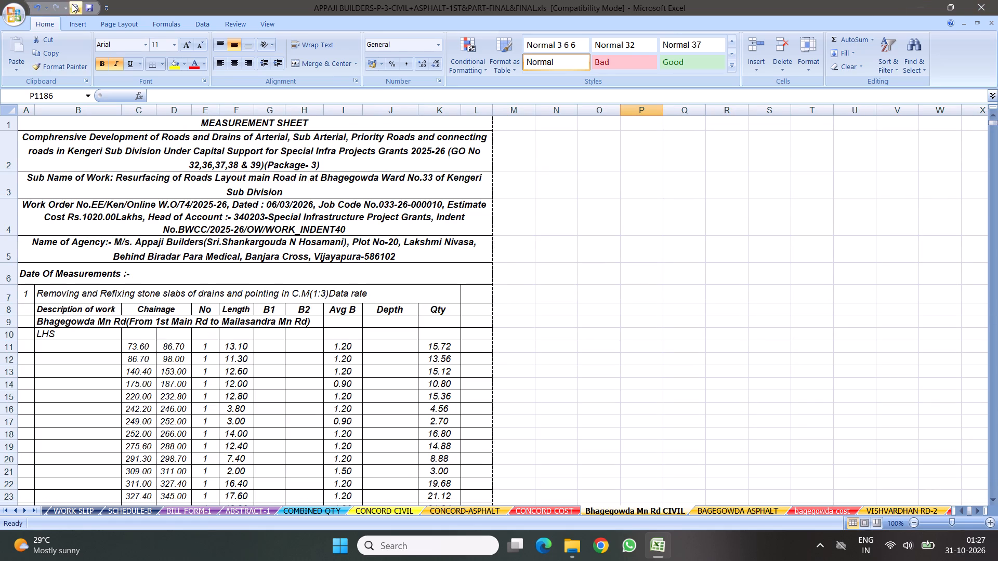
Page through the Bhagegowda Mn Rd CIVIL print preview to the last page, examining where each measurement sheet and signature block falls.
click(73, 4)
click(508, 283)
click(508, 283)
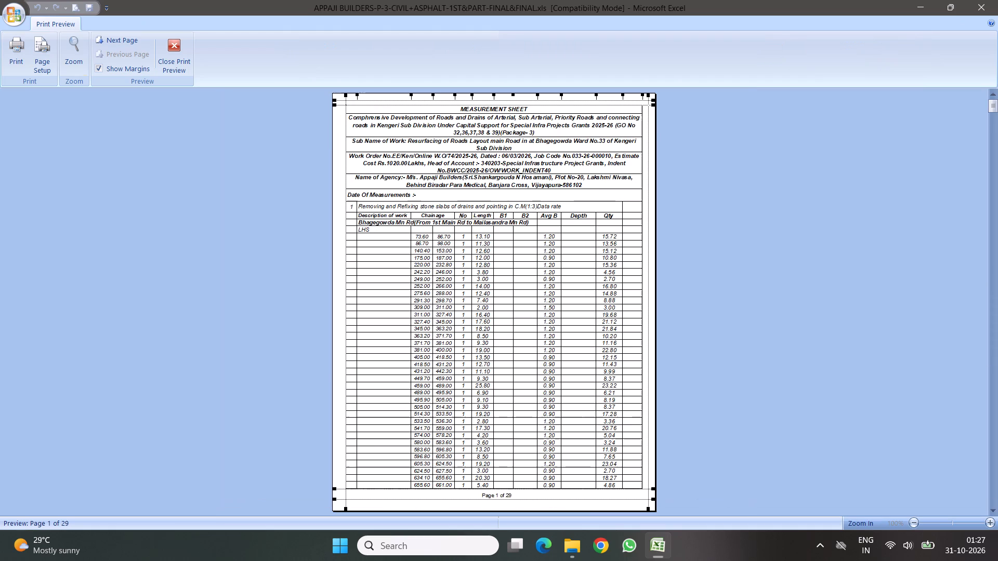
key(Down)
key(Down)
key(Down)
key(Down)
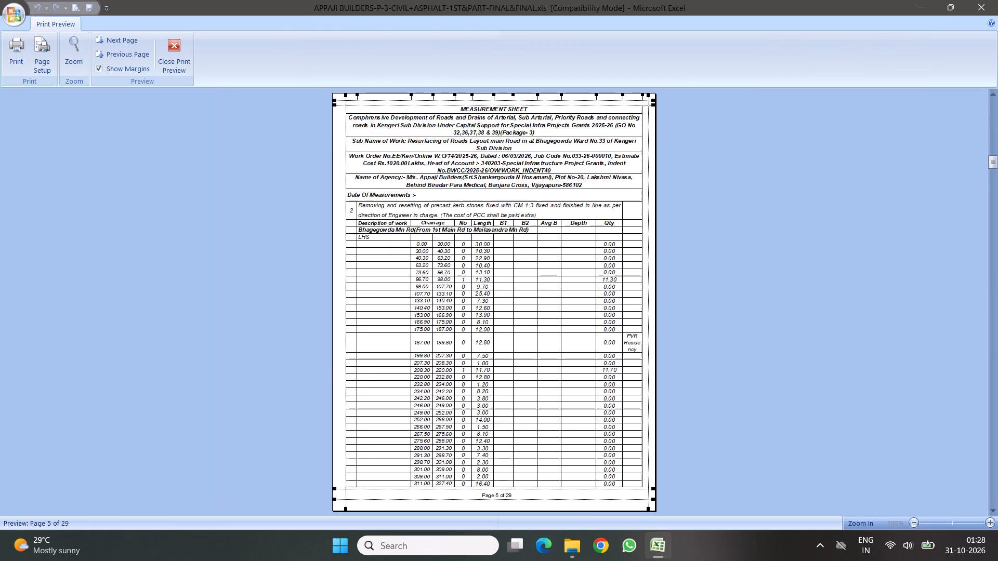
key(Down)
key(Down)
key(Down)
key(Down)
key(Down)
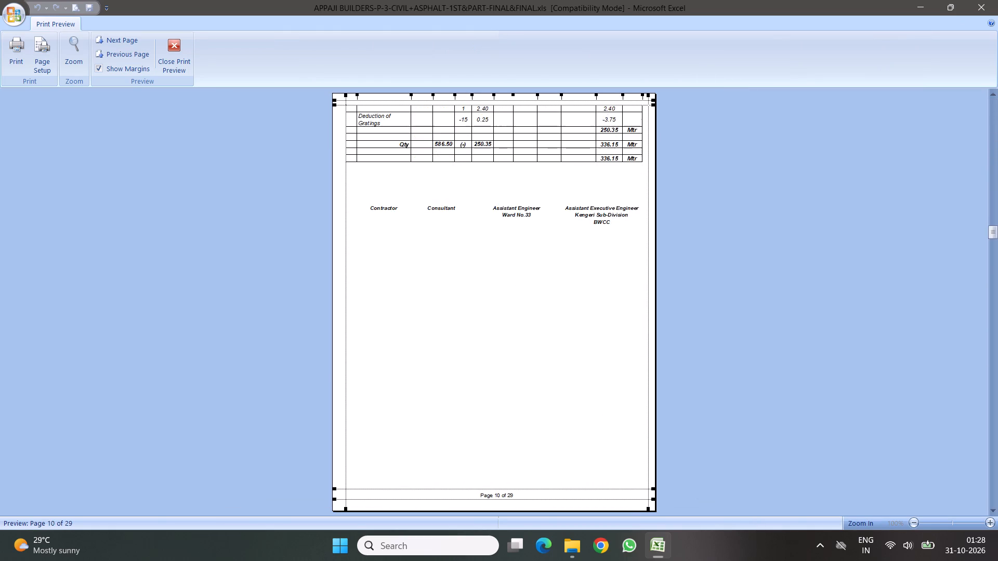
key(Down)
key(Down)
key(Down)
key(Down)
key(Down)
key(Down)
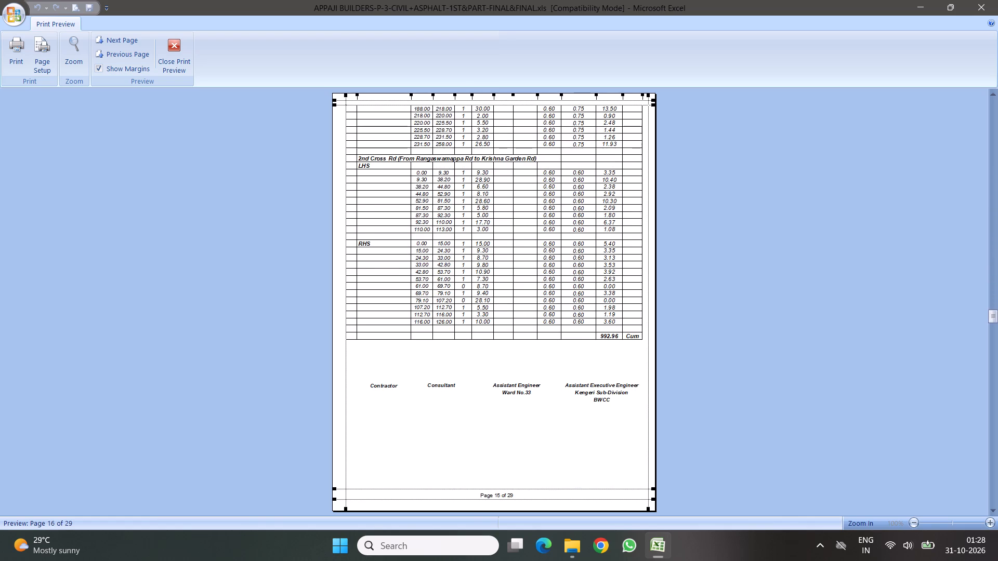
key(Down)
key(Down)
key(Down)
key(Down)
key(Down)
key(Down)
key(Down)
key(Down)
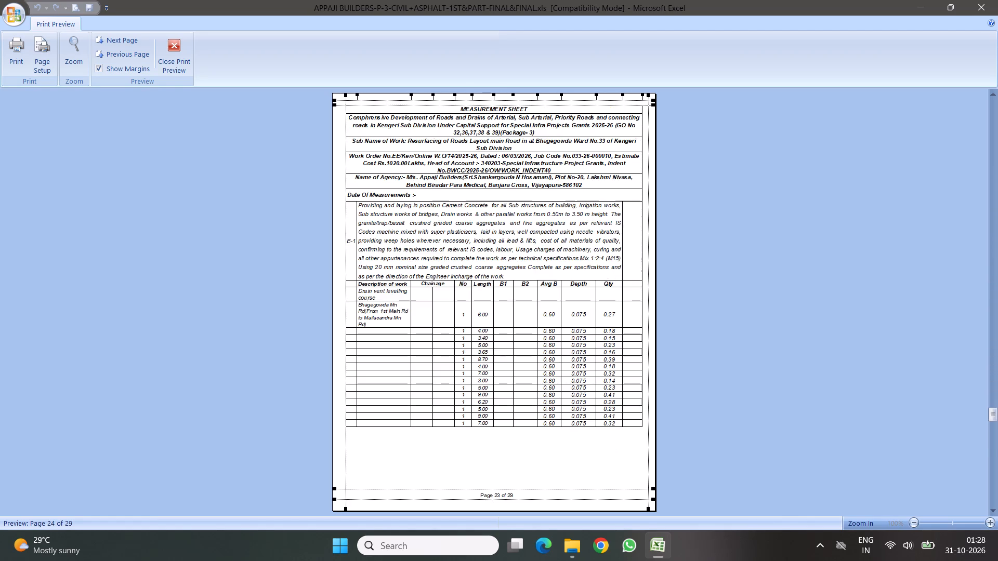
key(Down)
key(Up)
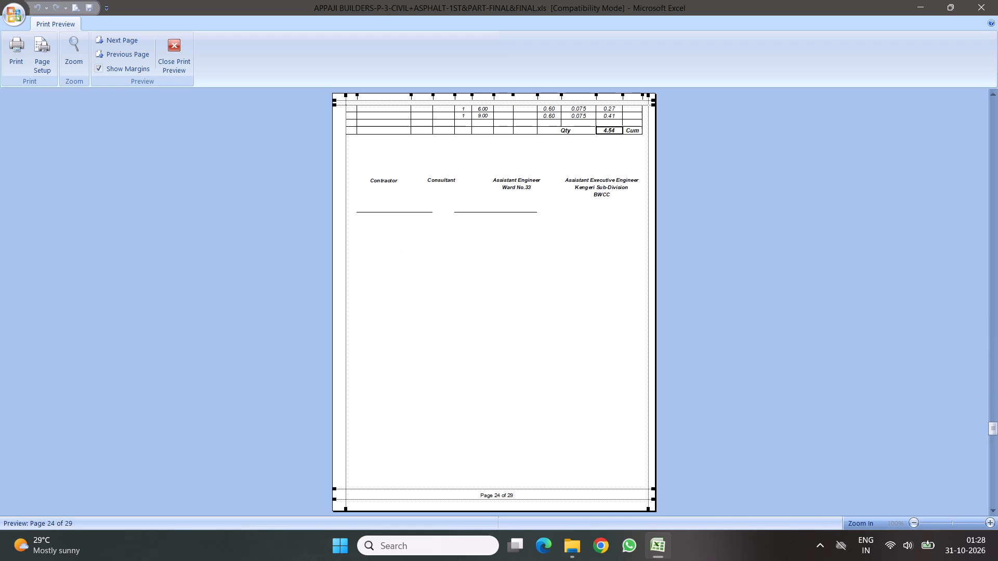
key(Down)
key(Down)
key(Down)
key(Down)
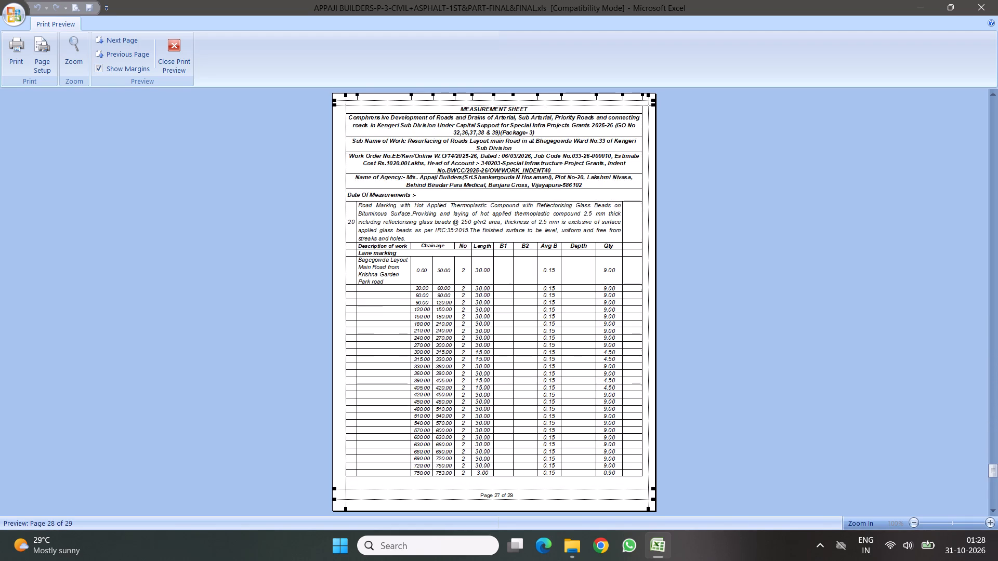
key(Down)
key(Down)
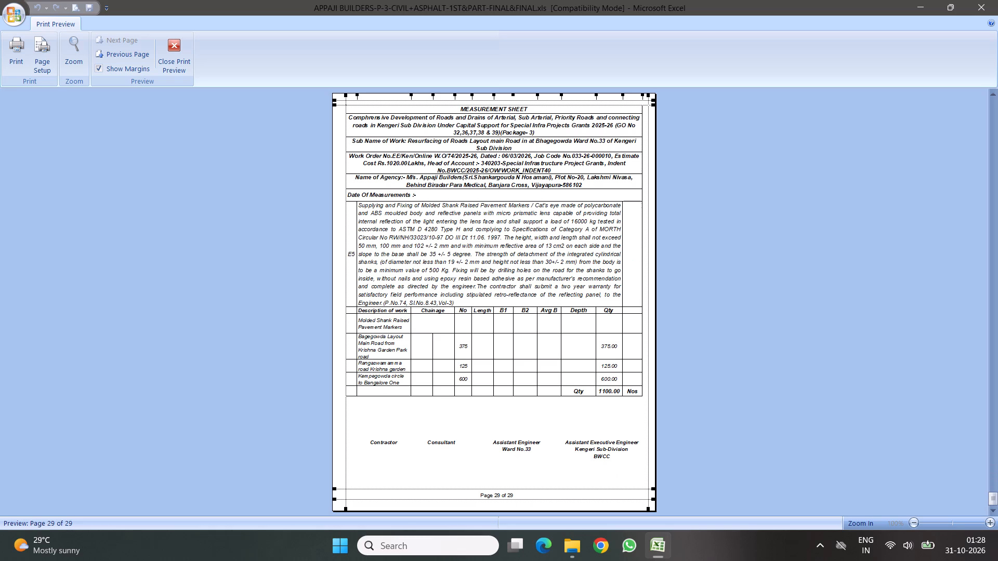
key(Down)
key(Down)
key(Down)
Page through the BAGEGOWDA ASPHALT print preview to the last page, examining where each measurement sheet and signature block falls.
key(Escape)
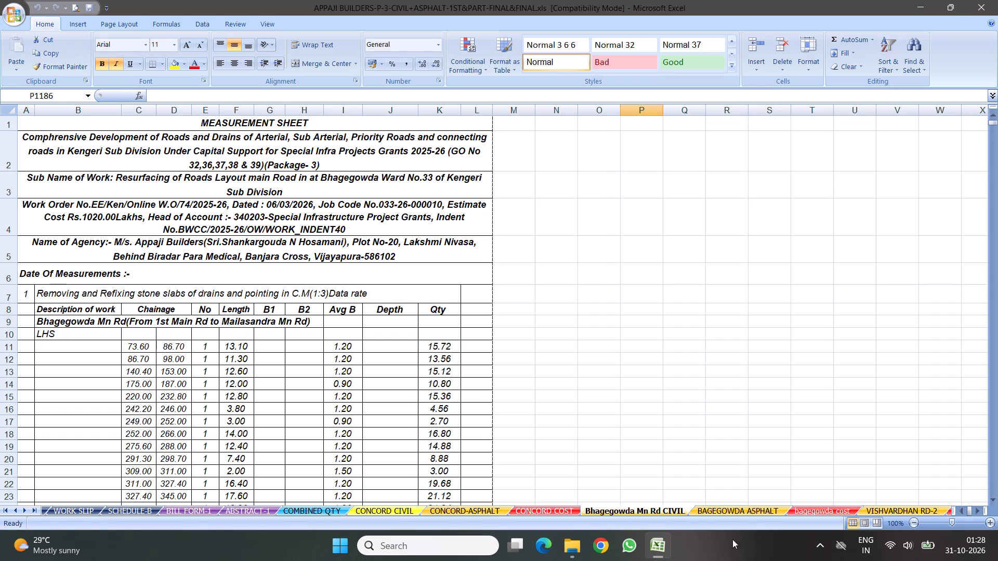
click(726, 507)
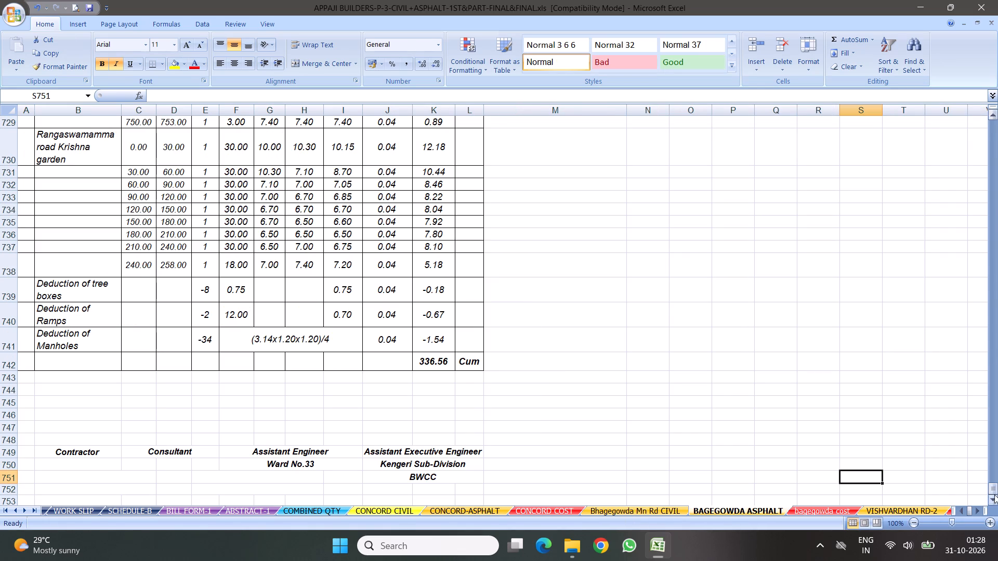
drag(990, 489, 984, 0)
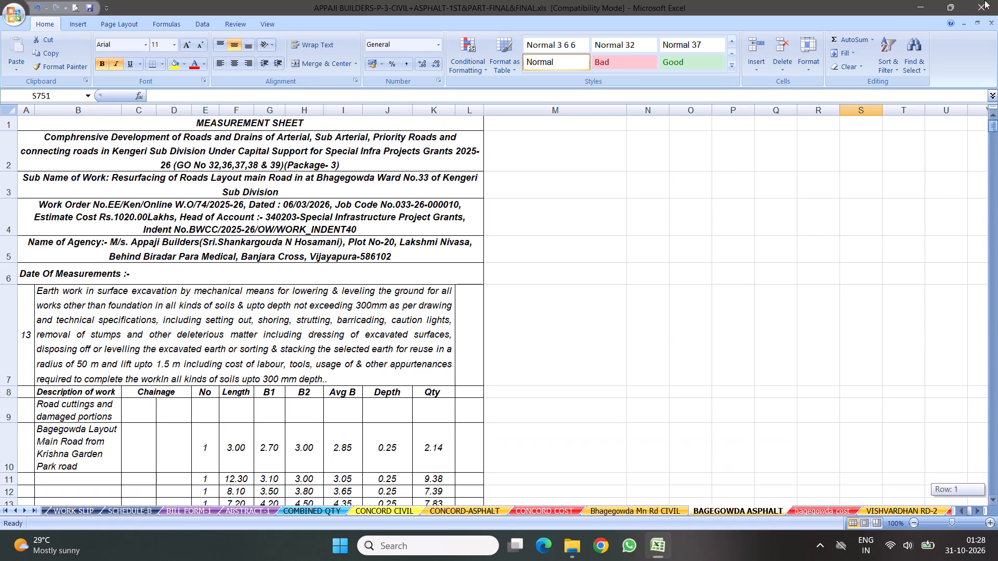
drag(984, 0, 968, 0)
click(75, 5)
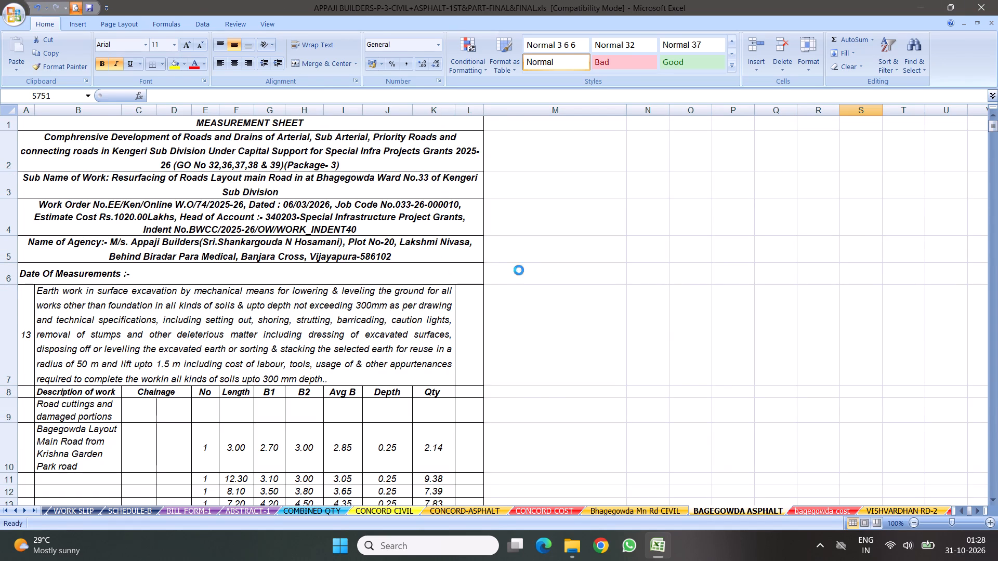
click(514, 231)
click(471, 245)
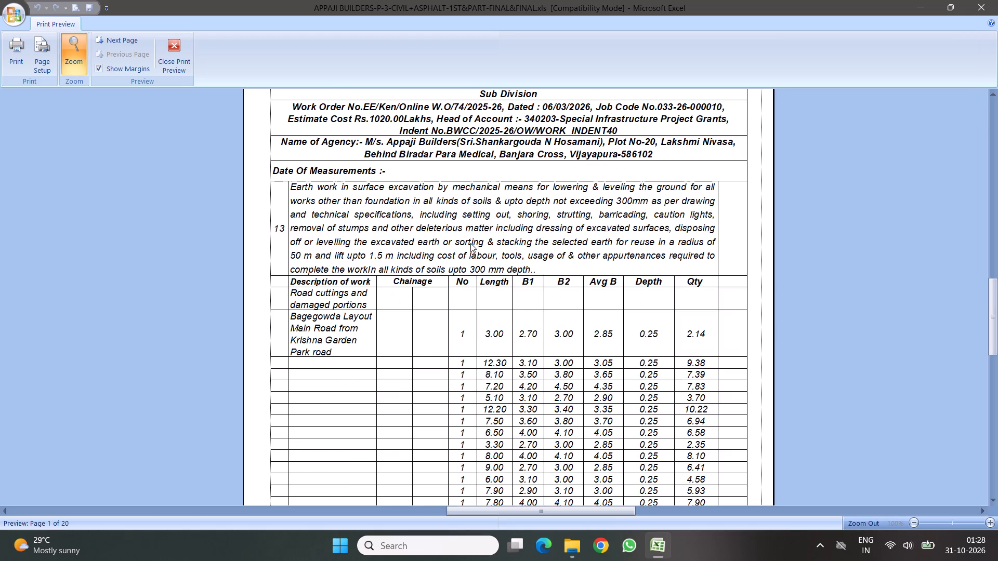
click(470, 243)
key(Down)
key(Down)
key(Down)
key(Down)
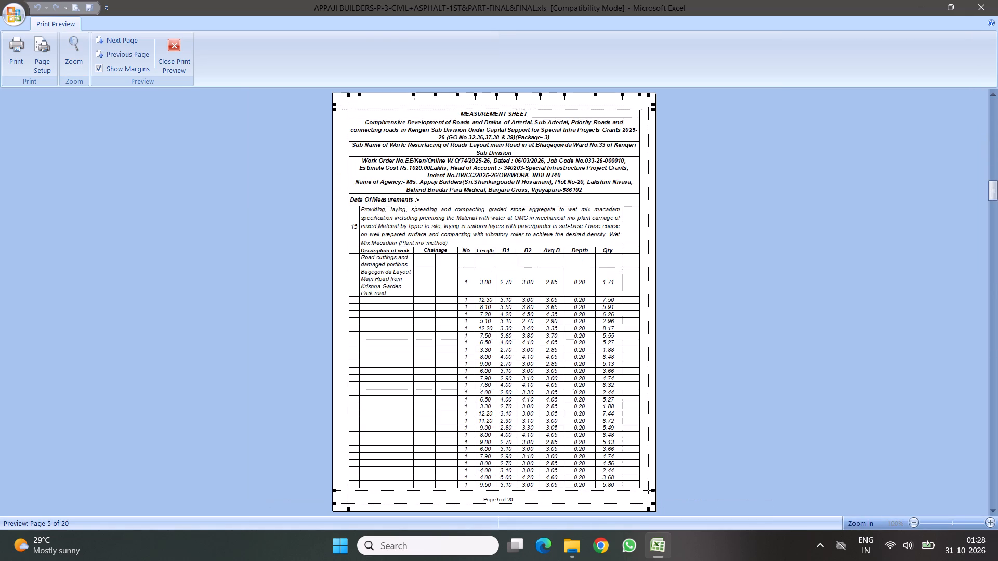
key(Down)
key(Down)
key(Down)
key(Down)
key(Down)
key(Down)
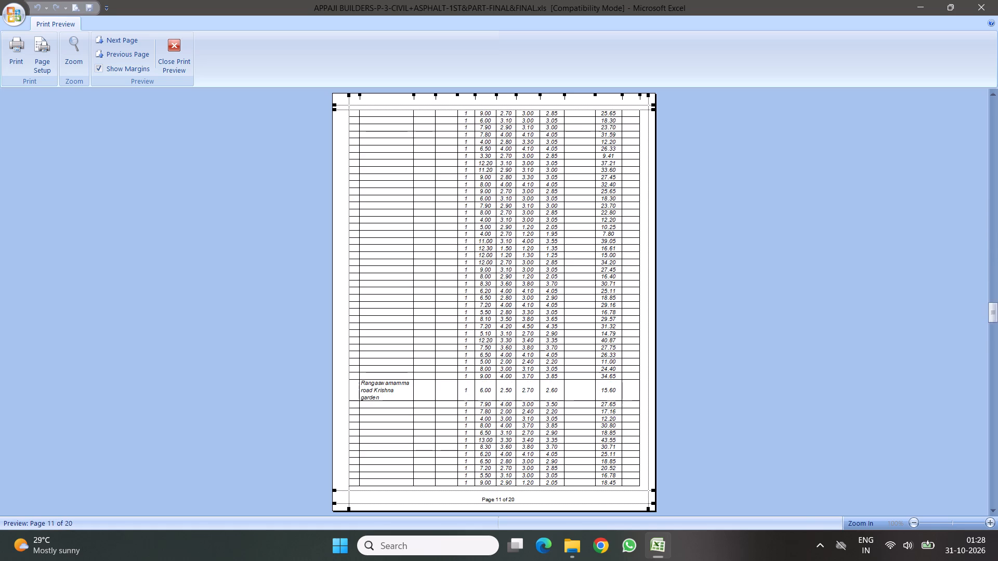
key(Down)
key(Down)
key(Down)
key(Down)
key(Down)
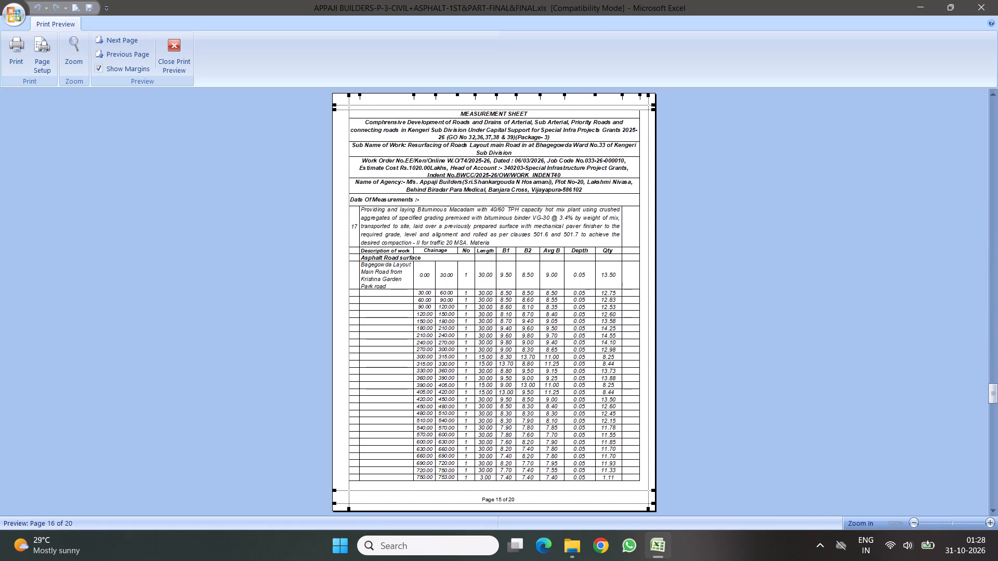
key(Down)
key(Down)
key(Down)
key(Down)
key(Down)
key(Down)
key(Down)
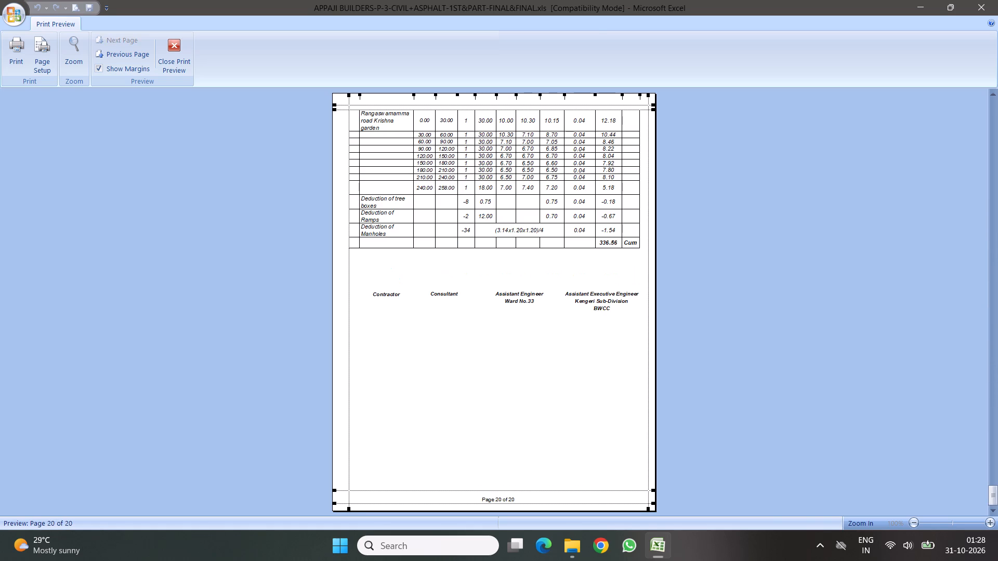
key(Down)
key(Escape)
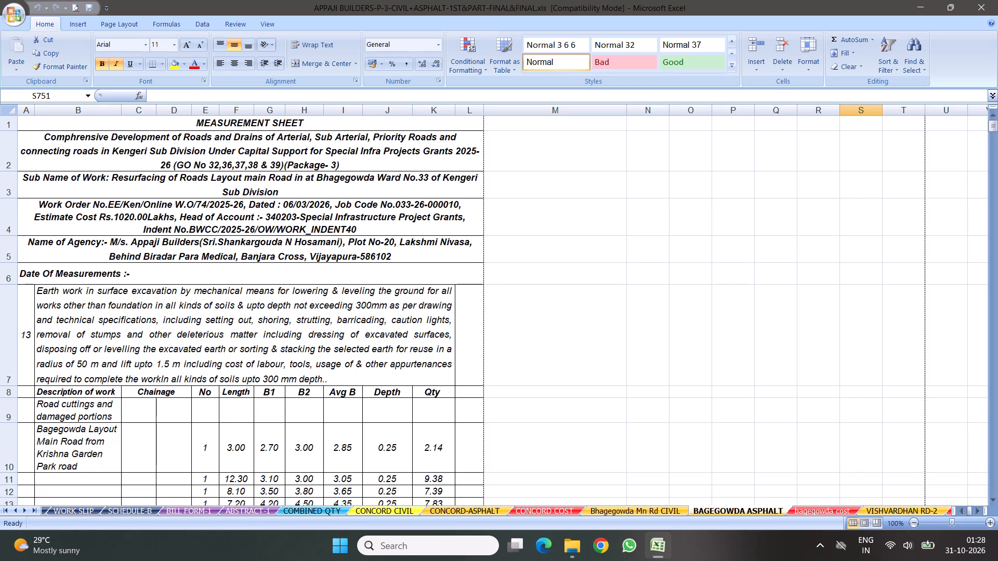
Reduce the top and bottom print margins of the bagegowda cost abstract to bring its signature block onto the totals page.
scroll(778, 408, up, 5)
click(816, 511)
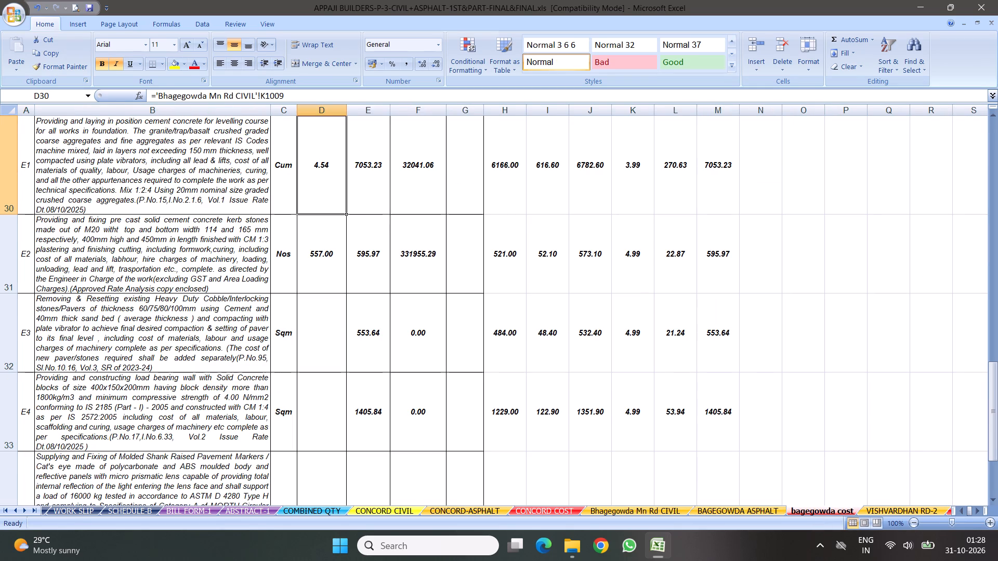
drag(993, 416, 997, 522)
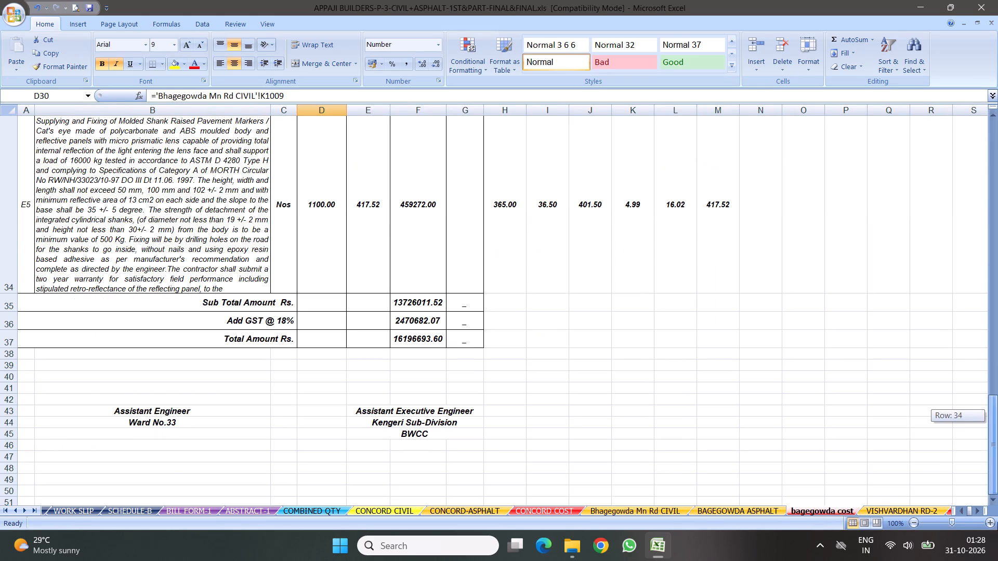
drag(997, 522, 991, 0)
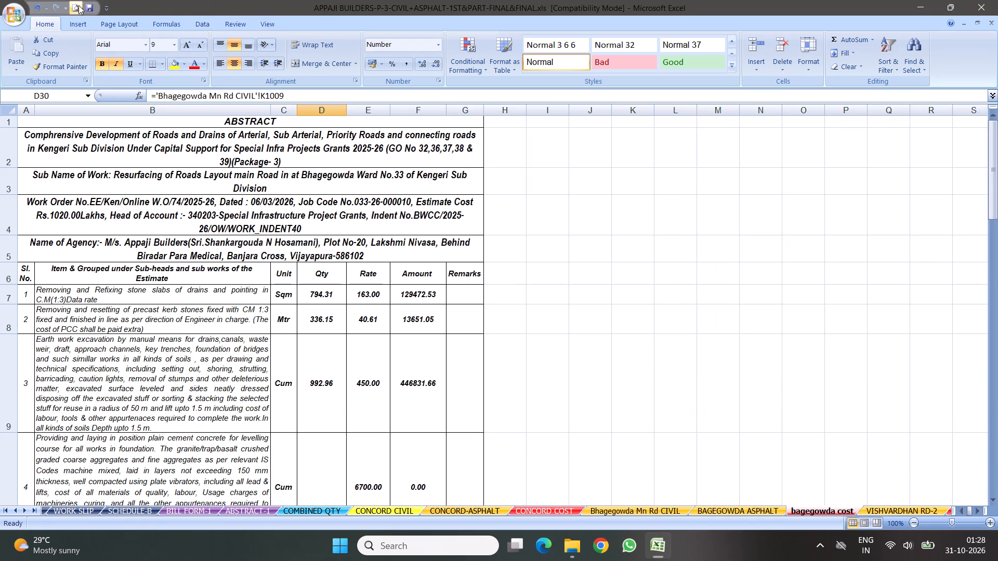
click(77, 6)
scroll(420, 214, down, 15)
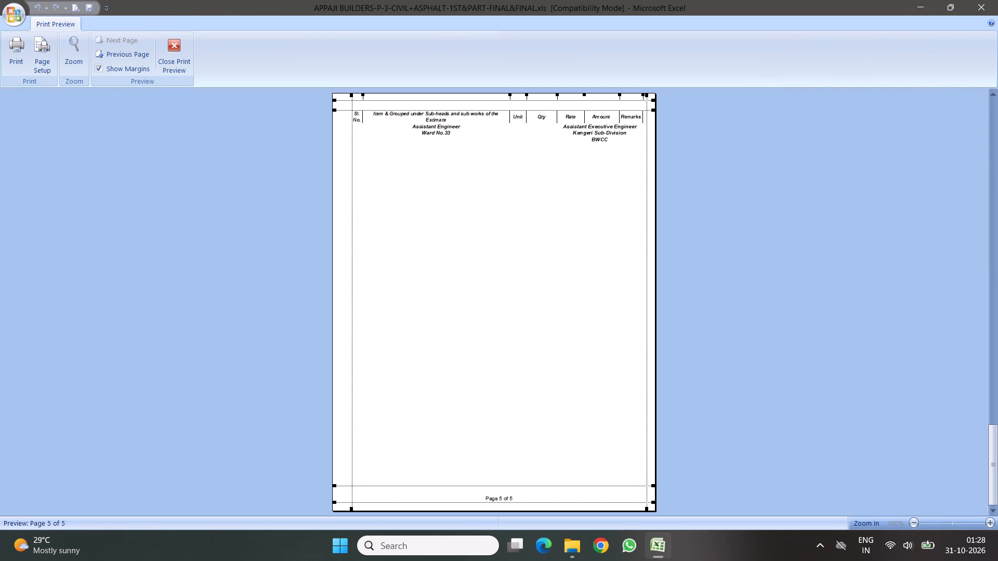
drag(377, 112, 383, 107)
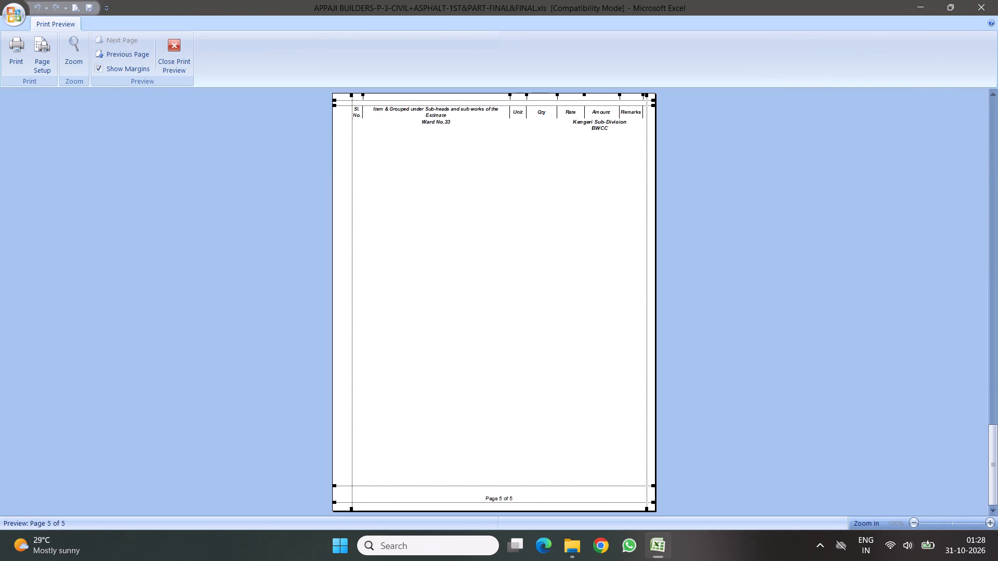
drag(488, 486, 487, 493)
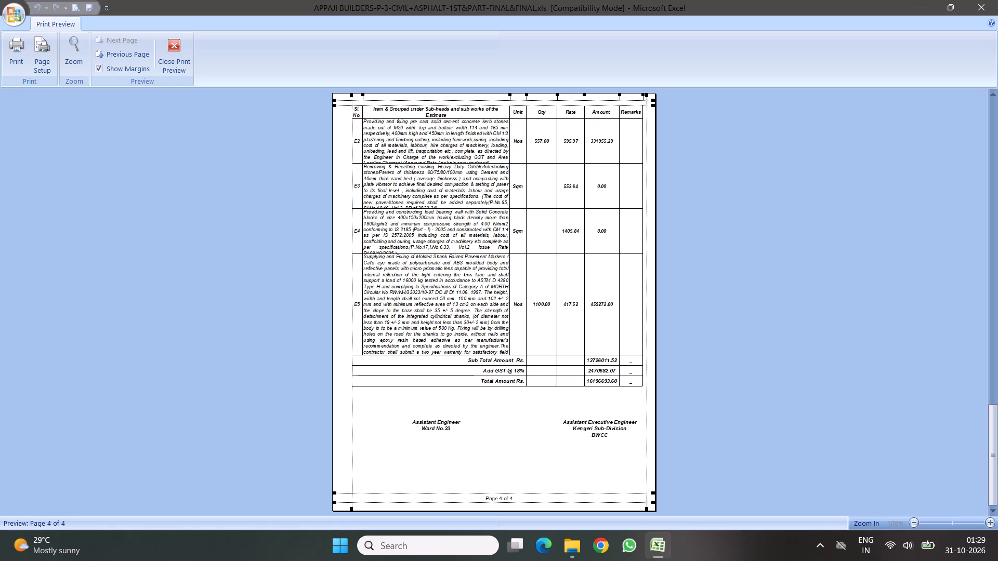
scroll(497, 352, down, 6)
scroll(467, 320, up, 16)
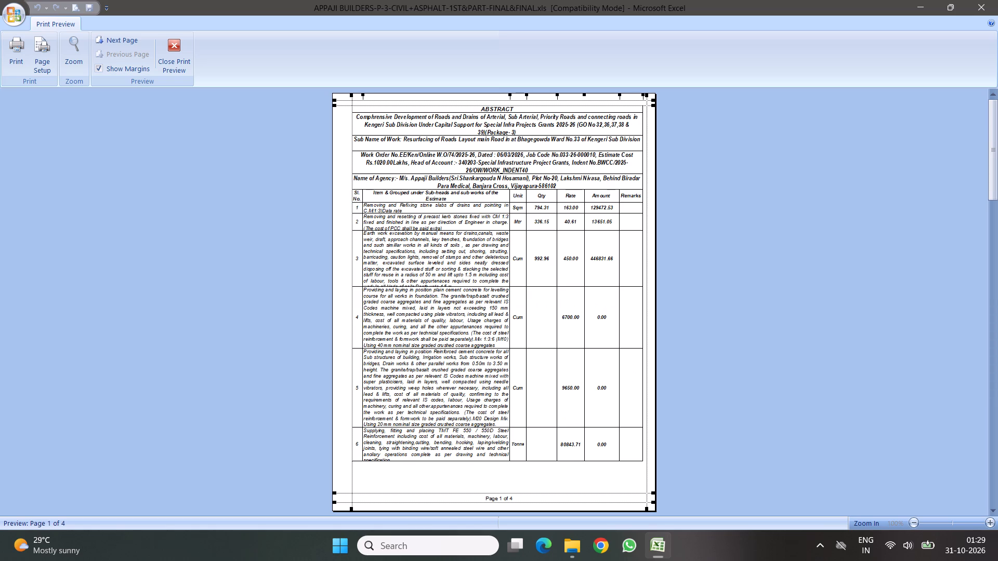
scroll(469, 335, down, 3)
scroll(500, 295, up, 11)
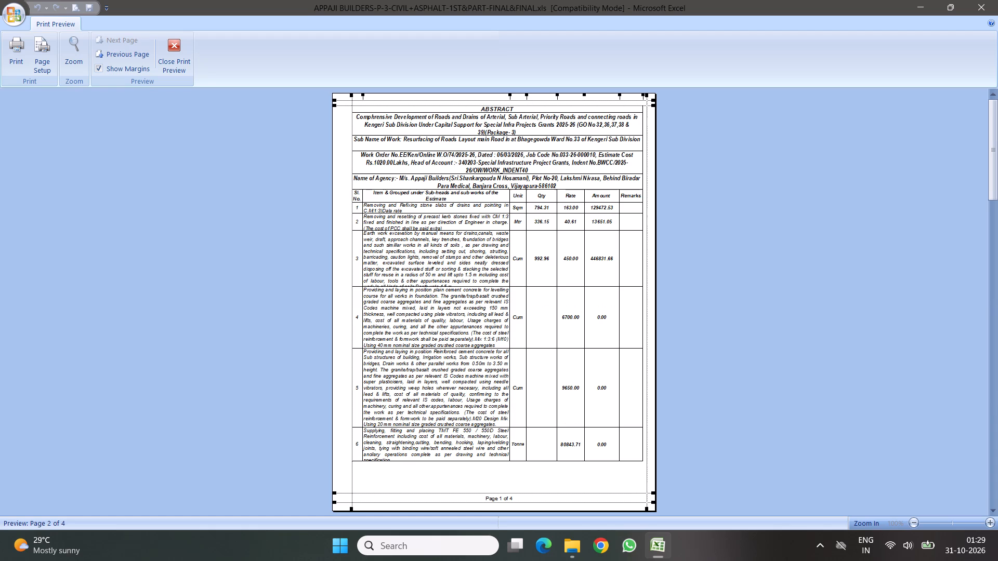
click(448, 141)
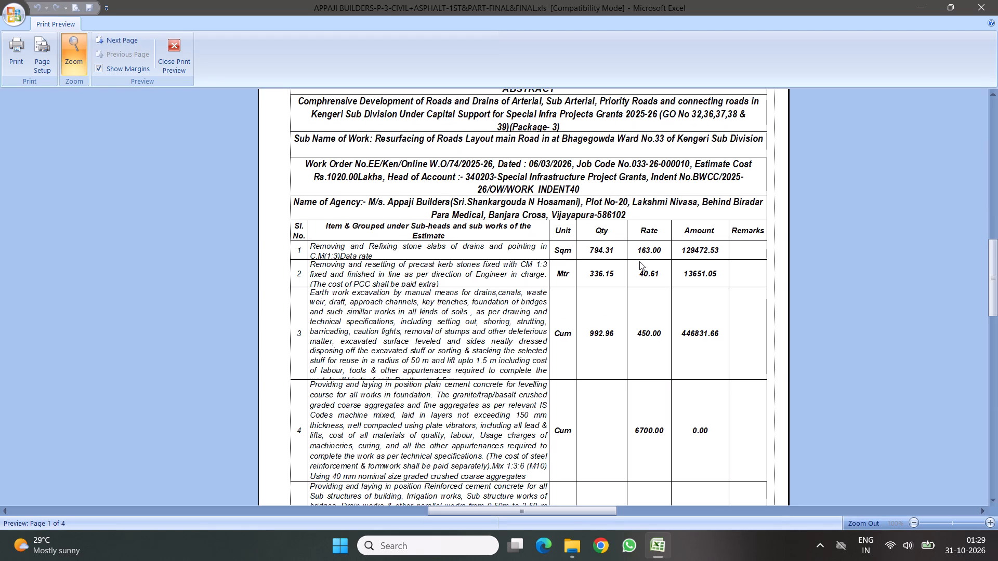
key(Escape)
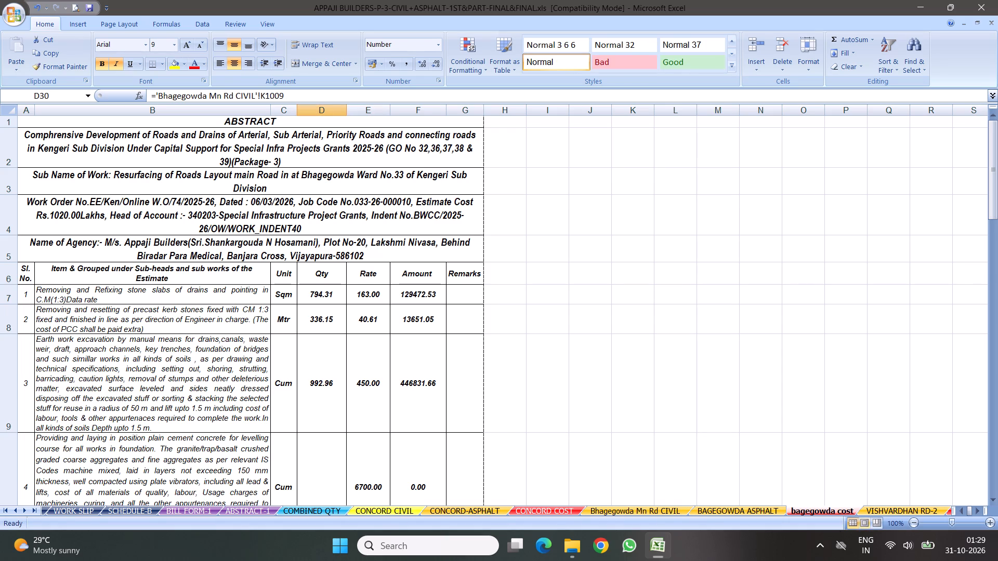
Shorten the label "Qty Reserved" to "Qty" in cell I1171 of the VISHVARDHAN RD-2 sheet.
triple_click(22, 510)
triple_click(23, 510)
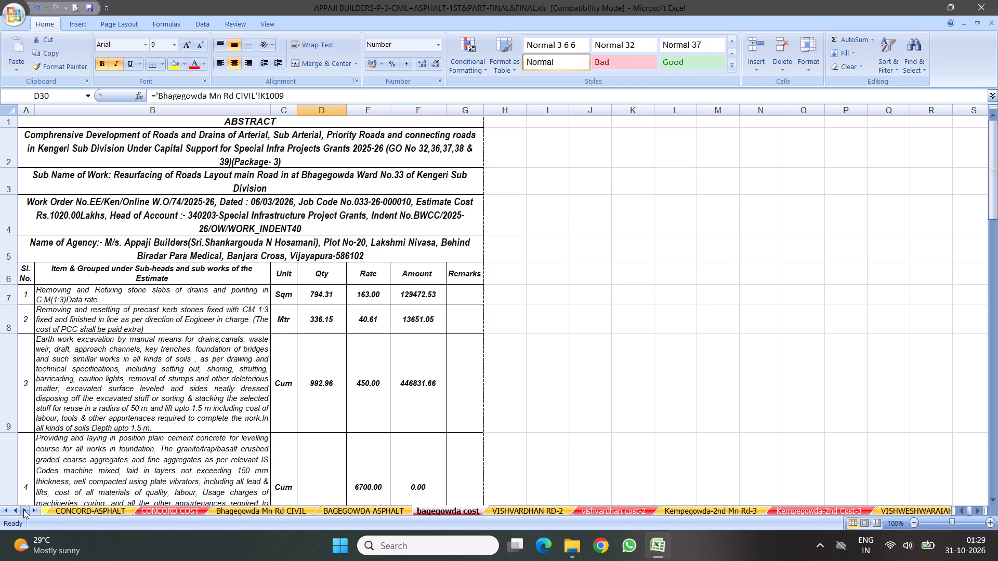
double_click(23, 510)
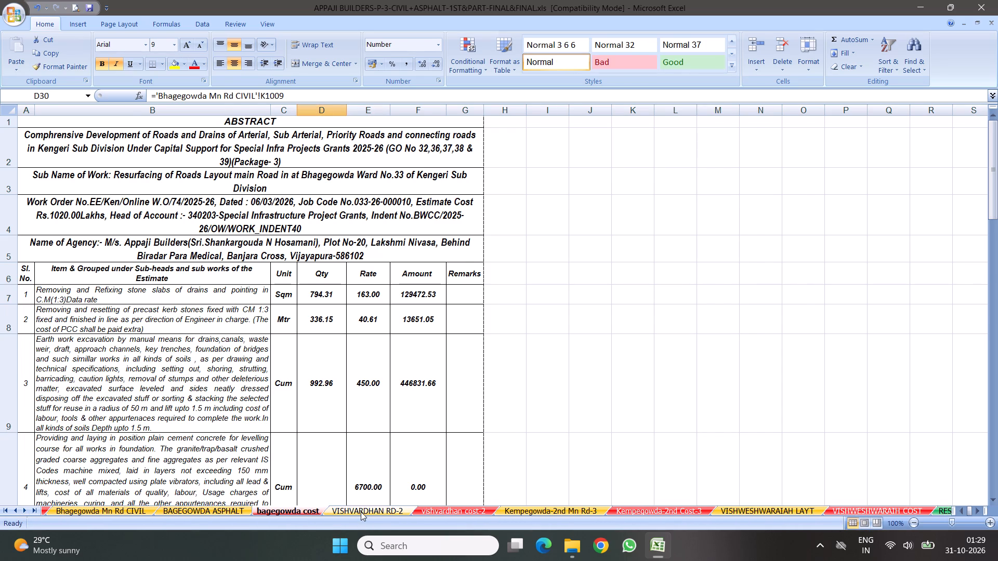
click(361, 512)
scroll(405, 294, up, 4)
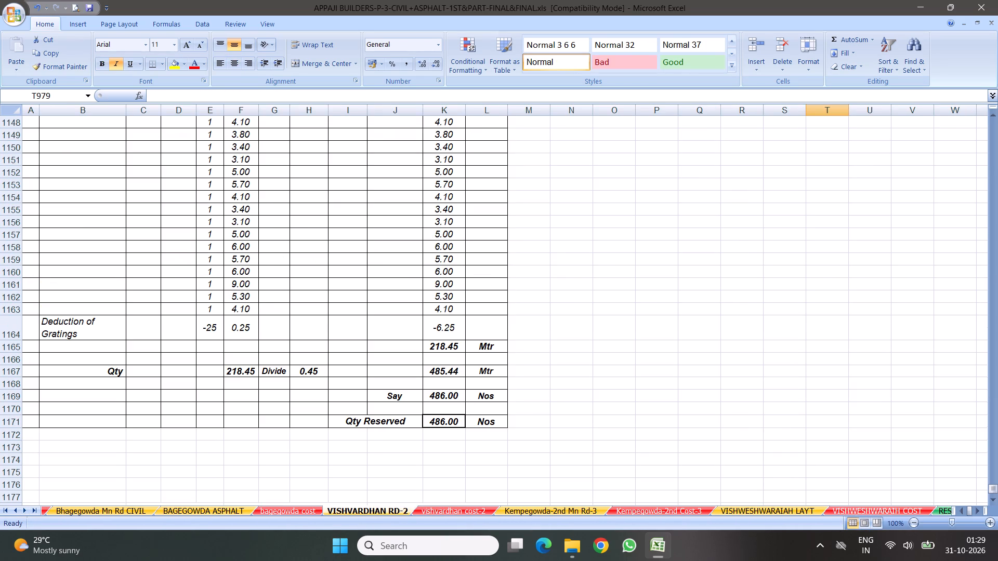
click(363, 460)
drag(363, 460, 481, 466)
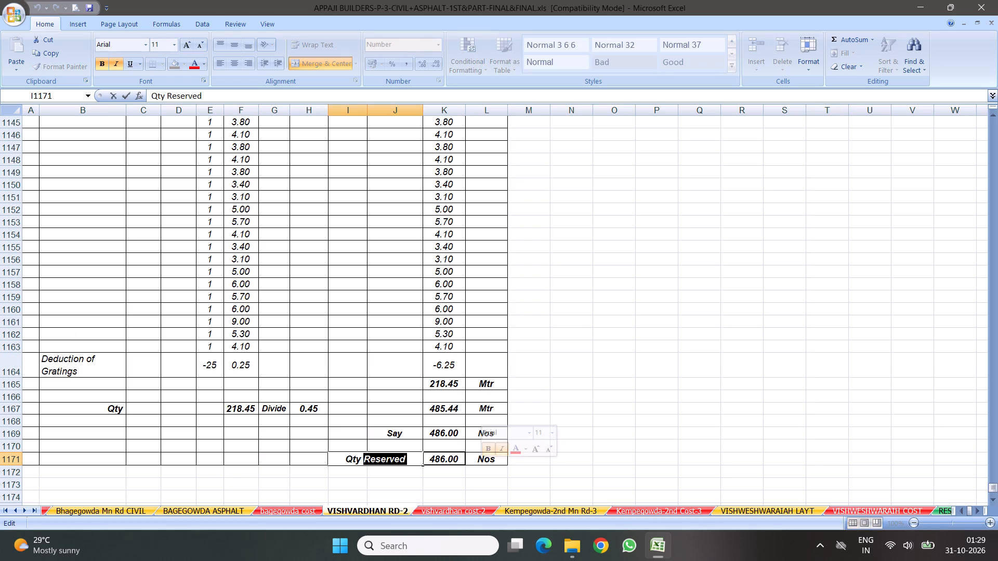
key(Delete)
click(553, 354)
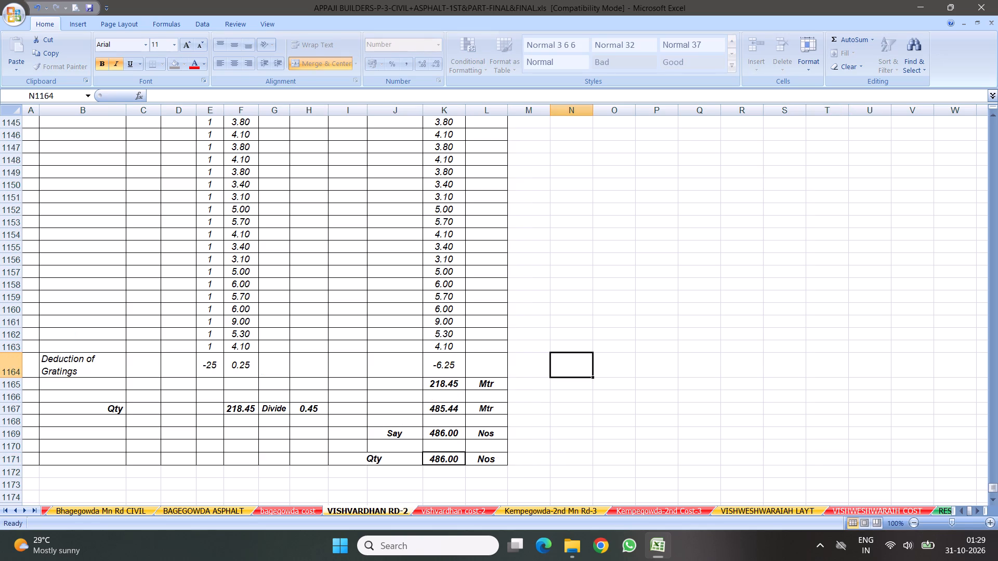
Shorten the label "Qty Reserved" to "Qty" in cell I1097 beside the levelling course total.
scroll(483, 277, up, 19)
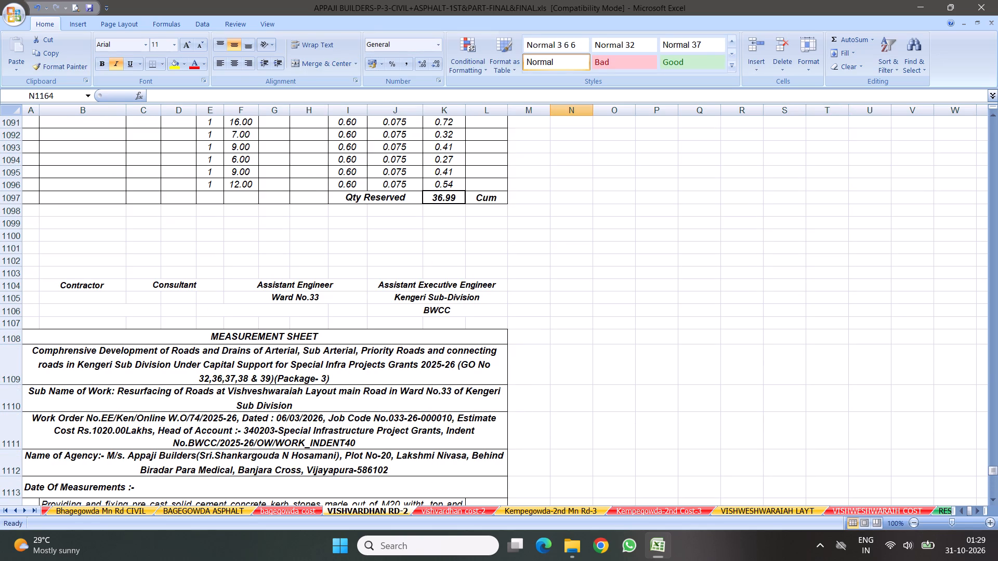
click(366, 196)
drag(366, 196, 456, 210)
key(Delete)
key(BackSpace)
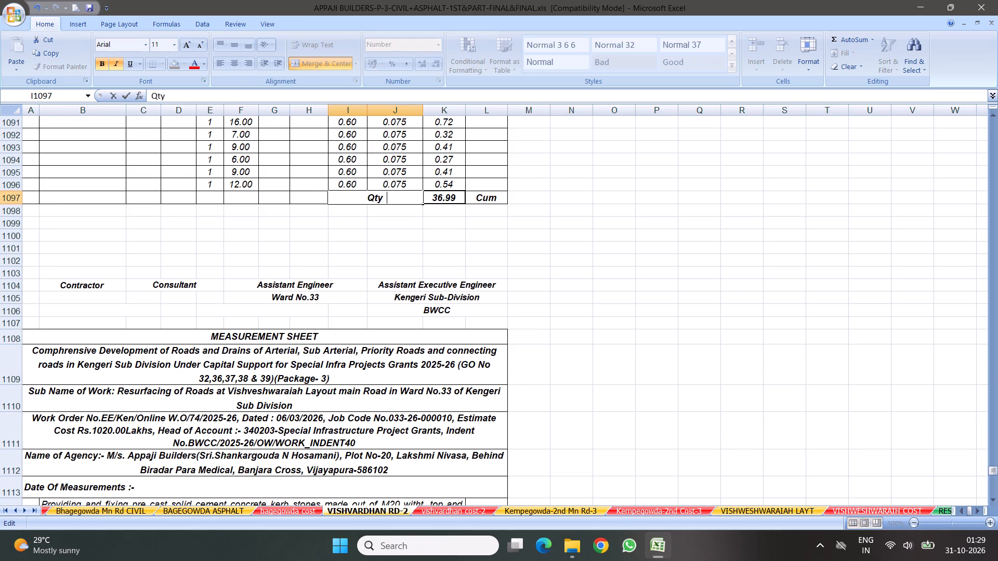
click(607, 284)
Examine the quantity total rows of the earlier VISHVARDHAN RD-2 measurement sheets, working back up to the first rows.
scroll(476, 248, up, 20)
scroll(476, 248, up, 8)
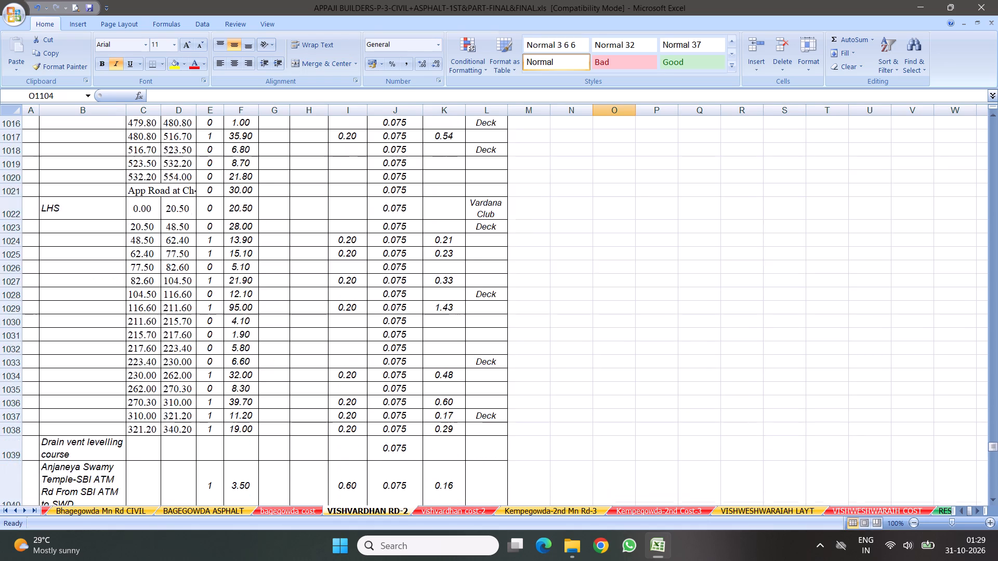
scroll(473, 248, up, 20)
scroll(473, 248, up, 3)
scroll(424, 237, up, 2)
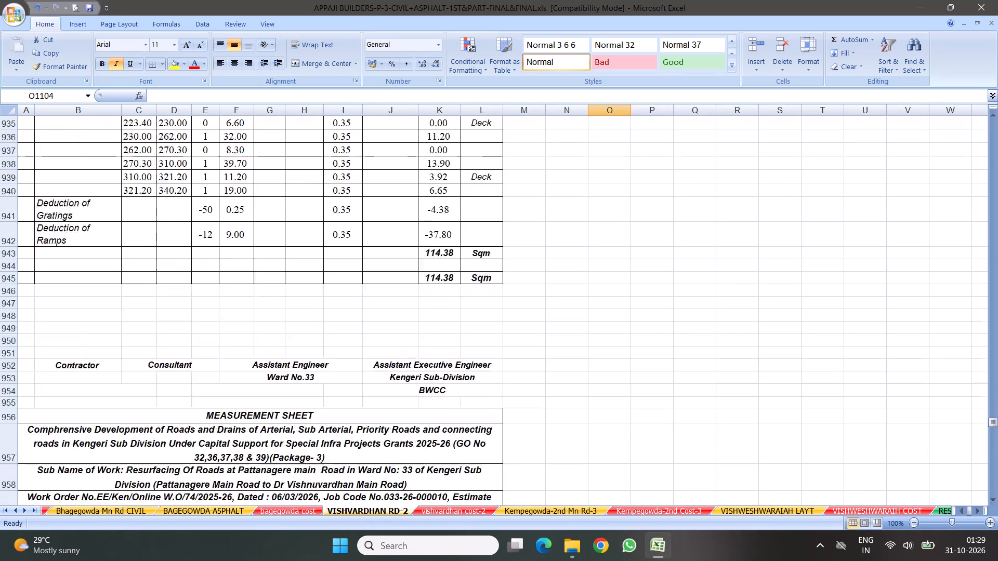
scroll(418, 239, up, 20)
scroll(418, 239, up, 4)
scroll(418, 248, down, 3)
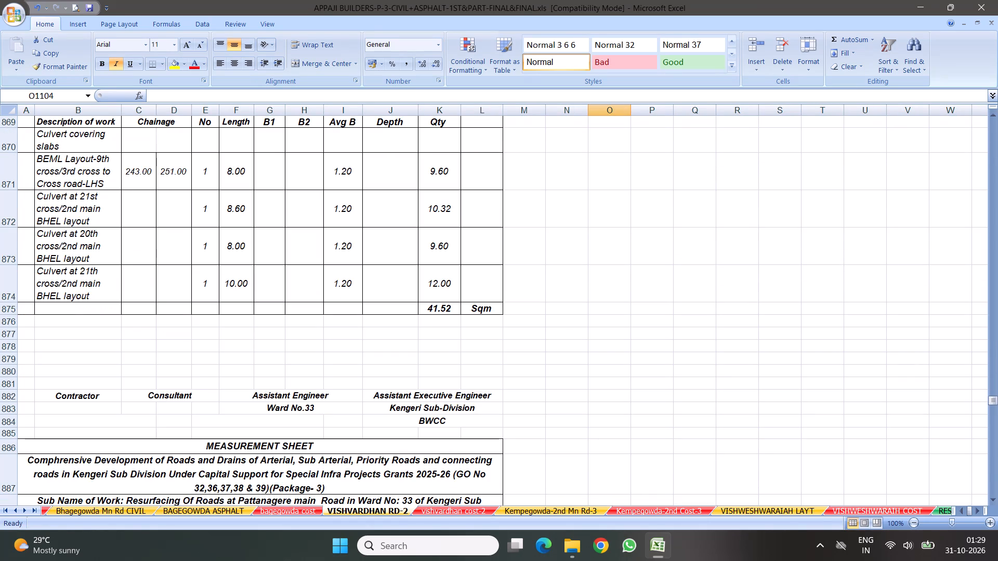
scroll(467, 248, up, 12)
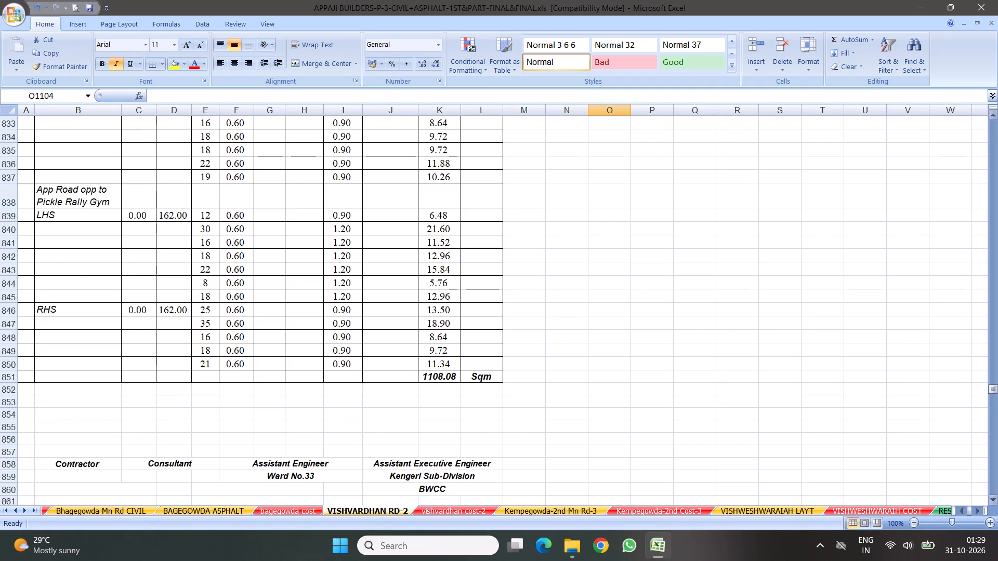
drag(993, 392, 985, 8)
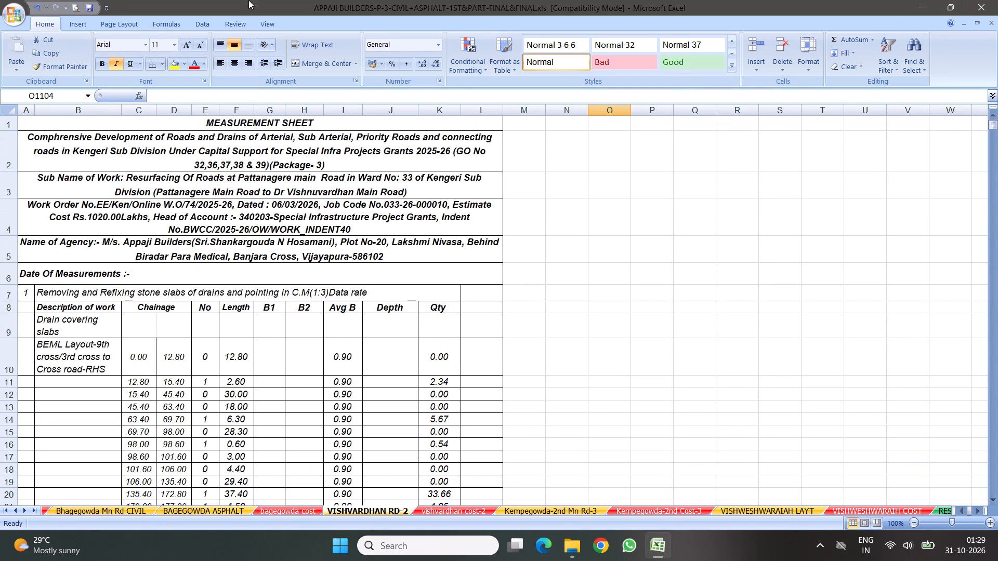
Check the paging of the VISHVARDHAN RD-2 sheet in print preview.
click(76, 5)
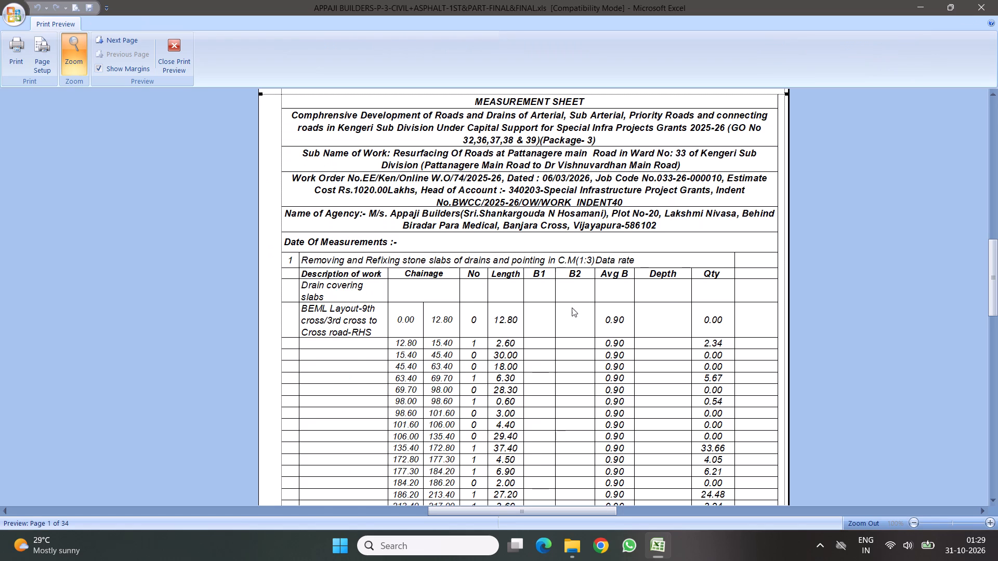
click(590, 322)
scroll(587, 323, down, 10)
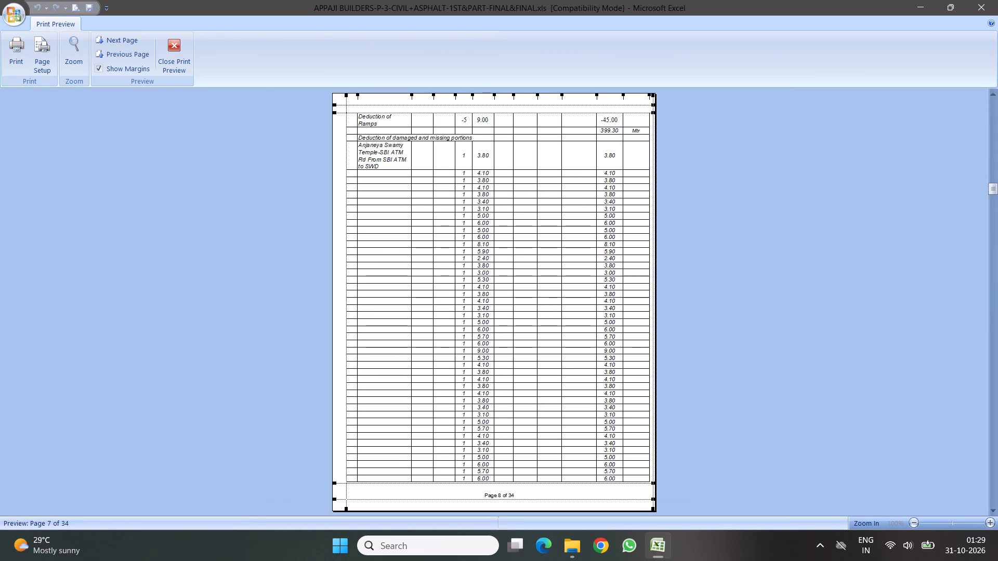
key(Escape)
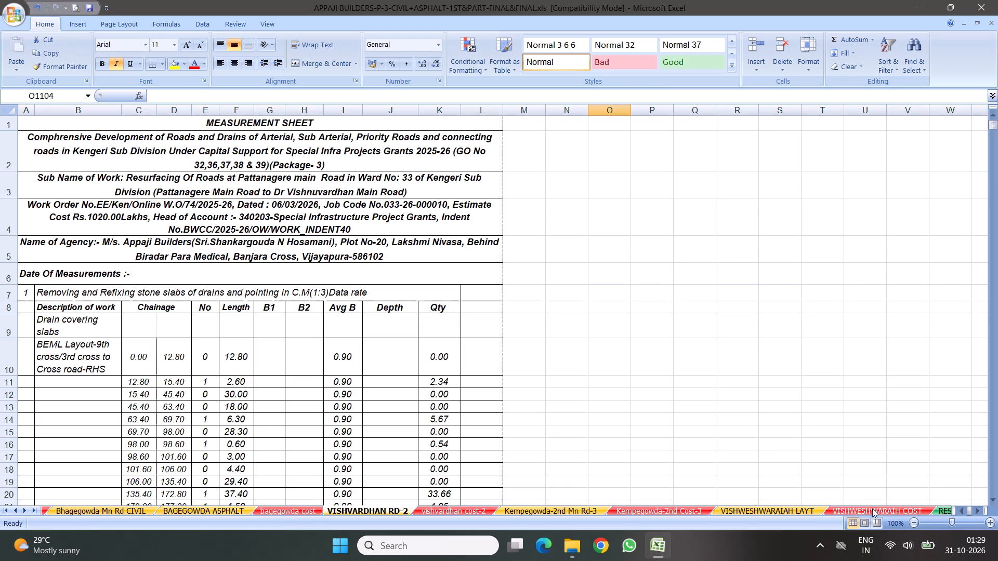
In page break view, move the page break from below row 244 up to start a new page at row 230's MEASUREMENT SHEET heading.
click(877, 522)
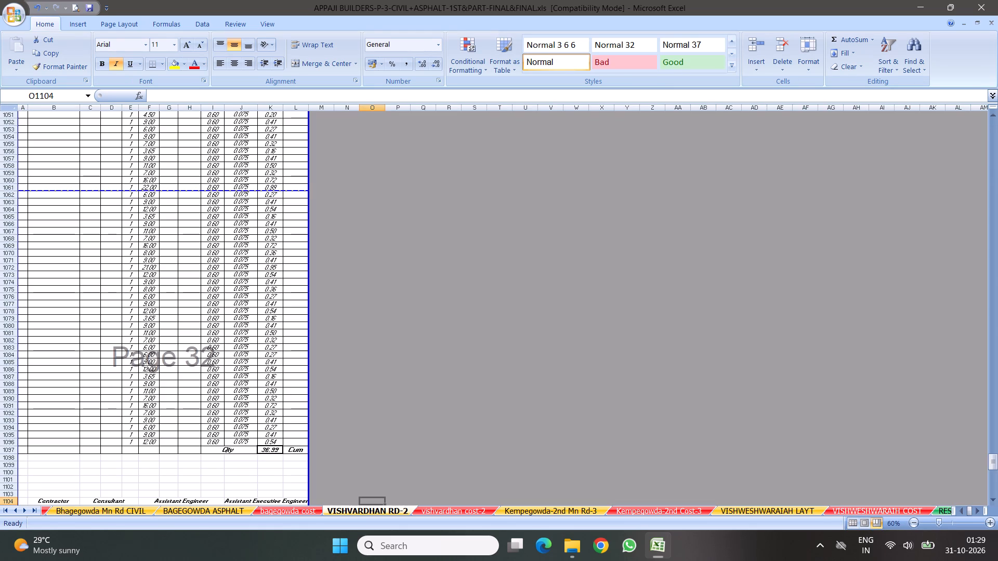
drag(994, 459, 997, 0)
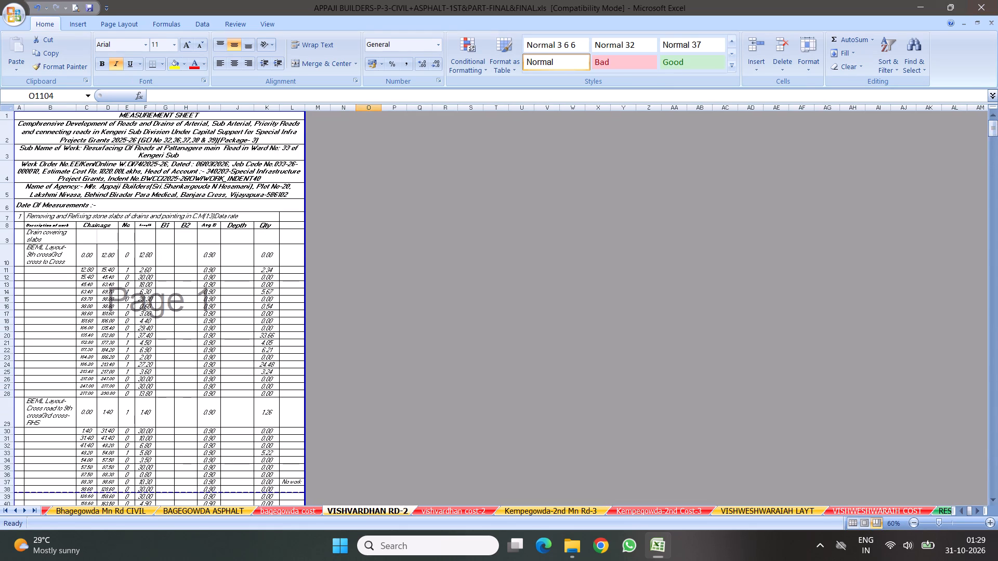
scroll(397, 268, down, 6)
scroll(340, 265, down, 6)
scroll(321, 284, down, 18)
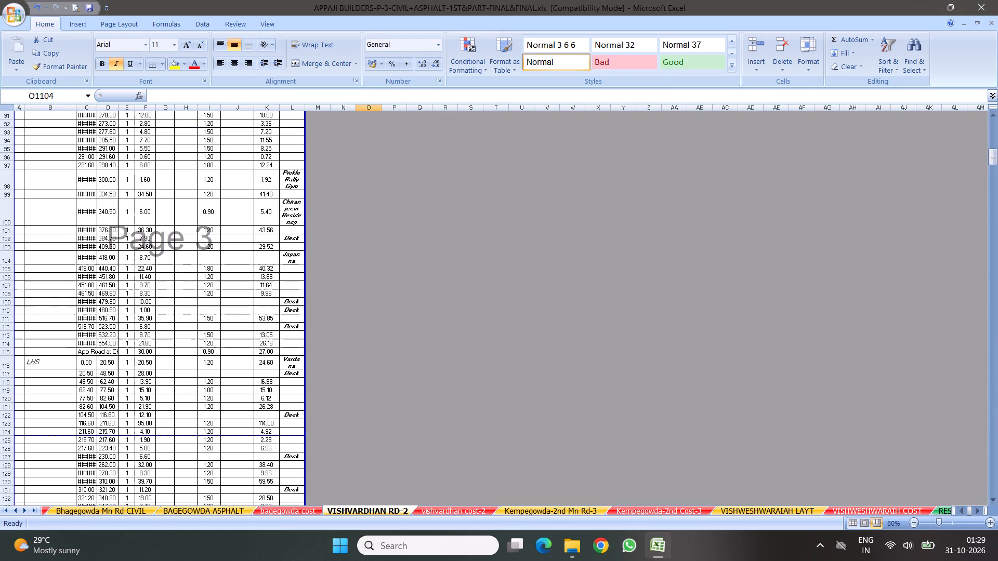
scroll(250, 337, down, 20)
scroll(250, 337, down, 1)
scroll(302, 329, down, 12)
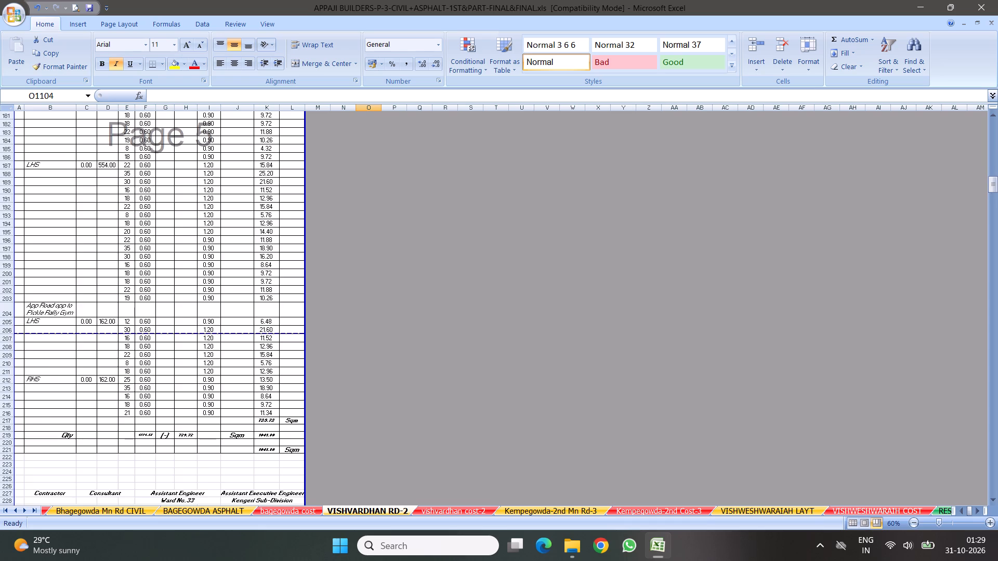
scroll(285, 313, down, 8)
scroll(272, 404, down, 1)
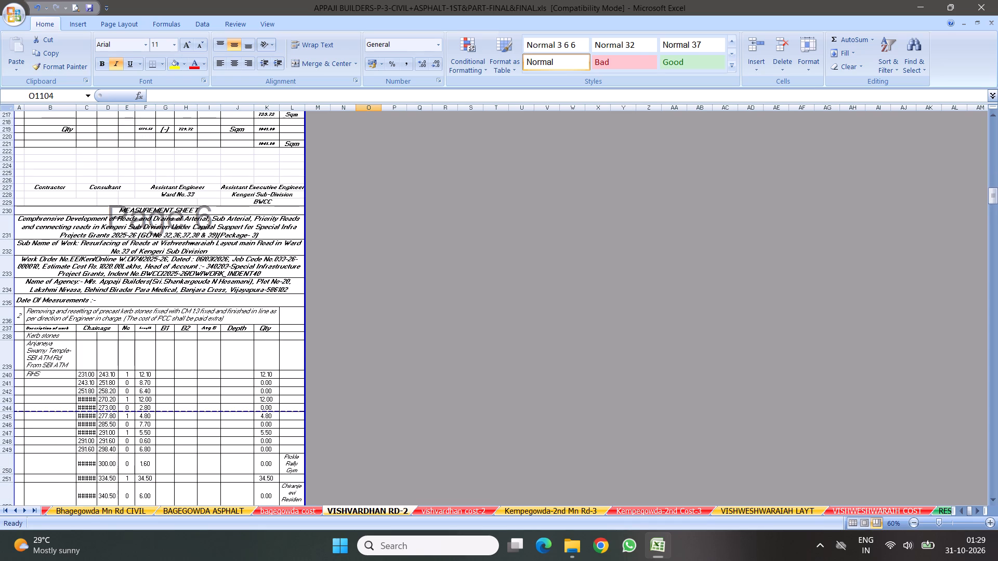
drag(239, 411, 249, 212)
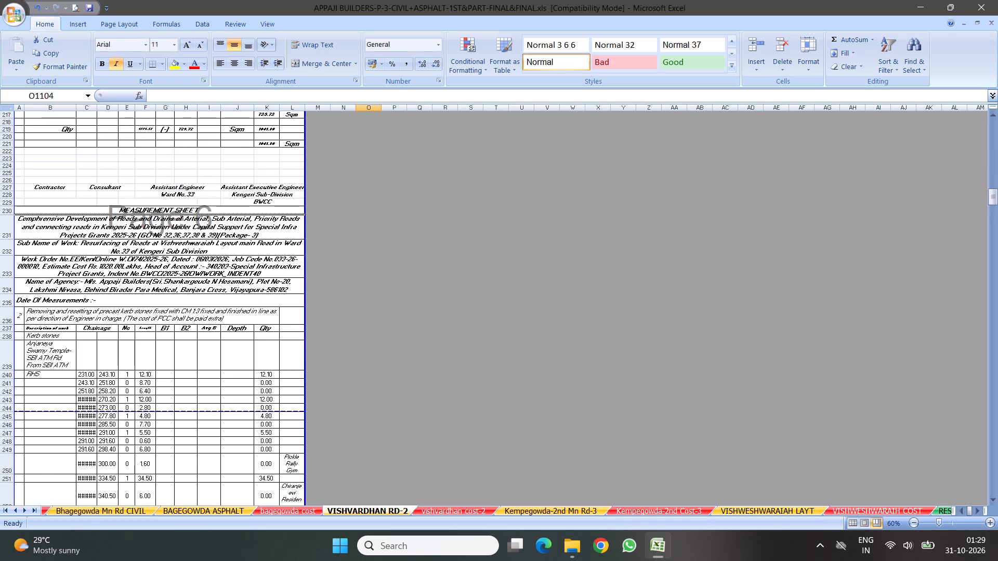
drag(249, 212, 251, 206)
Apply Shrink to fit to the starting chainage cells C240:C270 of the kerb stones table.
scroll(175, 329, down, 4)
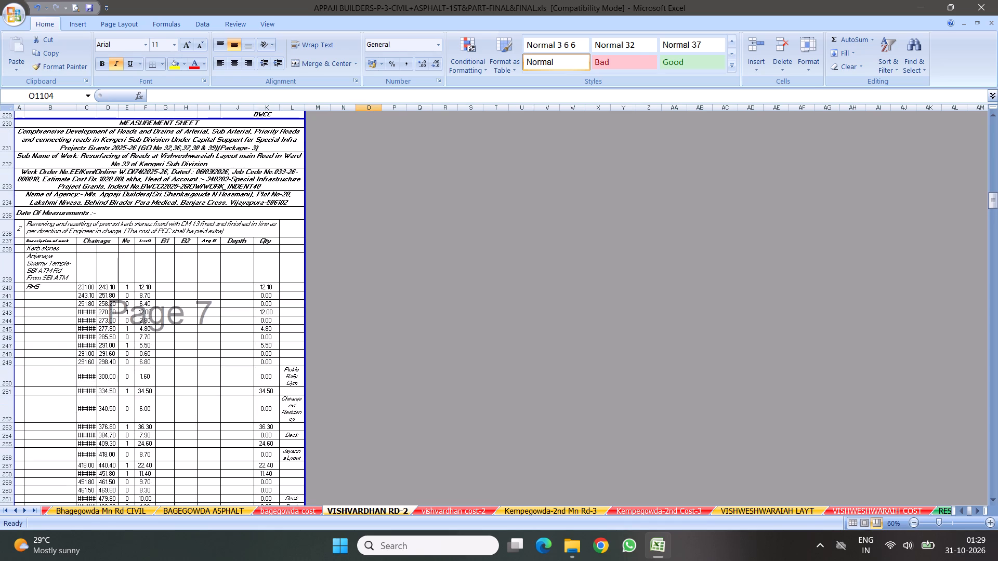
drag(82, 290, 87, 525)
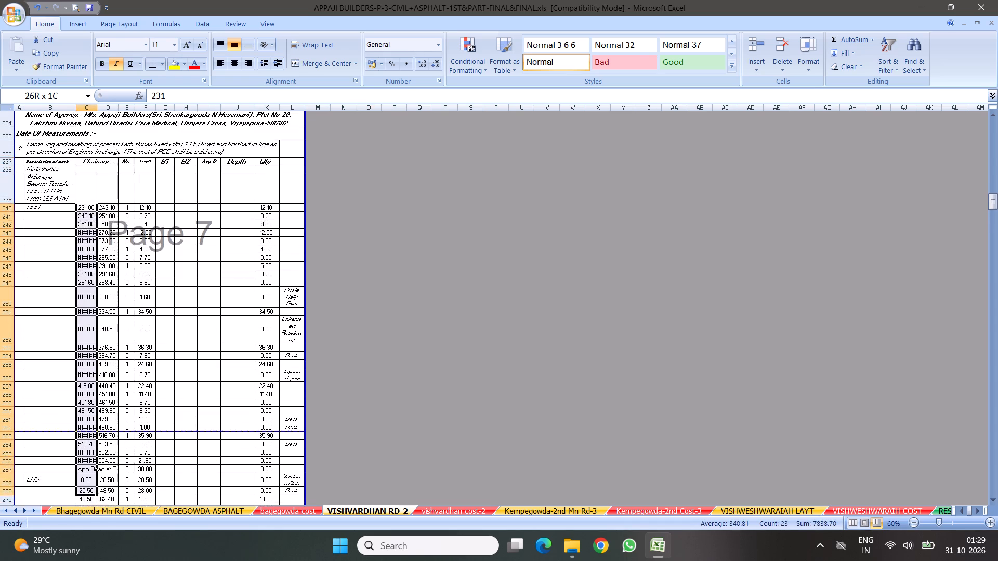
drag(87, 525, 89, 455)
right_click(89, 455)
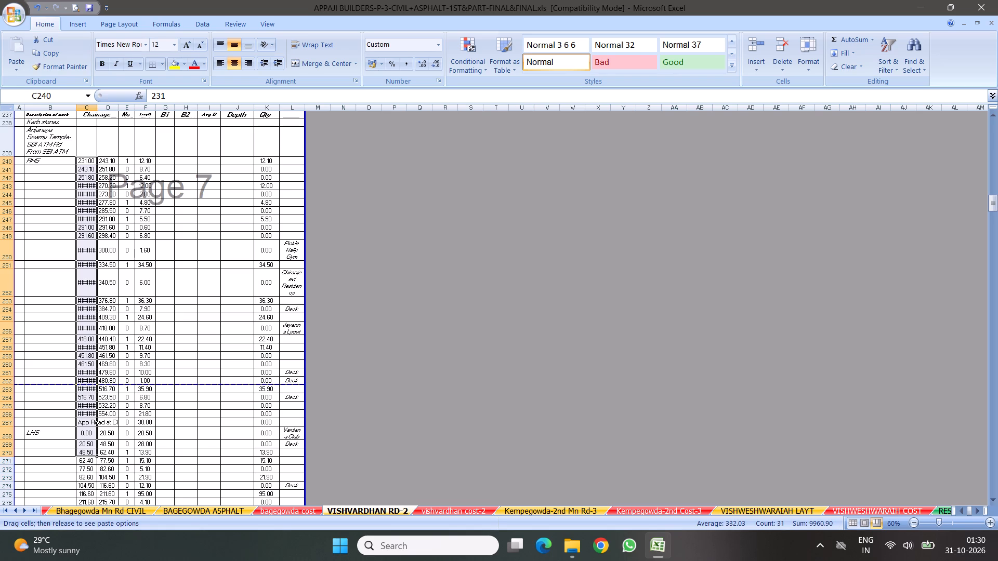
right_click(86, 417)
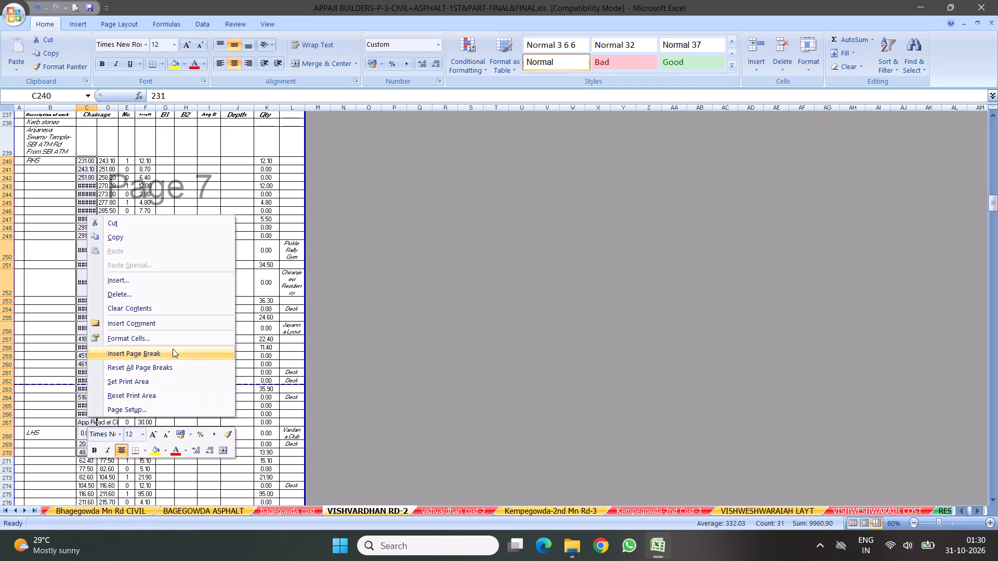
click(141, 335)
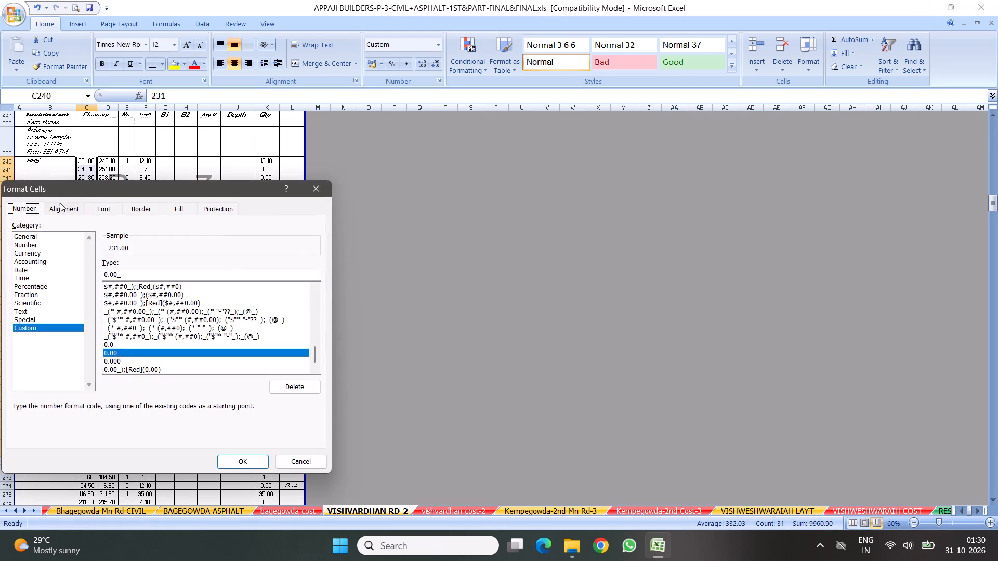
click(60, 207)
click(31, 332)
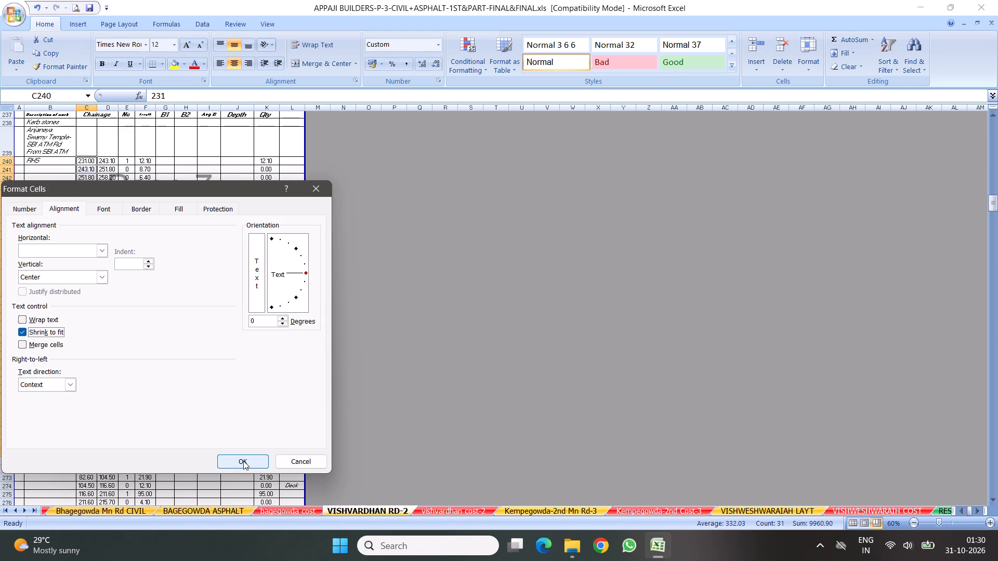
click(243, 461)
Examine the page breaks and cell contents of the remaining VISHVARDHAN RD-2 measurement sheets down to the final signature block.
scroll(297, 265, up, 4)
scroll(324, 290, down, 4)
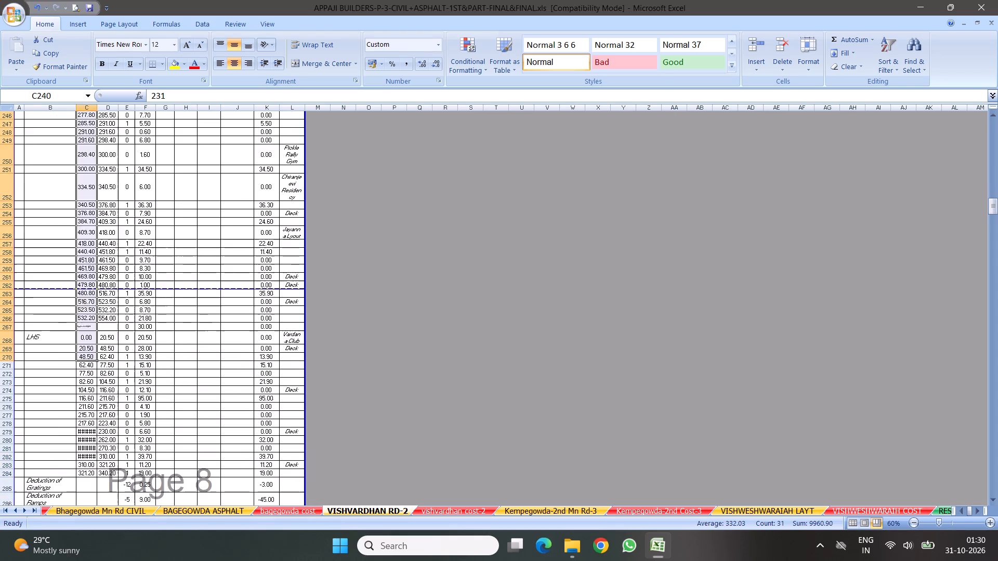
scroll(347, 282, down, 14)
scroll(310, 252, down, 15)
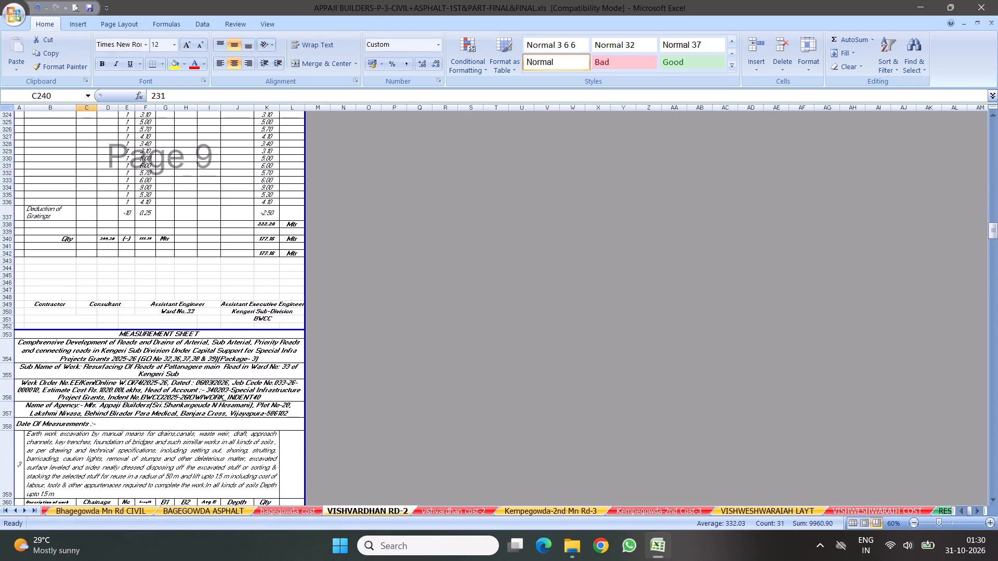
scroll(318, 294, down, 20)
scroll(318, 294, down, 12)
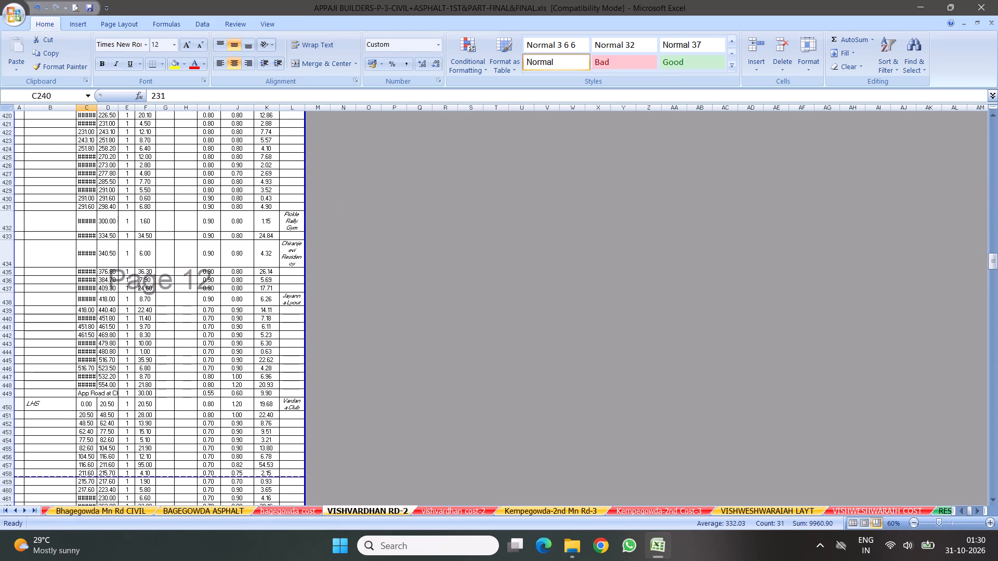
scroll(206, 298, down, 17)
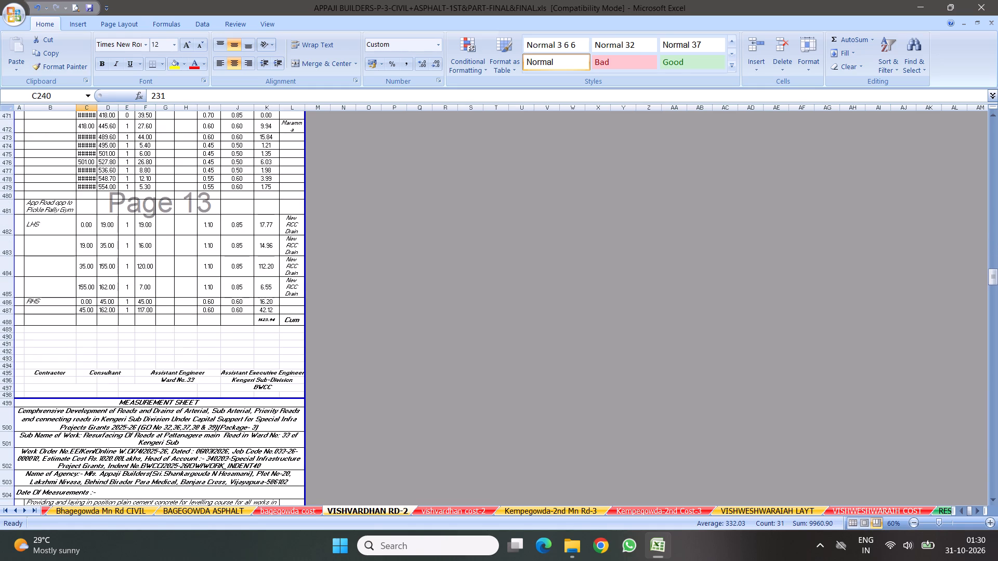
scroll(304, 354, down, 14)
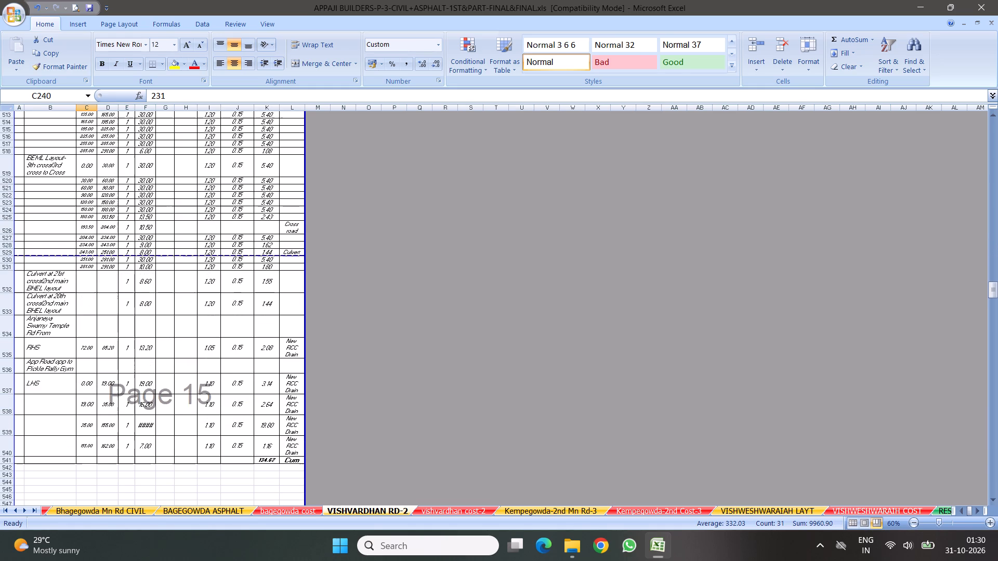
scroll(230, 316, down, 8)
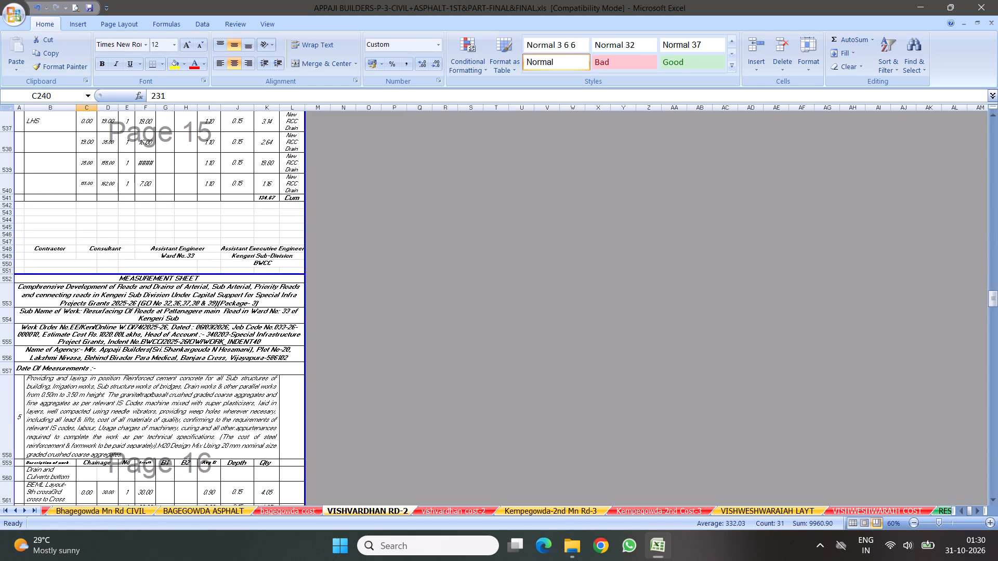
scroll(259, 294, down, 20)
scroll(227, 324, down, 12)
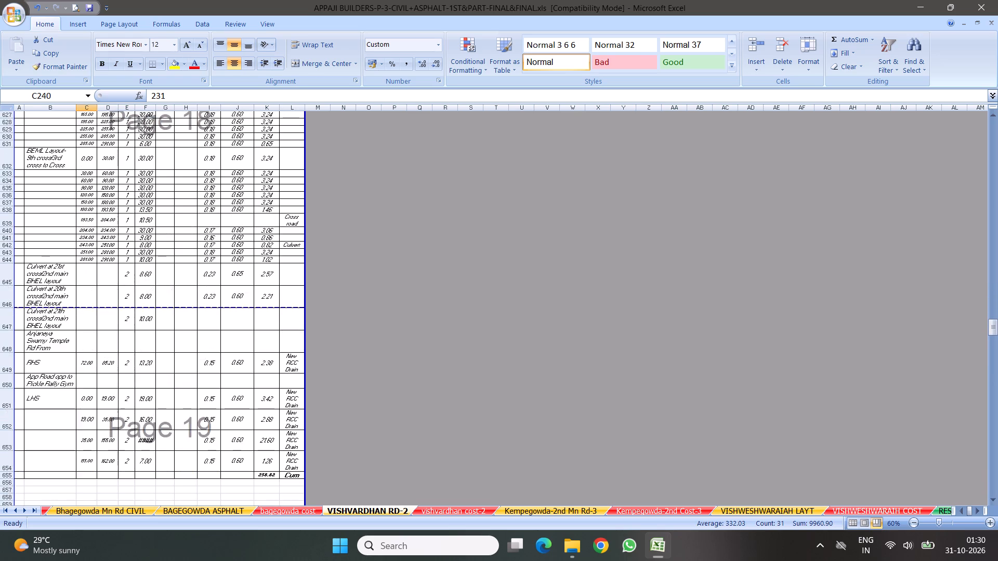
scroll(250, 318, down, 20)
scroll(281, 309, down, 9)
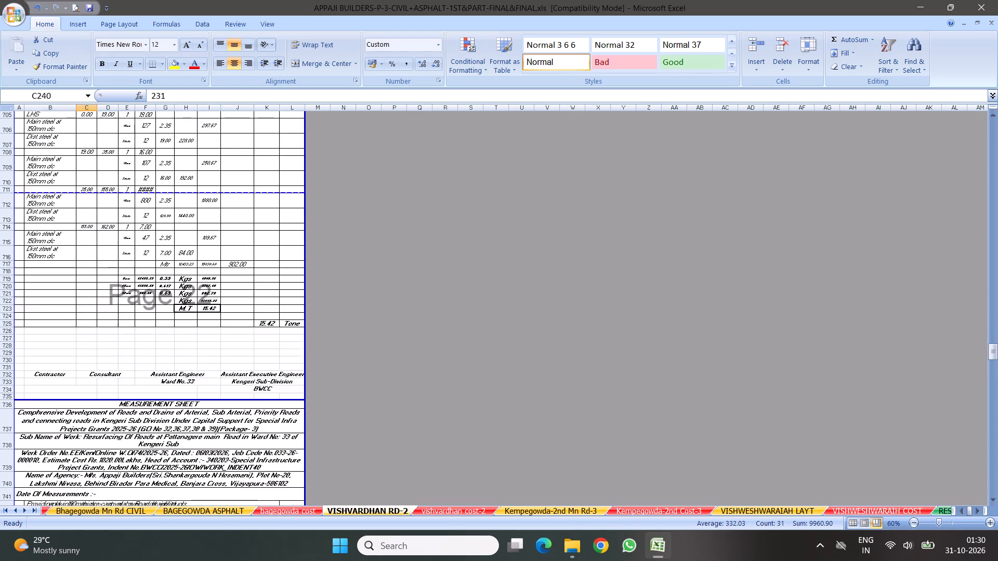
scroll(285, 297, down, 3)
scroll(290, 305, down, 20)
scroll(290, 305, down, 7)
scroll(291, 290, up, 1)
scroll(291, 292, down, 18)
scroll(284, 290, down, 5)
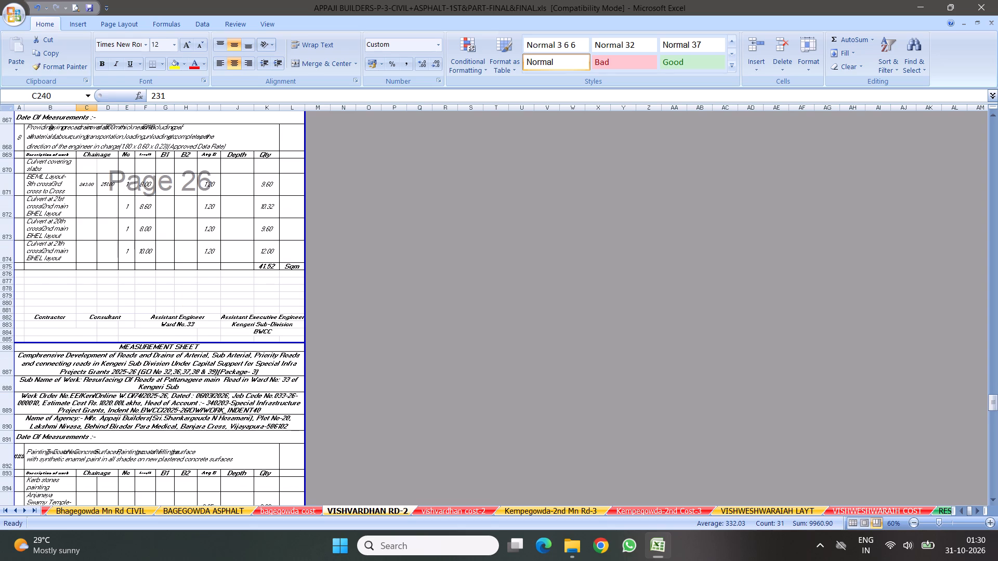
scroll(304, 278, down, 10)
scroll(309, 312, down, 19)
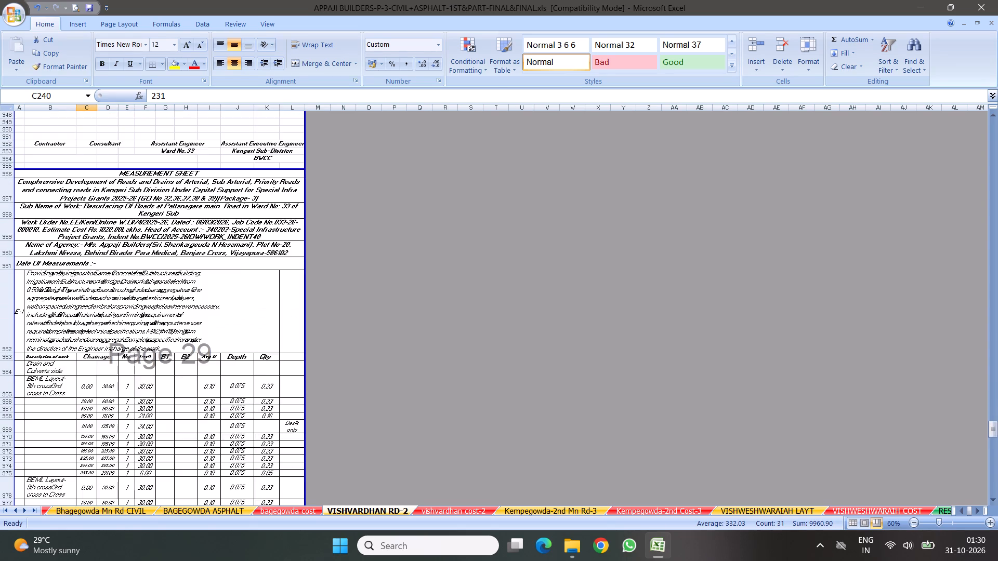
scroll(292, 297, down, 16)
scroll(309, 301, up, 1)
scroll(309, 302, down, 14)
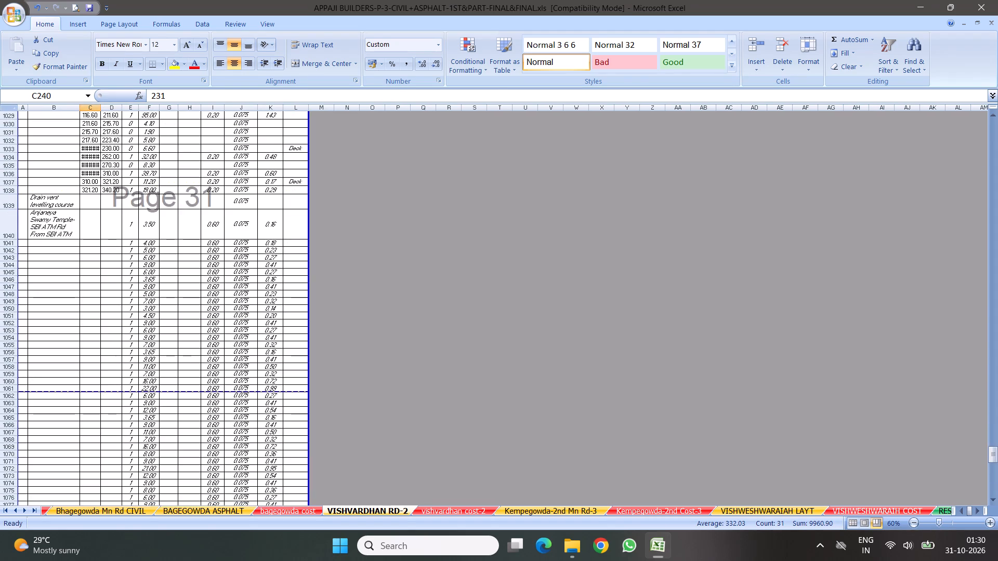
scroll(303, 298, down, 17)
scroll(307, 343, down, 5)
scroll(297, 297, down, 10)
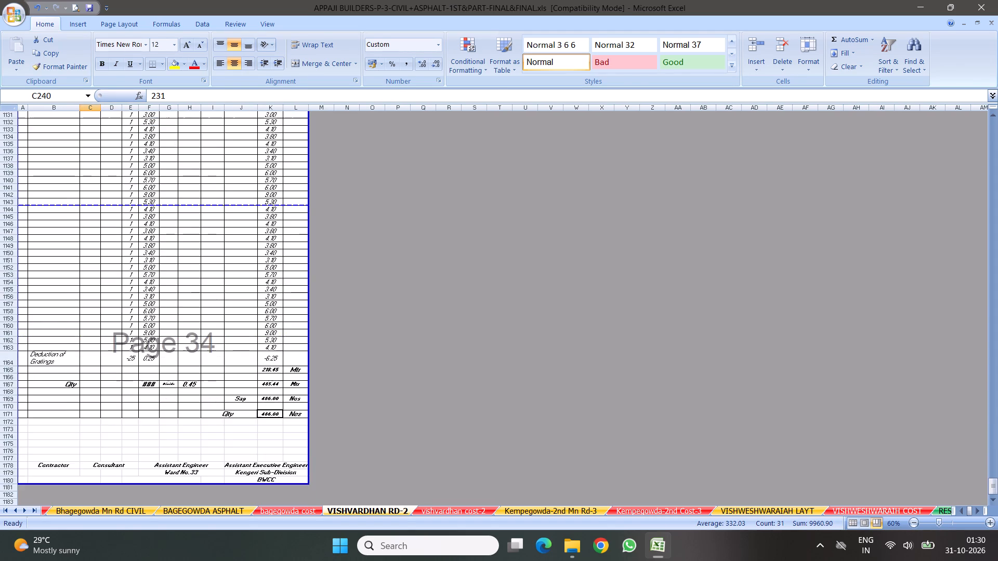
scroll(292, 353, down, 9)
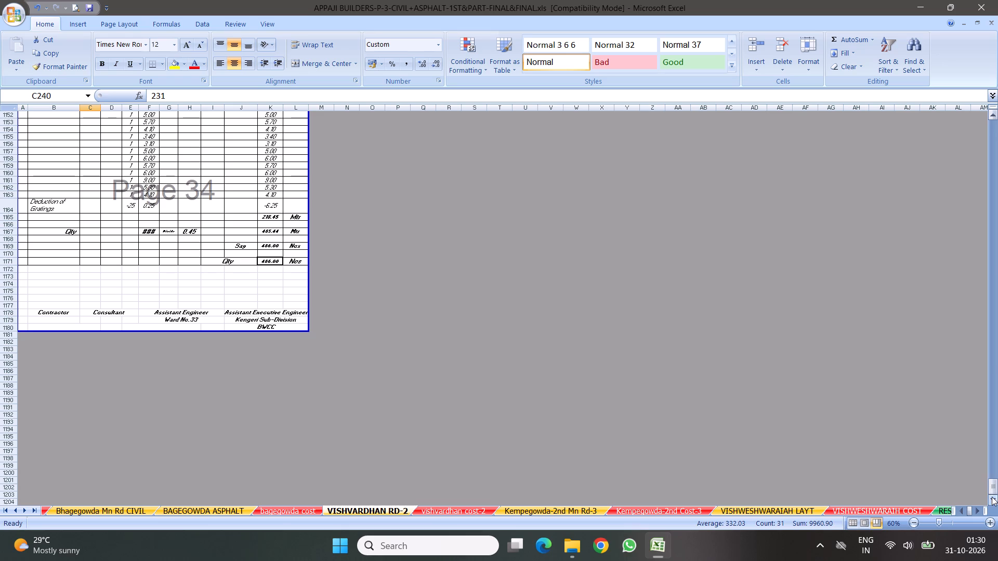
Apply Shrink to fit to cell F1167 in the Qty row below the deduction of gratings.
click(992, 487)
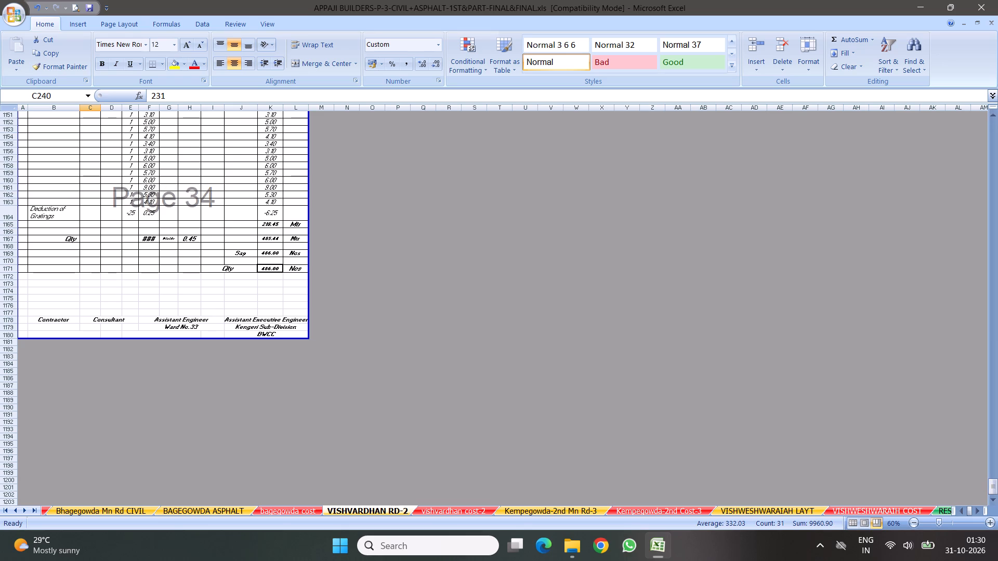
click(151, 238)
right_click(151, 238)
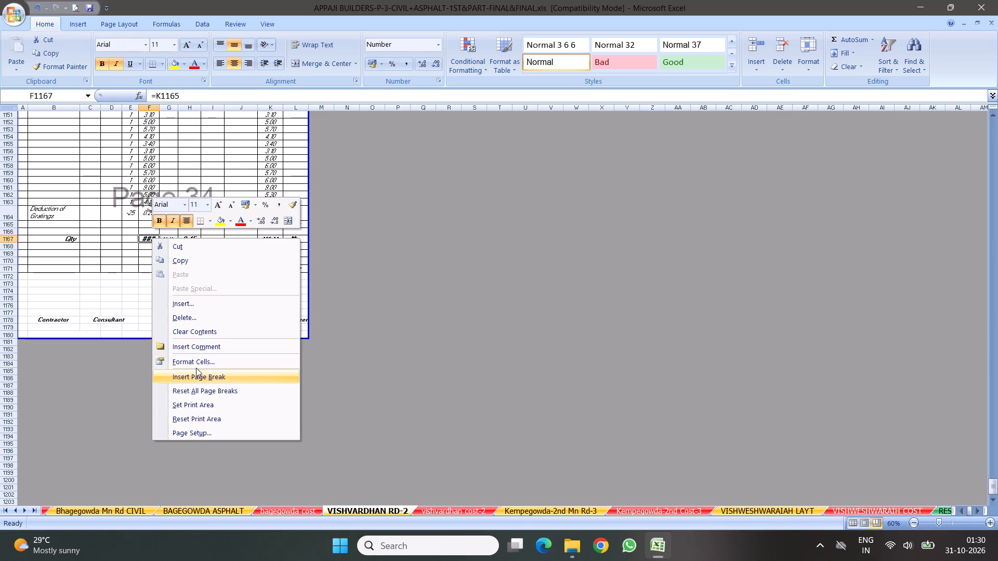
click(194, 364)
click(56, 361)
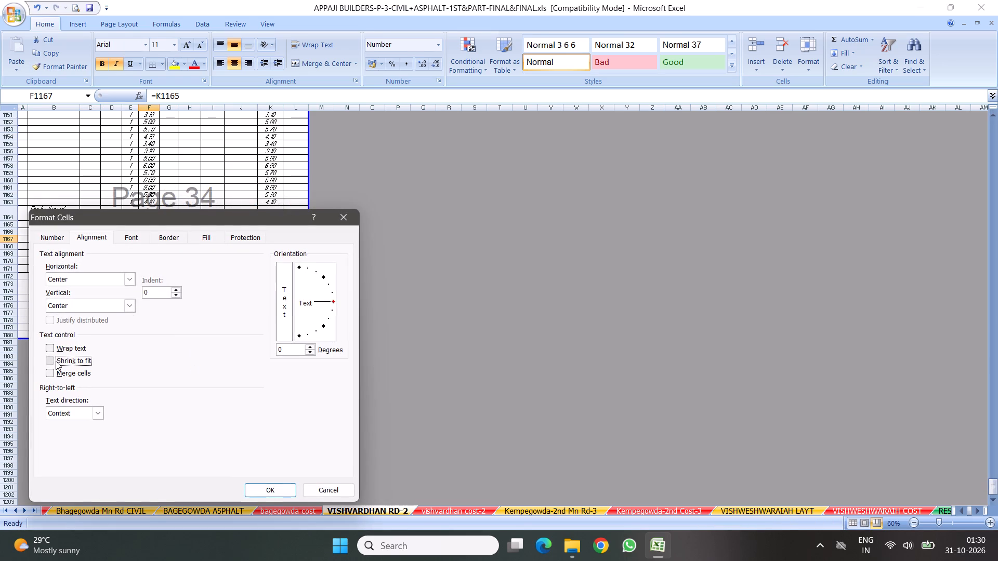
click(274, 489)
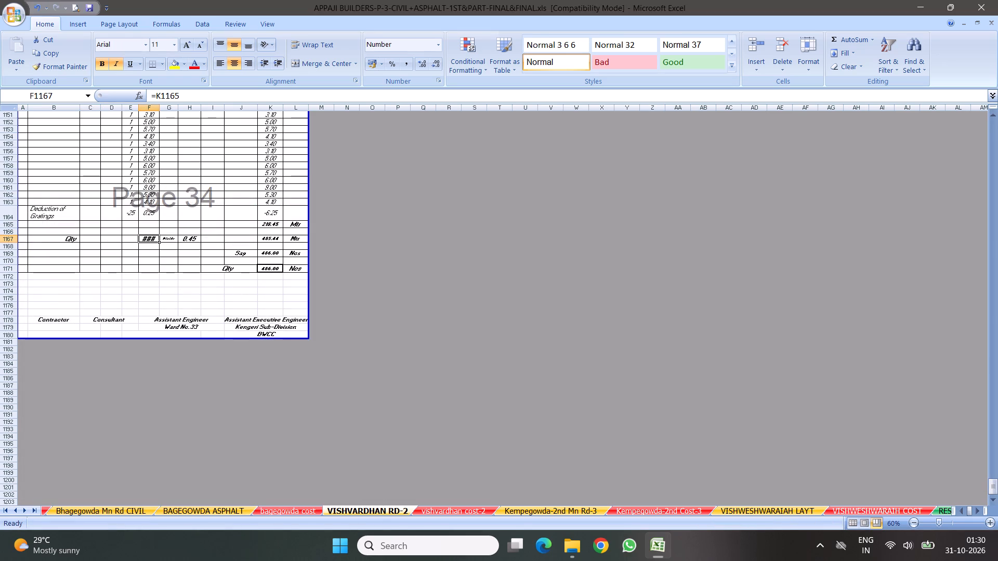
click(263, 207)
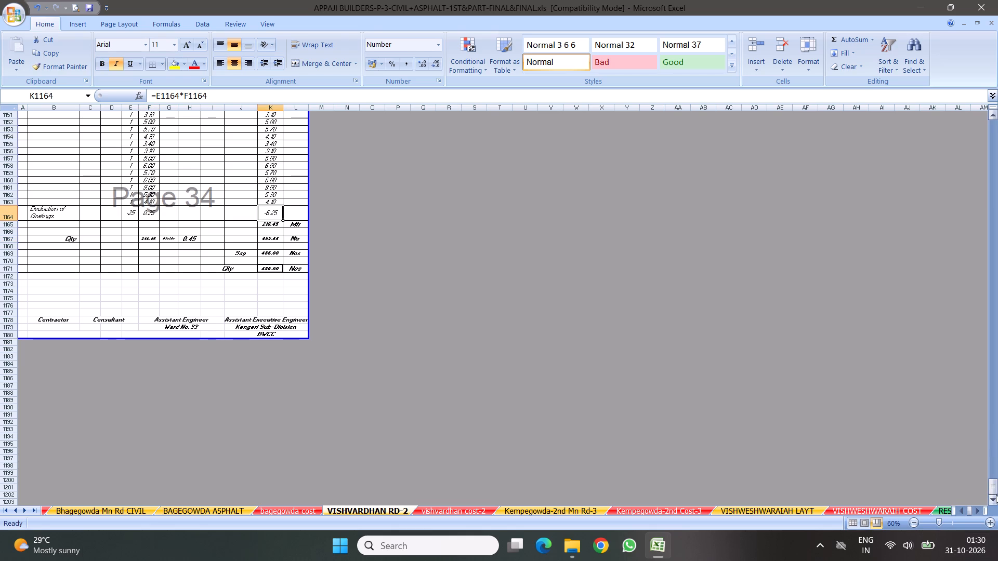
Examine the print preview of the VISHVARDHAN RD-2 sheet page by page, from the first measurement sheet to the kerb stones pages.
drag(993, 487, 997, 0)
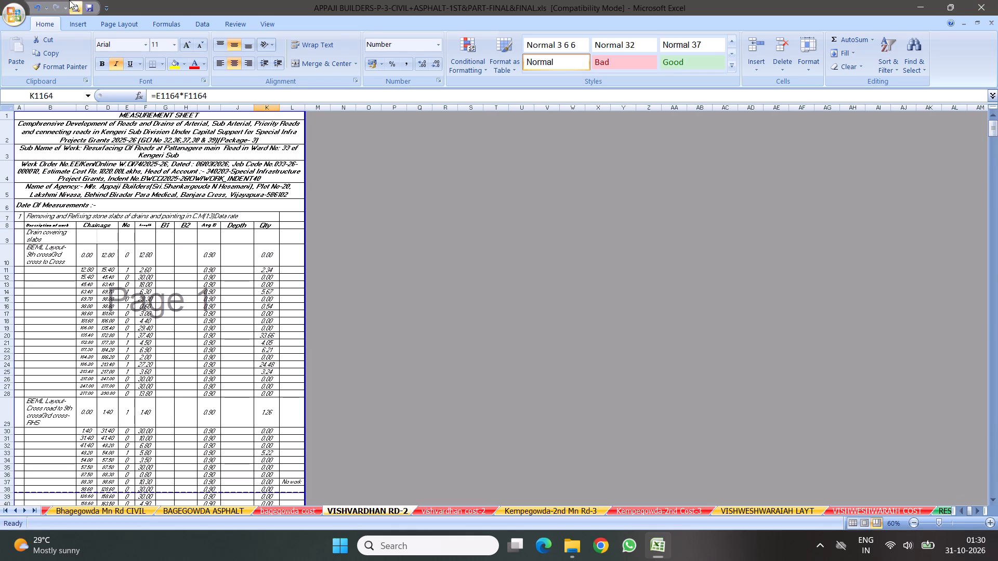
click(76, 5)
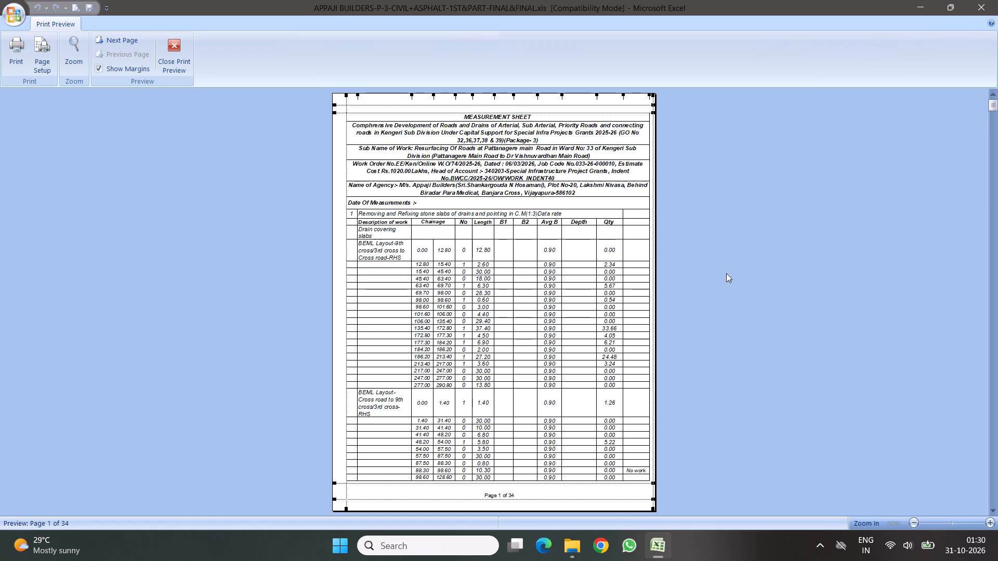
click(584, 268)
click(583, 268)
scroll(546, 261, down, 3)
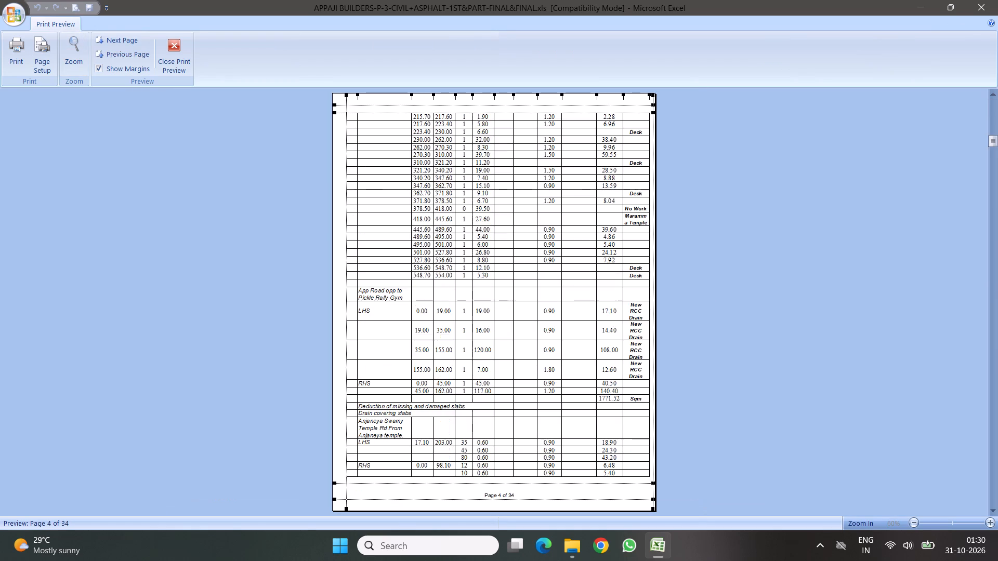
scroll(539, 242, up, 4)
click(523, 261)
click(523, 261)
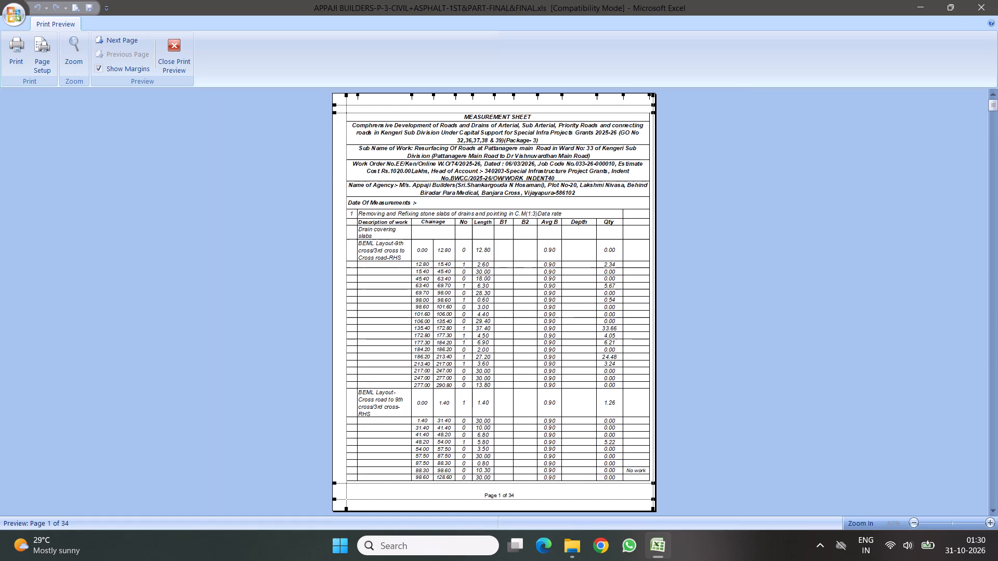
key(Down)
key(Down)
key(Down)
key(Down)
key(Down)
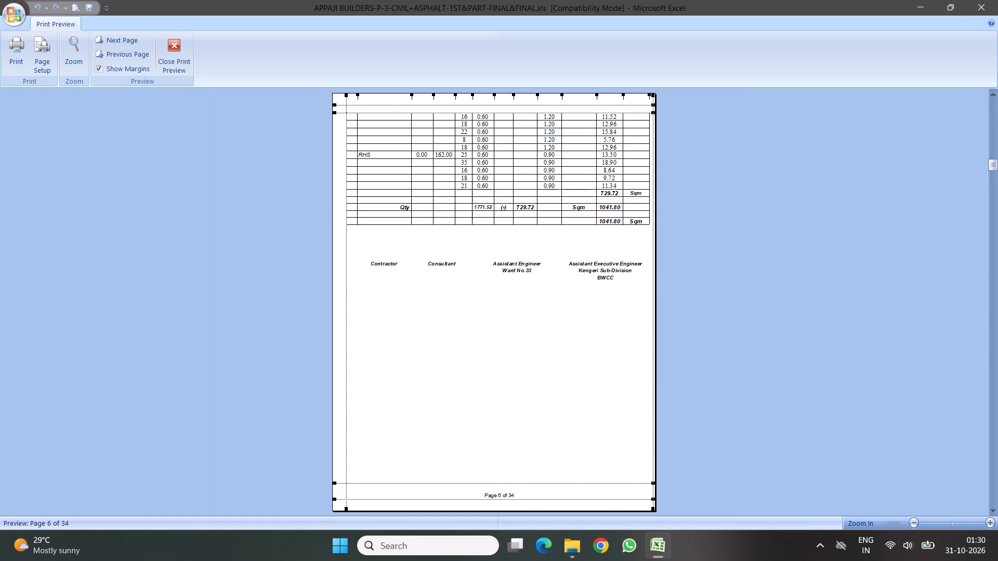
key(Down)
key(Down)
key(Down)
key(Down)
key(Down)
key(Down)
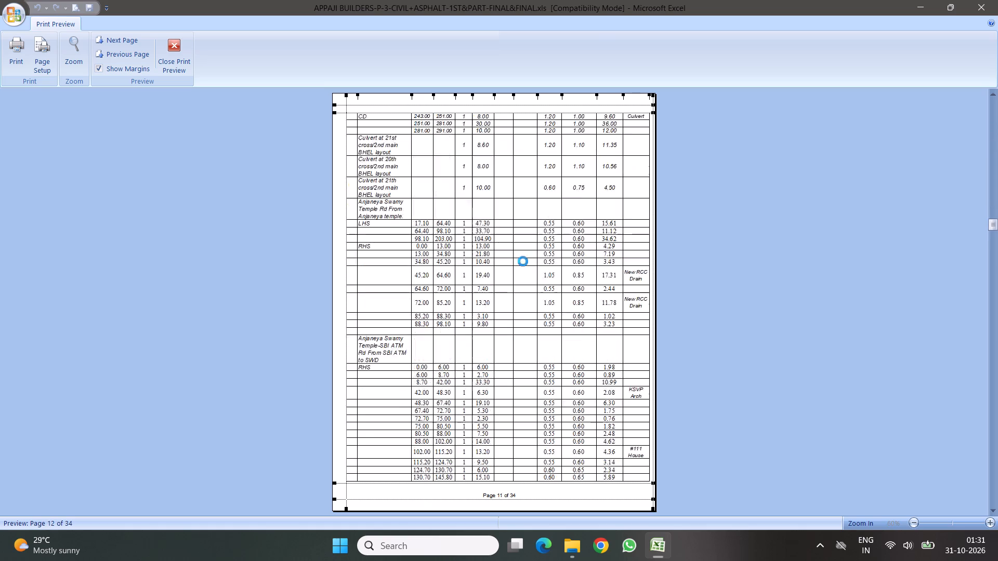
key(Down)
key(Down)
key(Down)
key(Down)
key(Down)
key(Down)
key(Down)
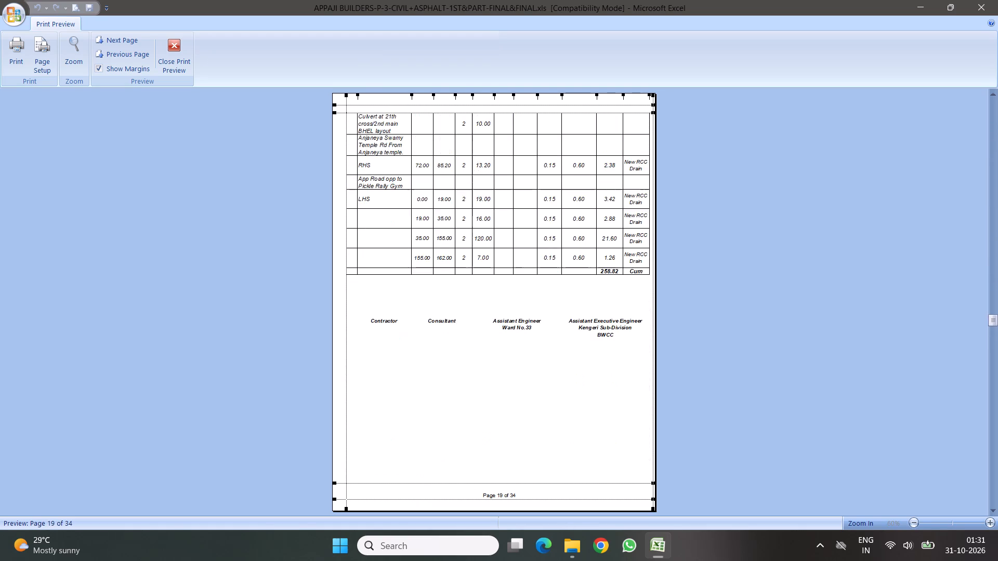
key(Down)
key(Down)
key(Down)
key(Down)
key(Down)
key(Down)
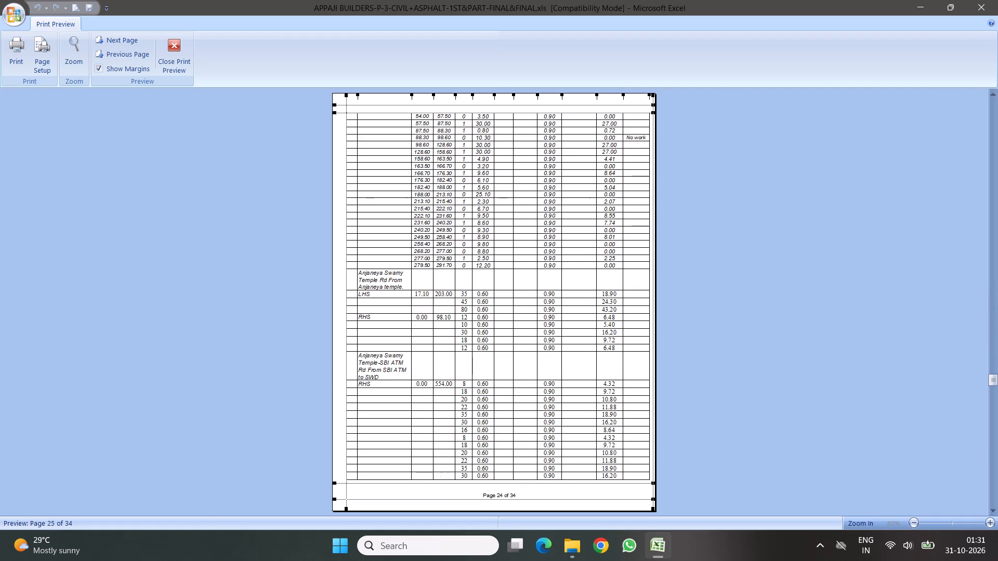
key(Down)
key(Down)
key(Down)
key(Down)
key(Down)
key(Down)
key(Down)
key(Down)
key(Down)
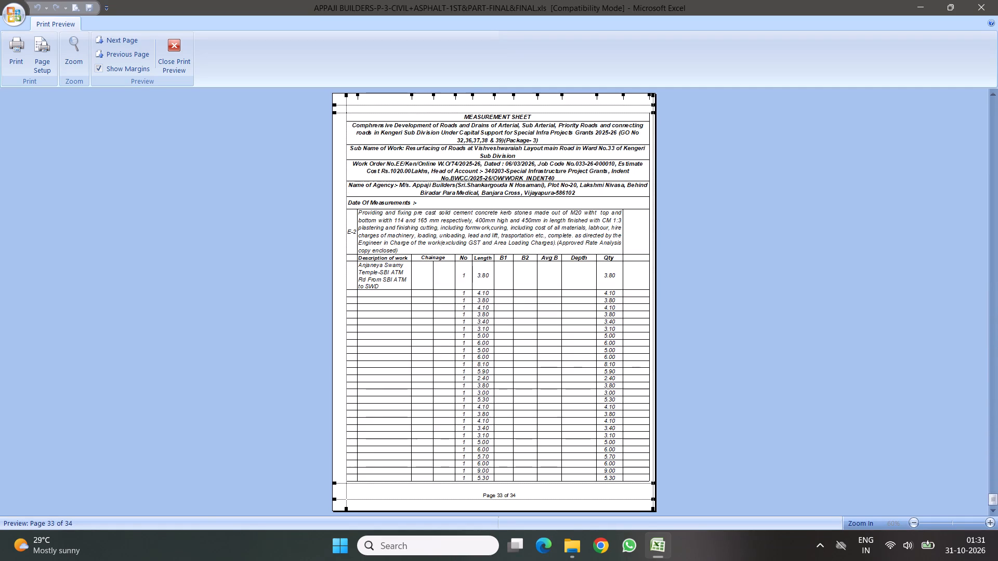
key(Down)
key(Down)
key(Down)
key(Escape)
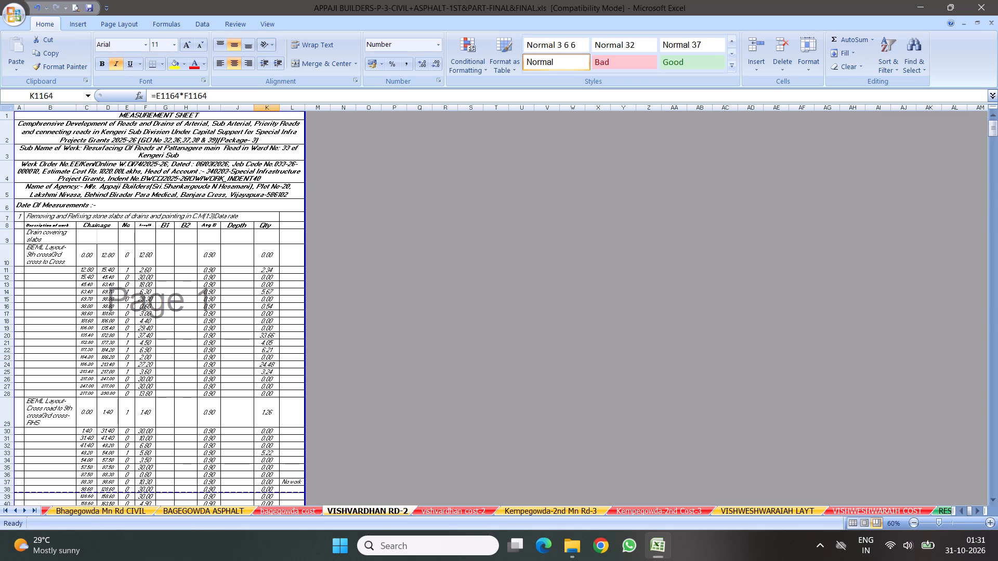
Return the VISHVARDHAN RD-2 sheet to Normal view at its first rows and save the workbook.
click(851, 522)
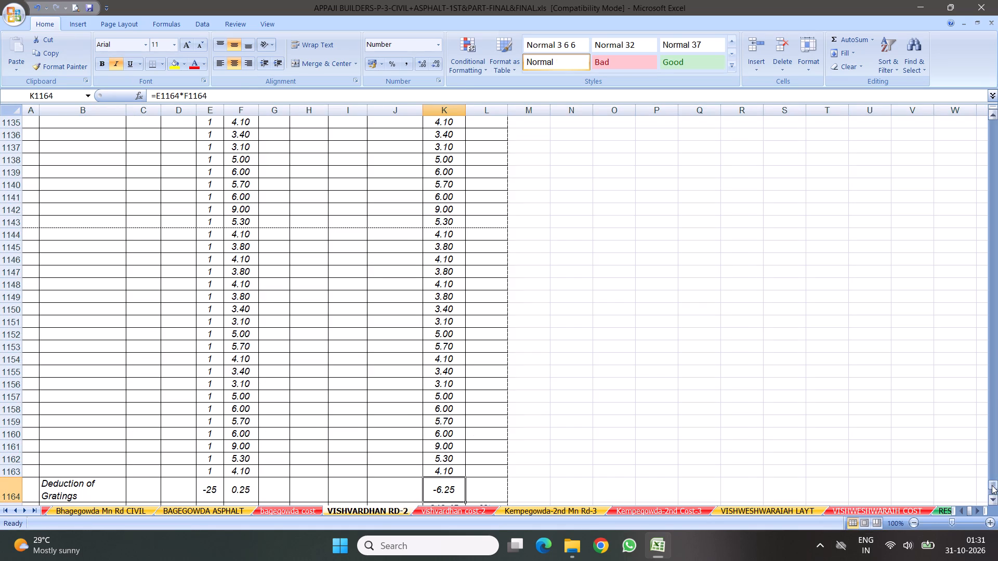
drag(992, 485, 997, 0)
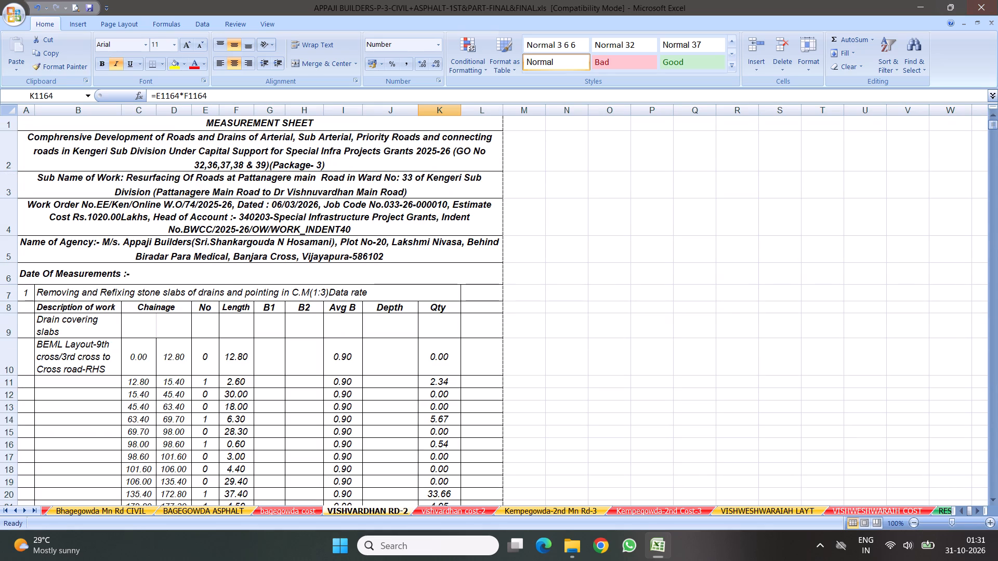
click(90, 7)
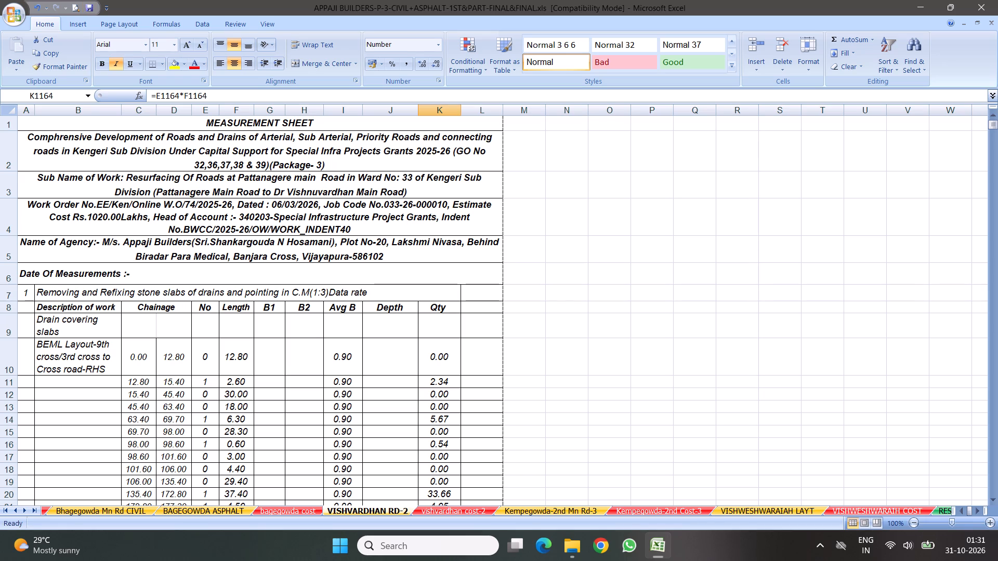
Examine the vishvardhan cost-2 abstract in print preview through to its signature block.
click(450, 510)
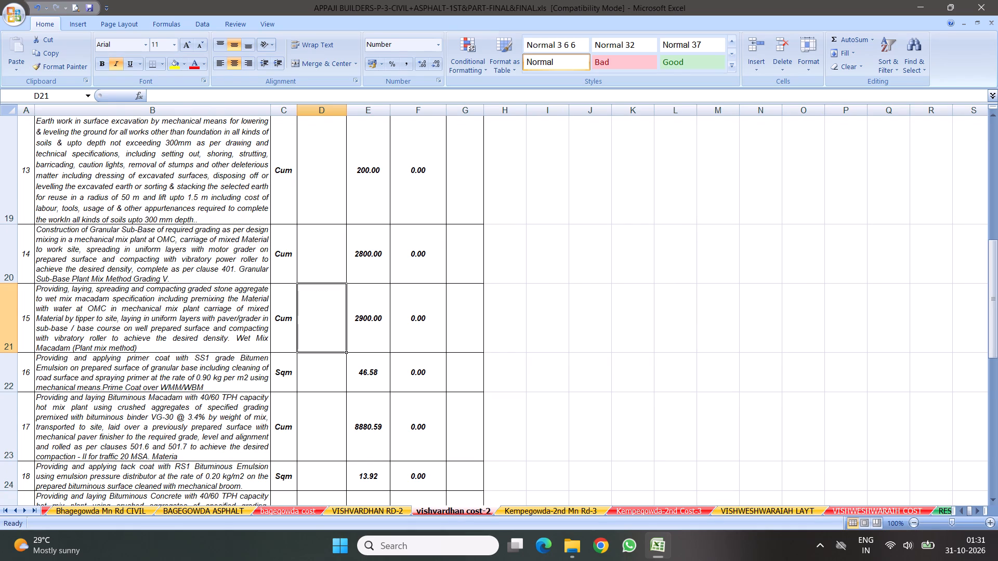
drag(991, 328, 994, 0)
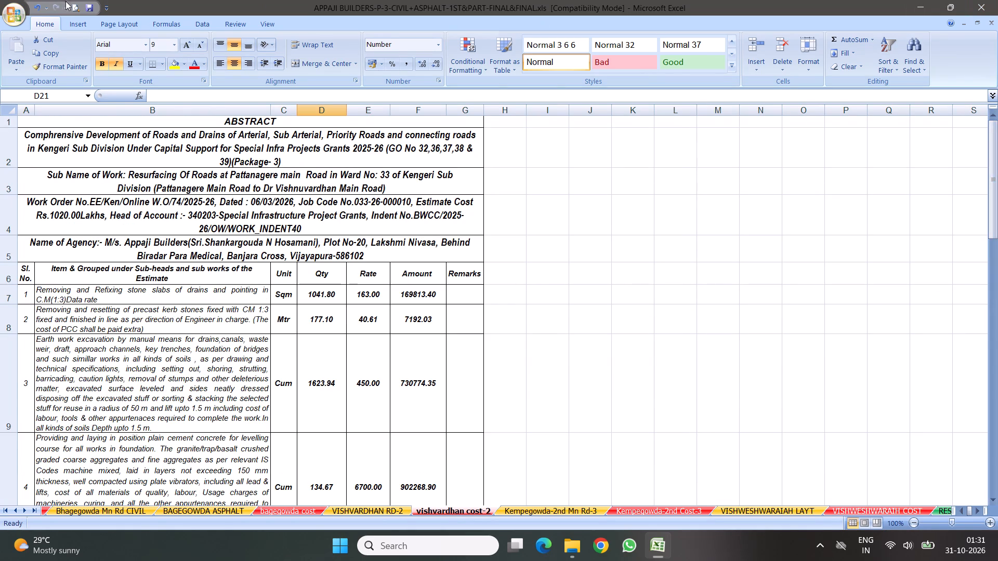
click(75, 6)
scroll(502, 243, down, 7)
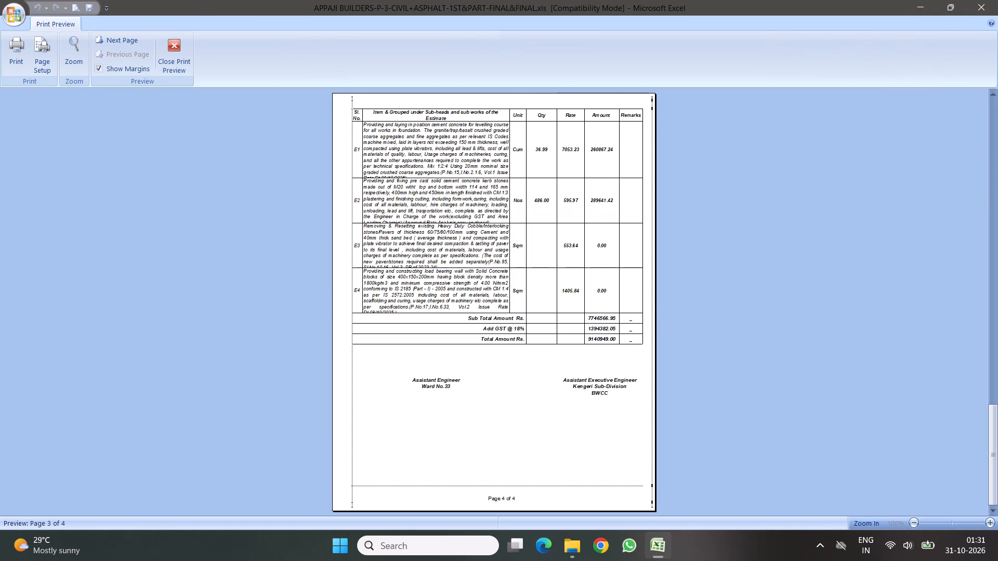
scroll(492, 217, down, 14)
key(Escape)
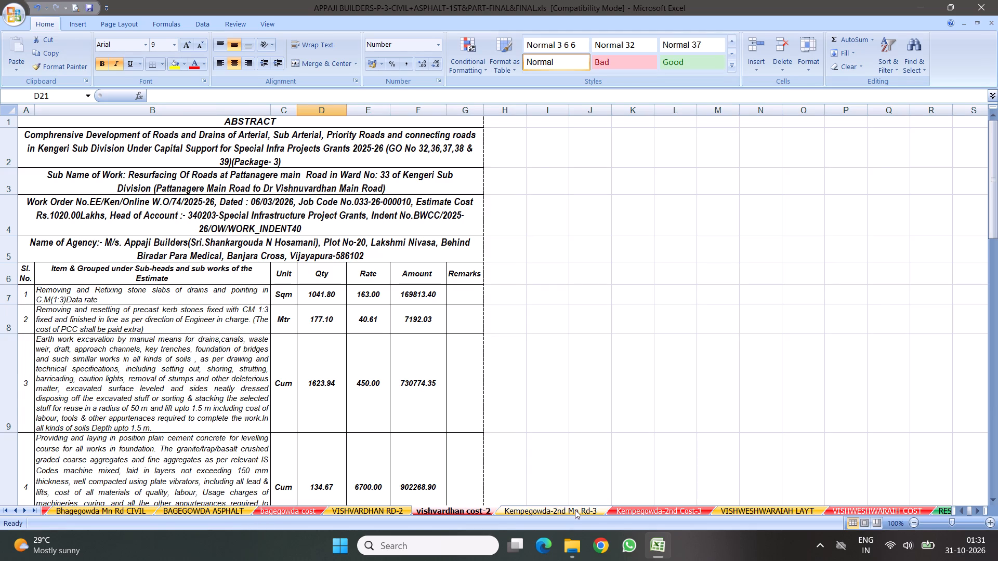
On the Kempegowda-2nd Mn Rd-3 sheet, shorten the "Qty Reserved" label in I1419 to "Qty".
click(553, 510)
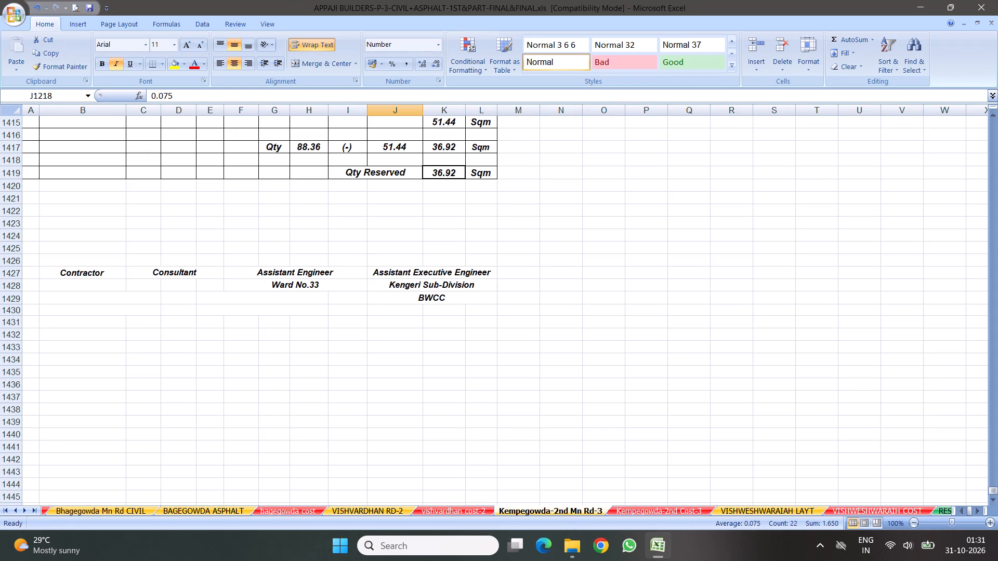
click(362, 172)
drag(362, 172, 453, 182)
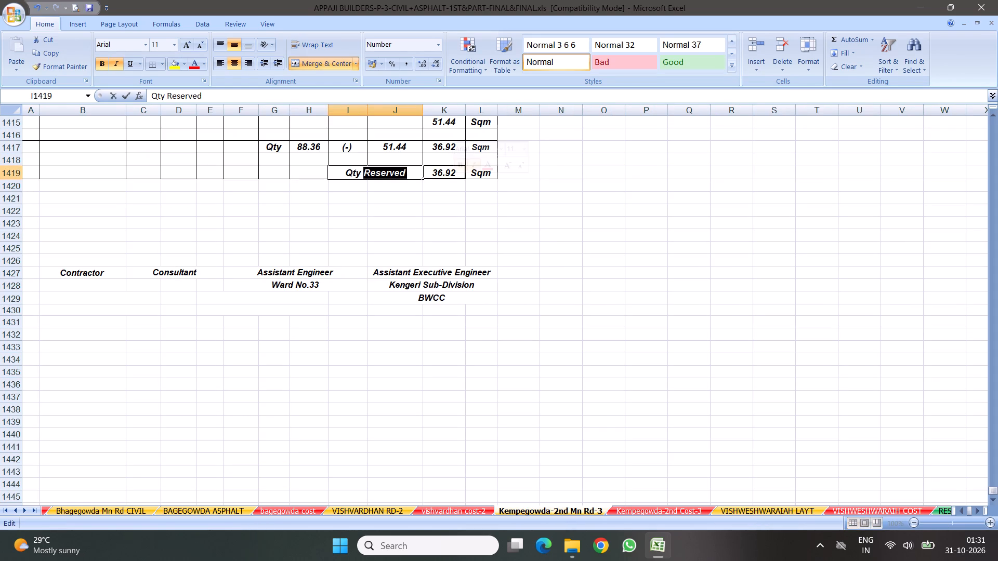
key(Delete)
scroll(475, 247, up, 10)
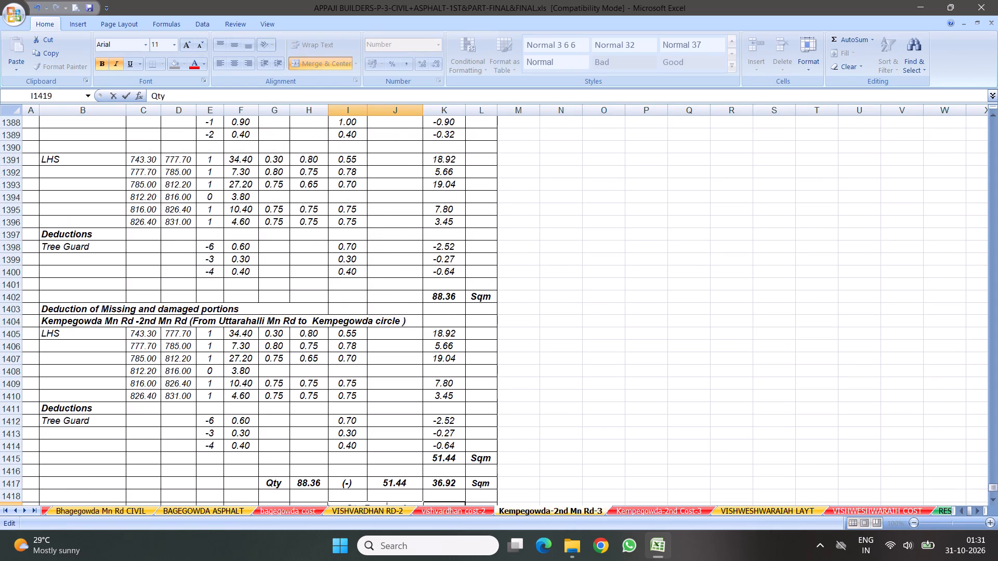
scroll(510, 258, up, 5)
click(510, 258)
Shorten the "Qty Reserved" label in I1358, below the deduction of gratings, to "Qty".
scroll(501, 247, up, 8)
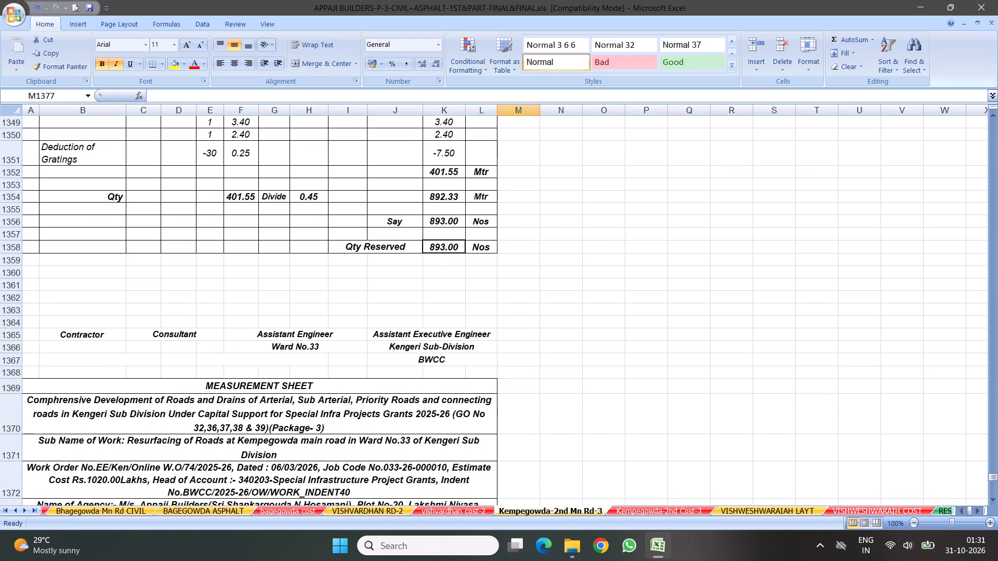
double_click(372, 245)
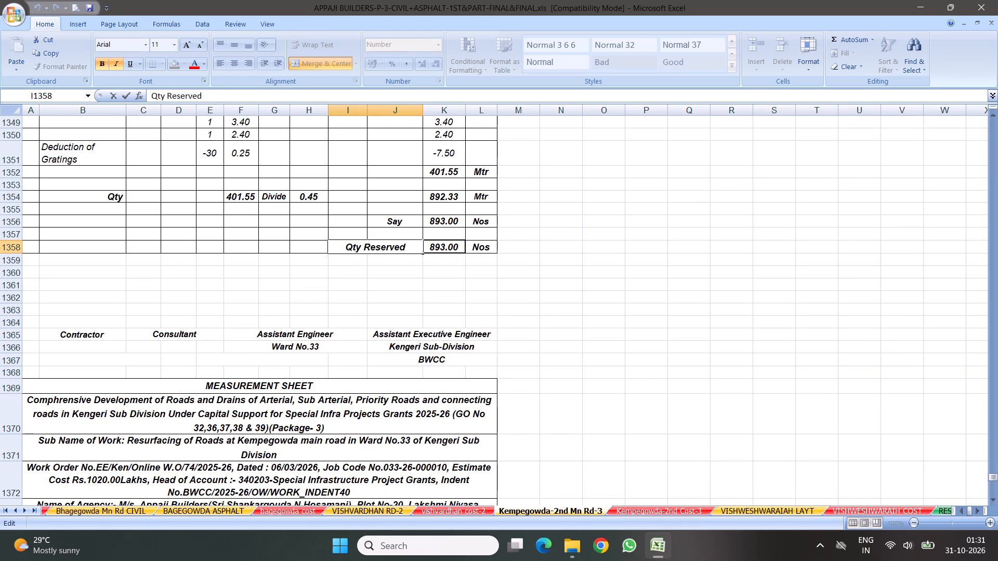
drag(361, 245, 466, 252)
key(Delete)
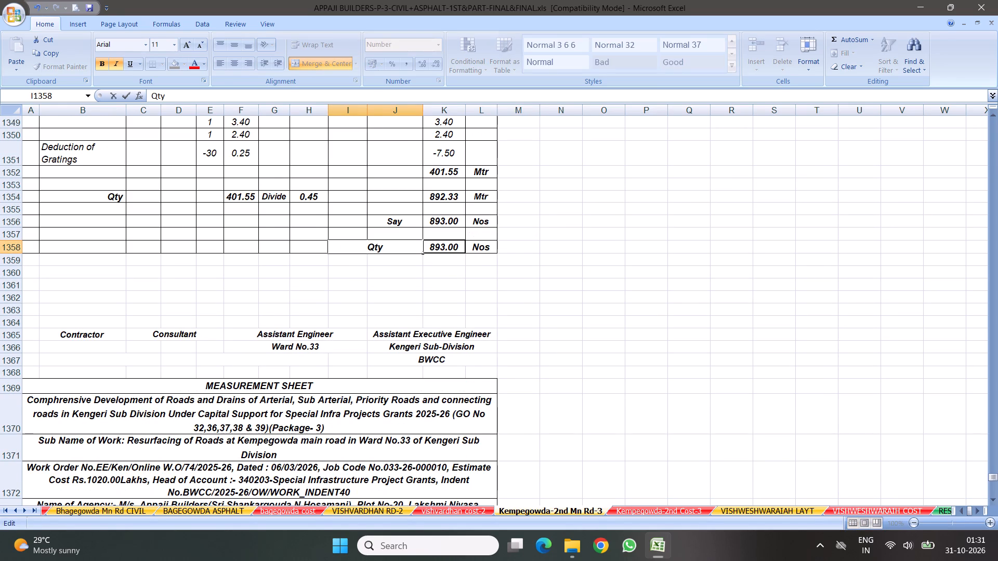
click(672, 299)
Shorten the "Qty Reserved" label in I1242, below the footpath tree guard deductions, to "Qty".
scroll(520, 300, up, 20)
scroll(520, 300, up, 19)
scroll(495, 307, up, 3)
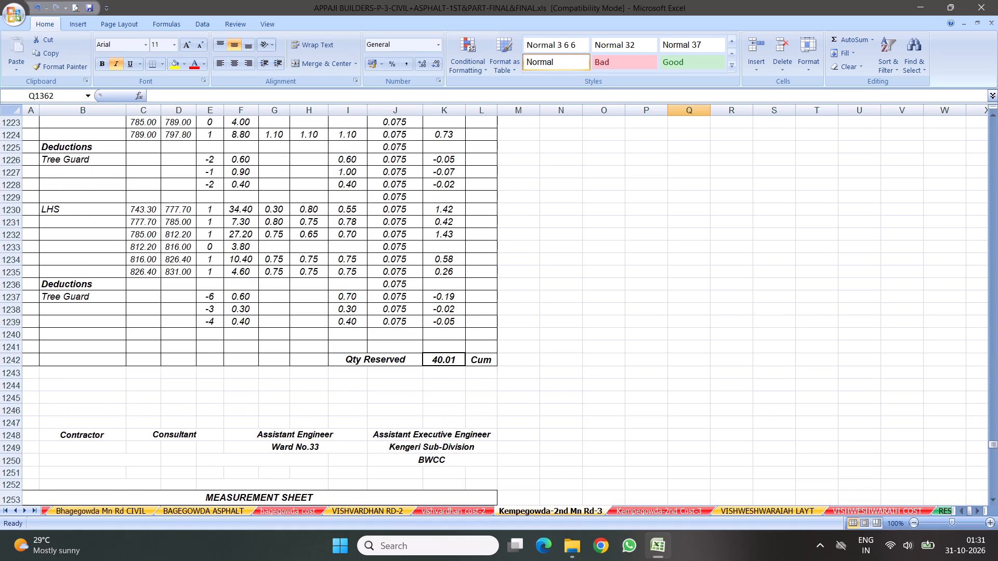
double_click(367, 360)
drag(363, 358, 458, 373)
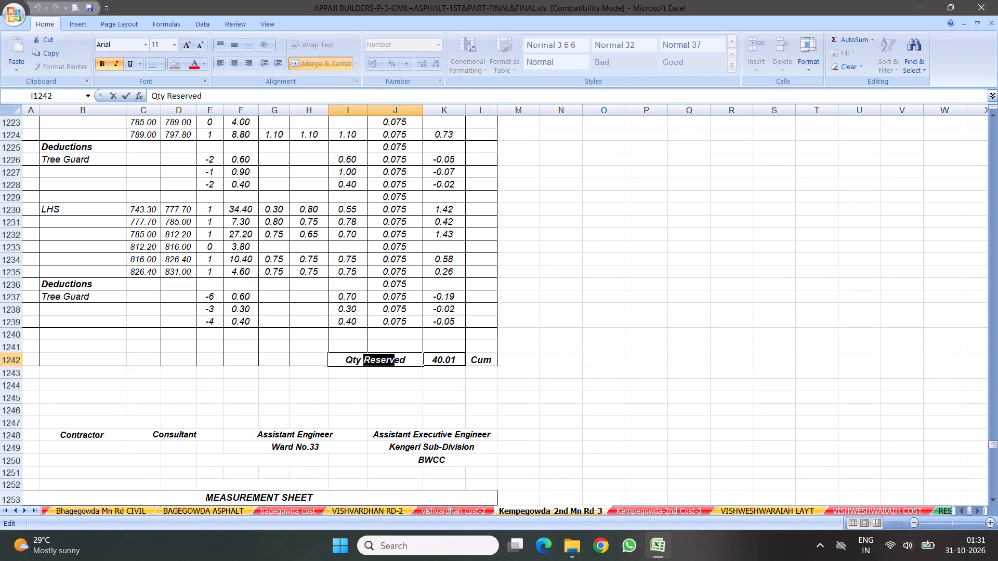
drag(458, 373, 478, 371)
key(Delete)
click(668, 335)
Check the Kempegowda-2nd Mn Rd-3 measurement sheets above row 1242 for further quantity labels that need correcting.
scroll(491, 327, up, 5)
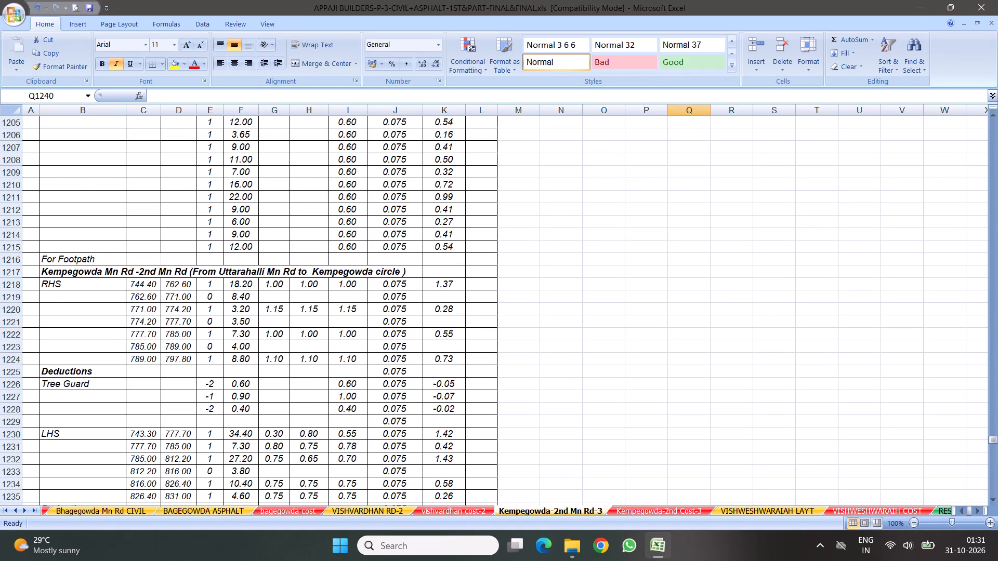
scroll(487, 326, up, 20)
scroll(487, 326, up, 18)
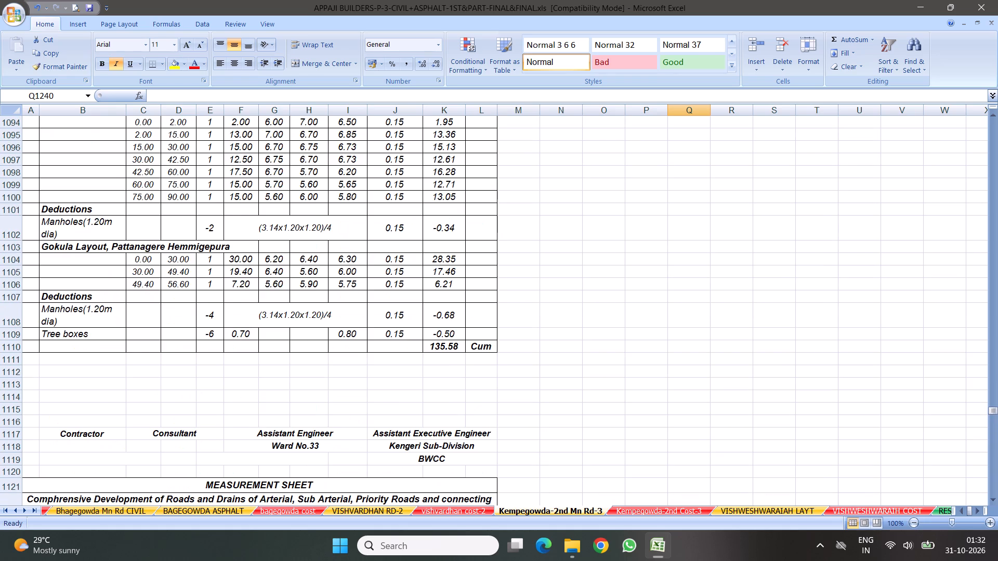
scroll(419, 305, up, 14)
scroll(420, 308, down, 5)
scroll(464, 276, up, 7)
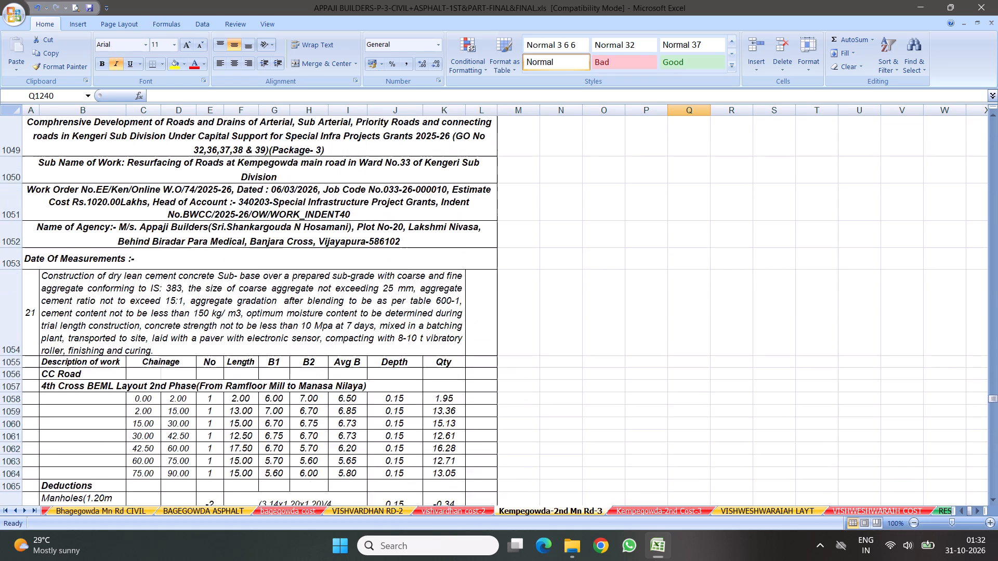
scroll(456, 274, up, 6)
scroll(456, 274, up, 20)
scroll(456, 274, up, 8)
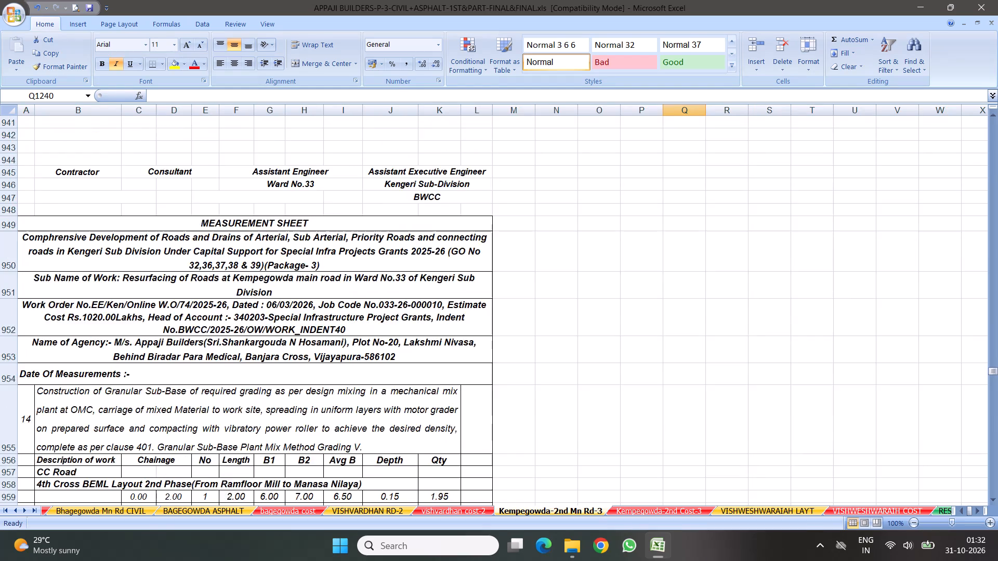
scroll(456, 274, up, 17)
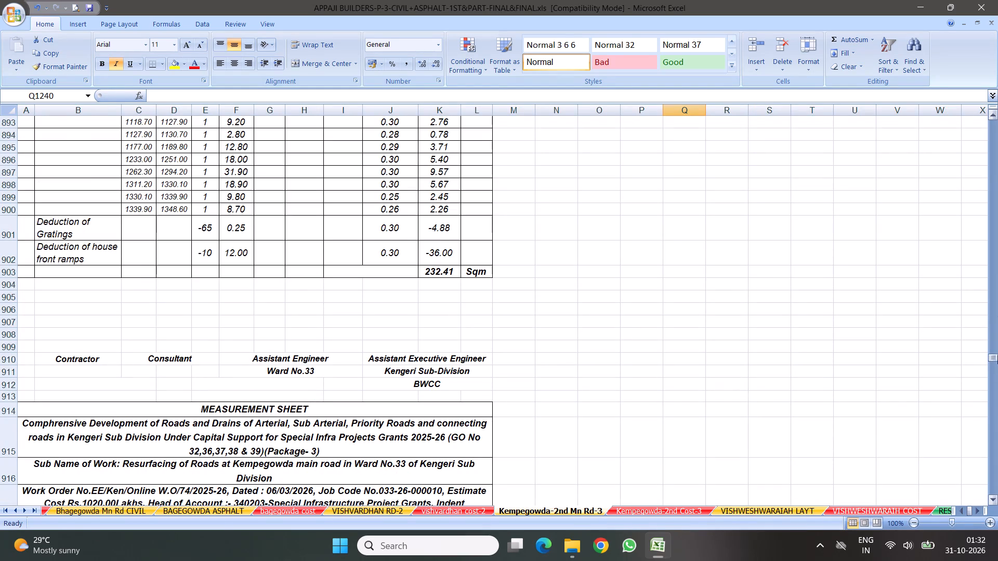
Review the print preview of the Kempegowda-2nd Mn Rd-3 sheet from the first page to the last.
drag(992, 357, 997, 250)
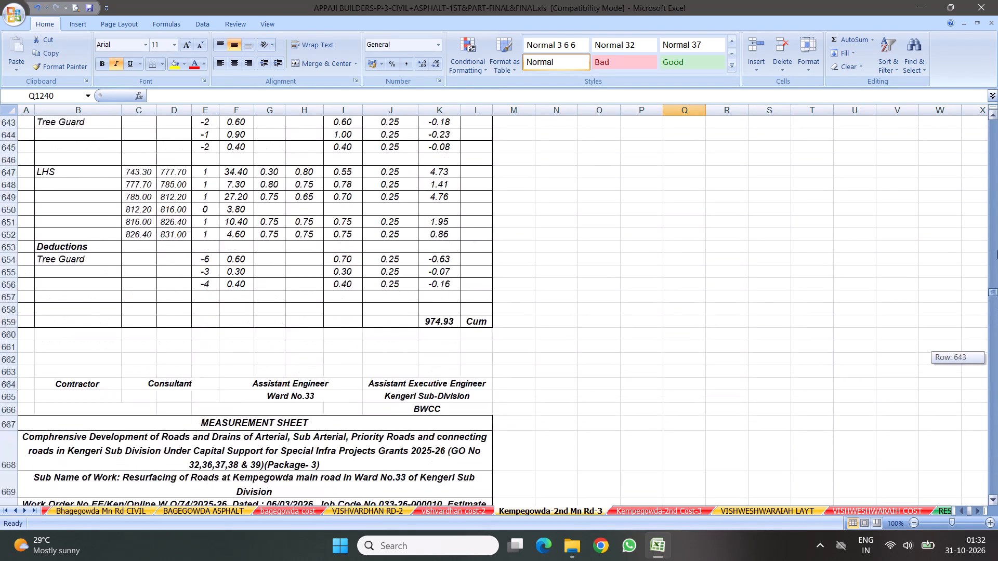
drag(997, 250, 997, 0)
click(72, 3)
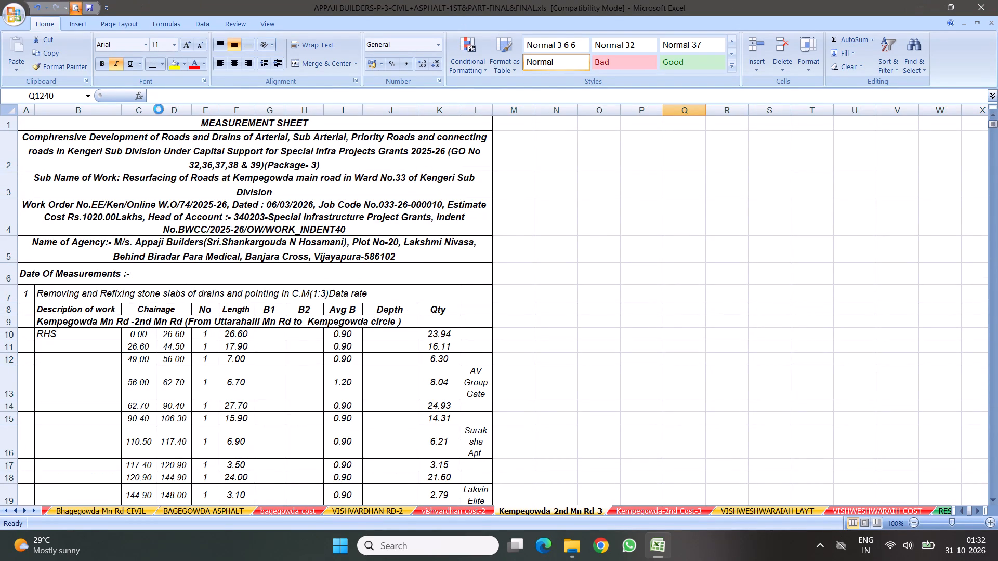
click(528, 303)
click(526, 302)
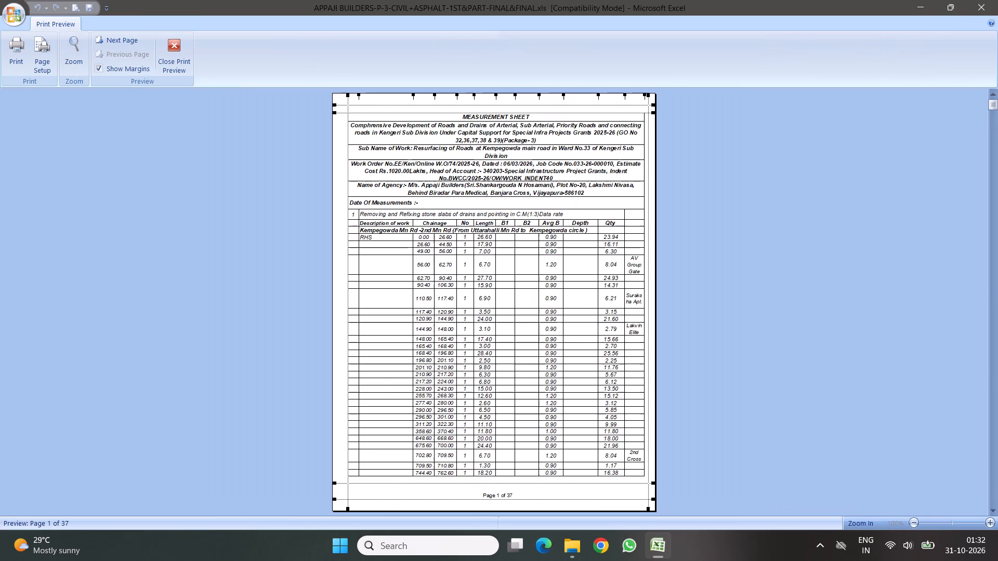
key(Down)
key(Down)
key(Down)
key(Down)
key(Down)
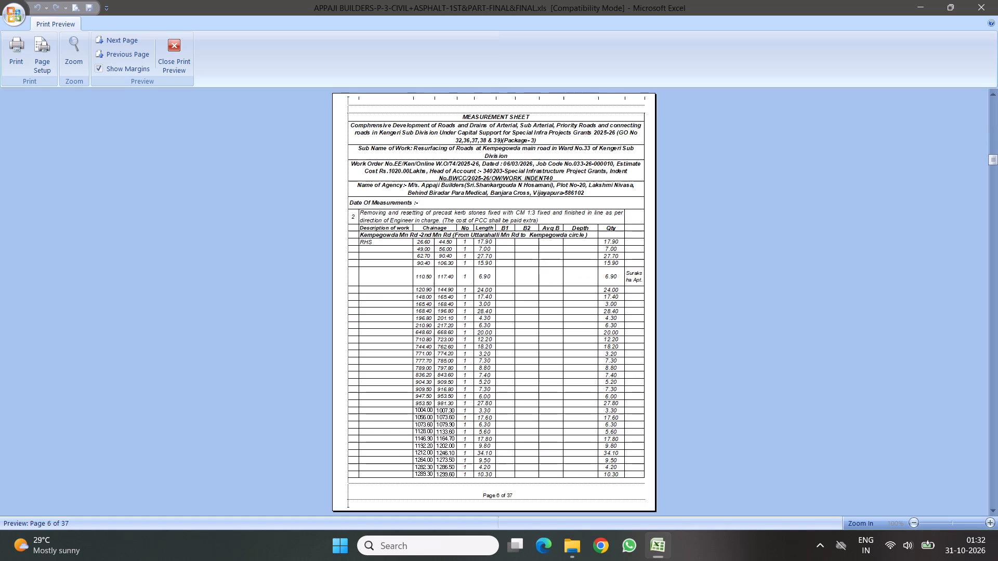
key(Down)
key(Down)
key(Down)
key(Down)
key(Down)
key(Down)
key(Down)
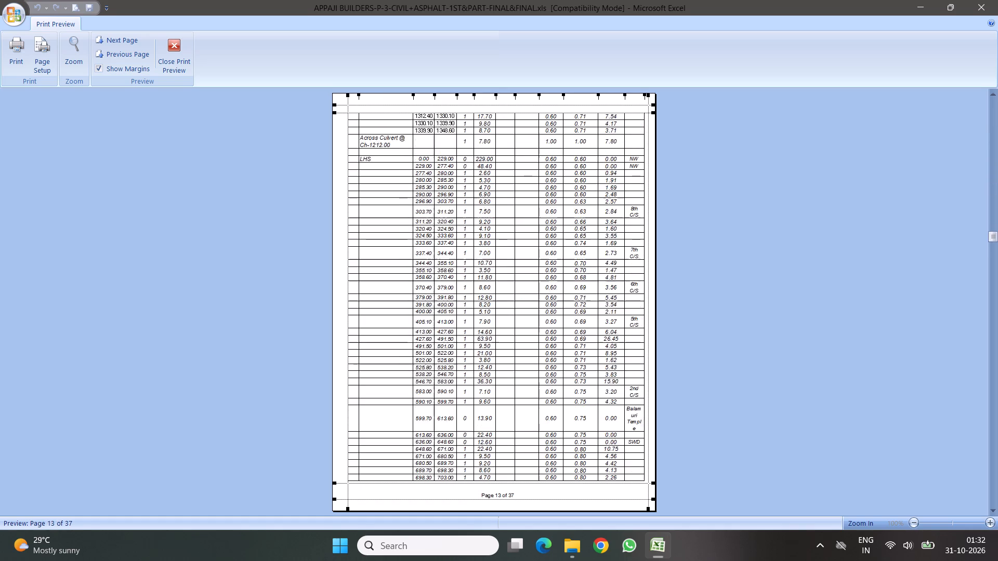
key(Down)
key(Down)
key(Down)
key(Down)
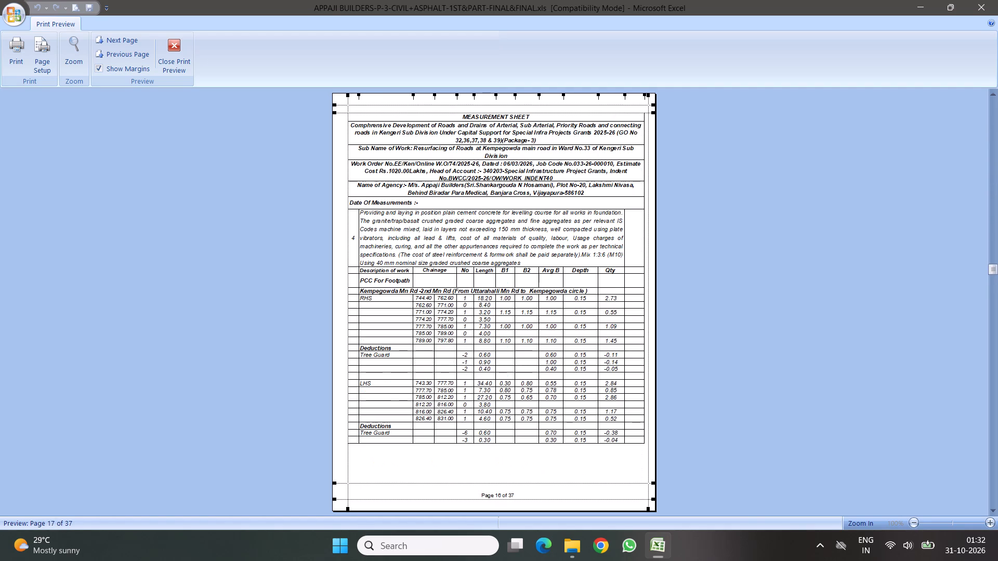
key(Down)
key(Down)
key(Down)
key(Down)
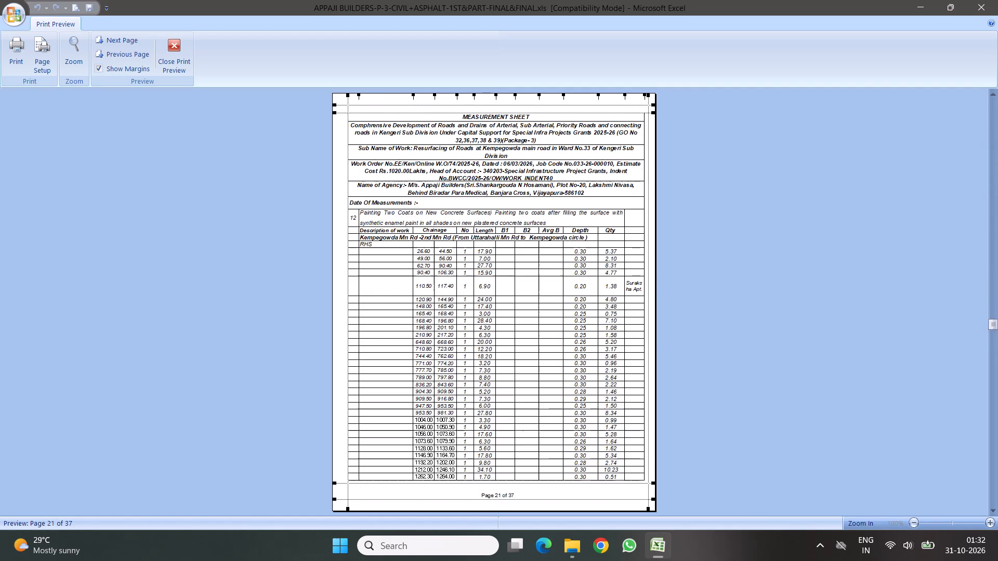
key(Down)
key(Down)
key(Down)
key(Down)
key(Down)
key(Down)
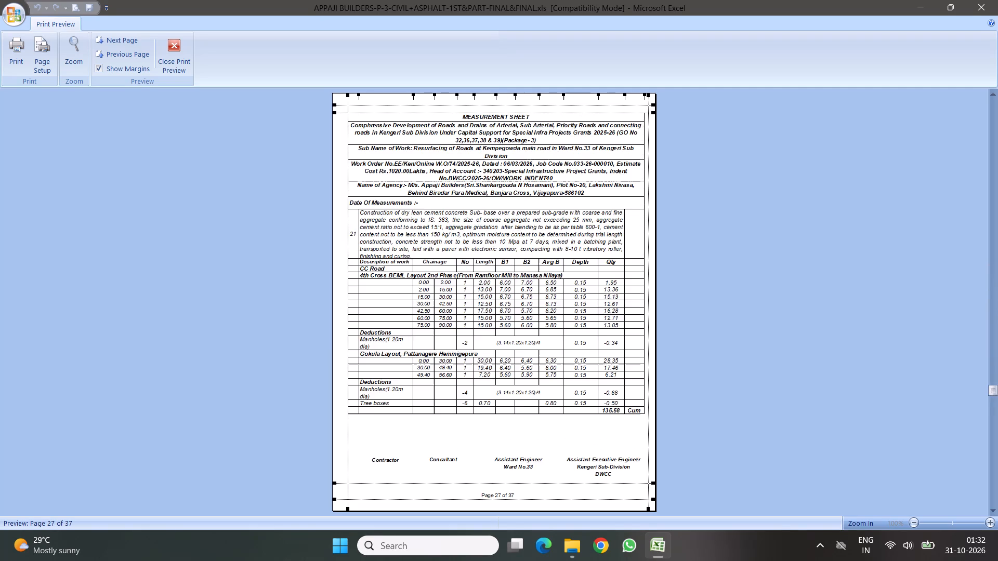
key(Down)
key(Down)
key(Down)
key(Down)
key(Down)
key(Down)
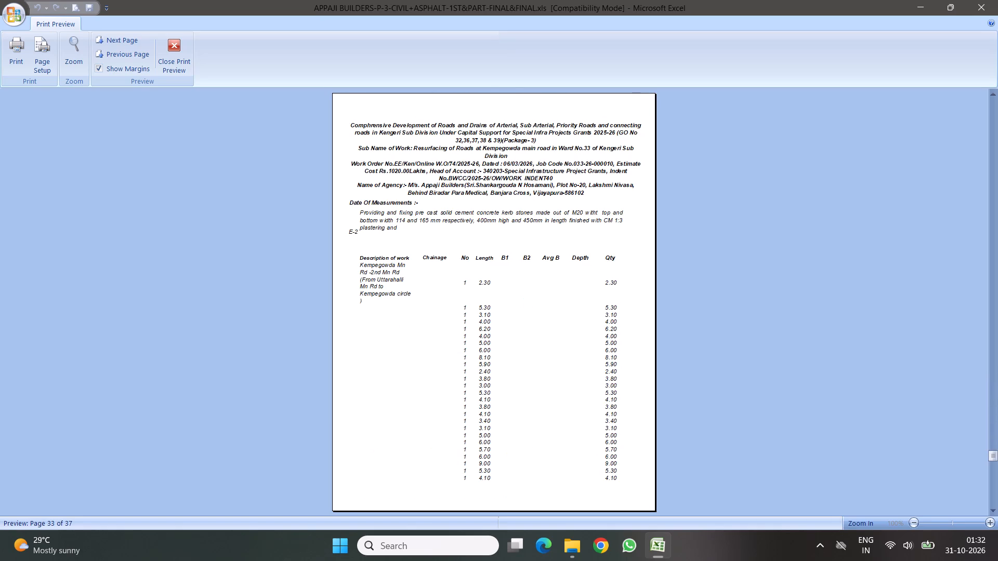
key(Down)
key(Down)
key(Down)
key(Down)
key(Down)
key(Down)
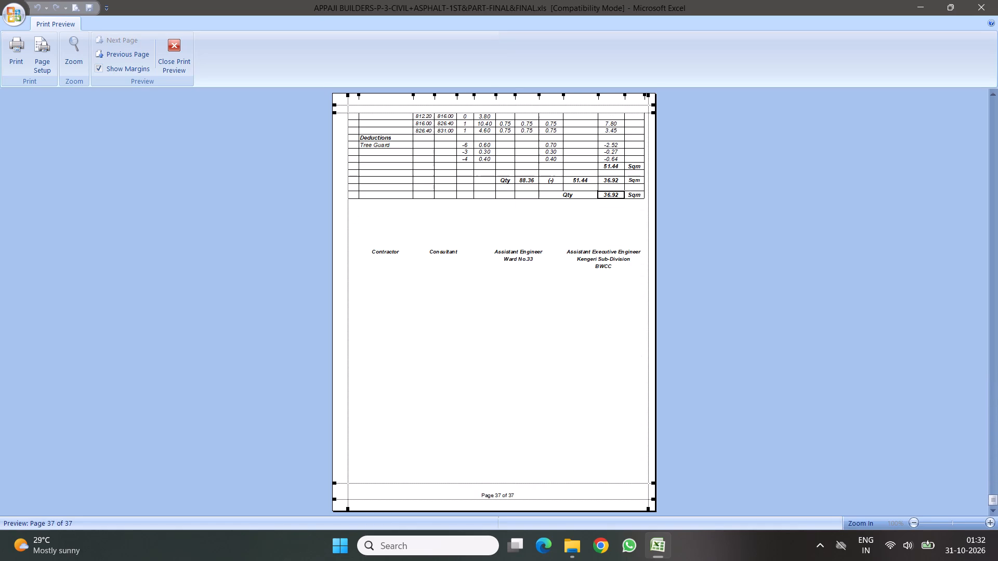
key(Down)
key(Down)
key(Escape)
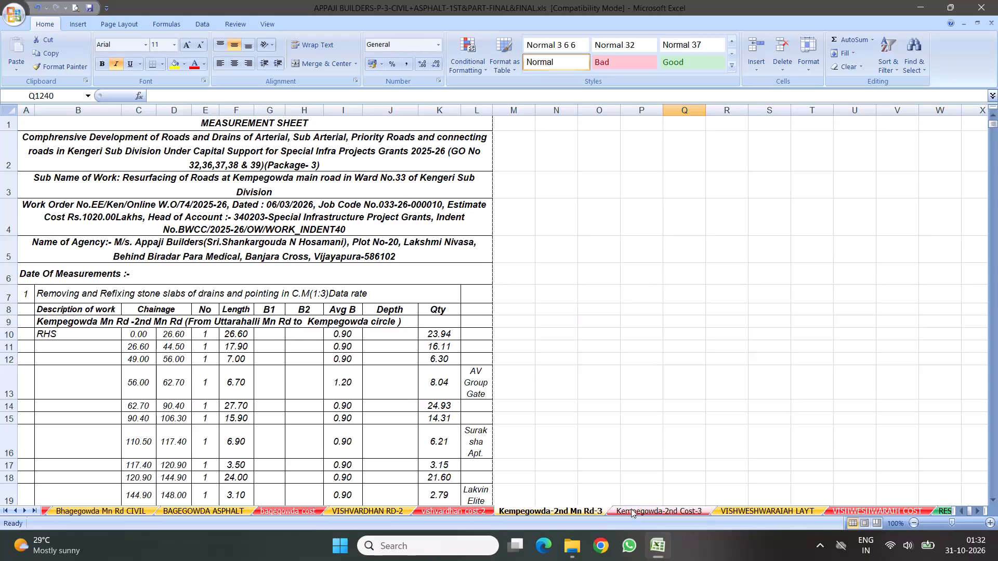
Review all pages of the Kempegowda-2nd Cost-3 abstract in print preview.
click(633, 509)
click(688, 295)
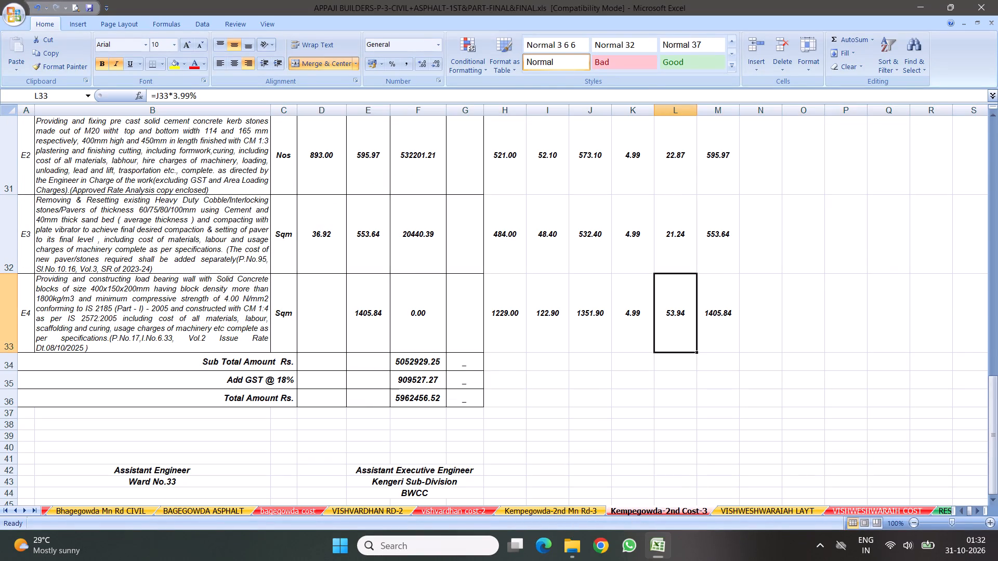
drag(995, 448, 988, 0)
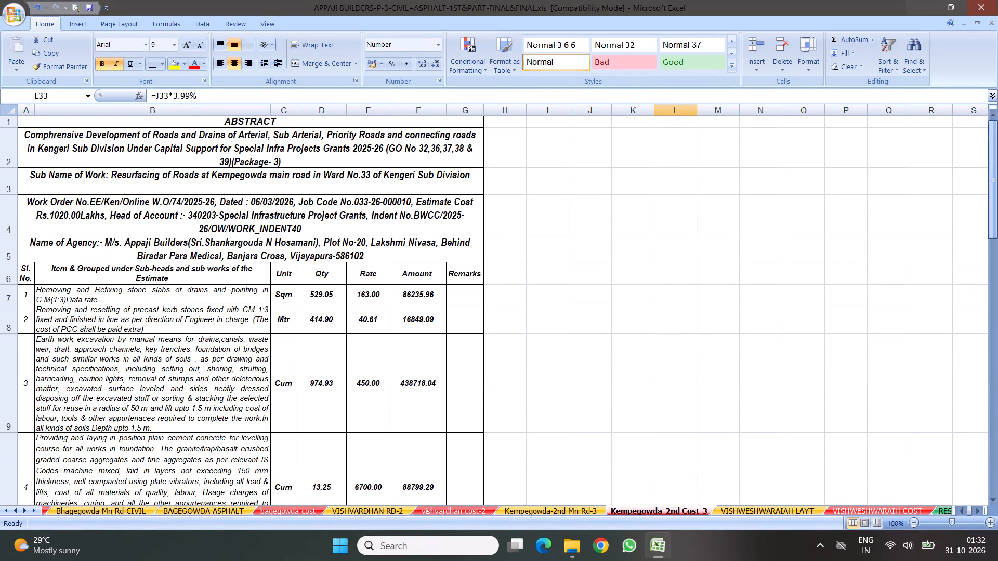
click(72, 5)
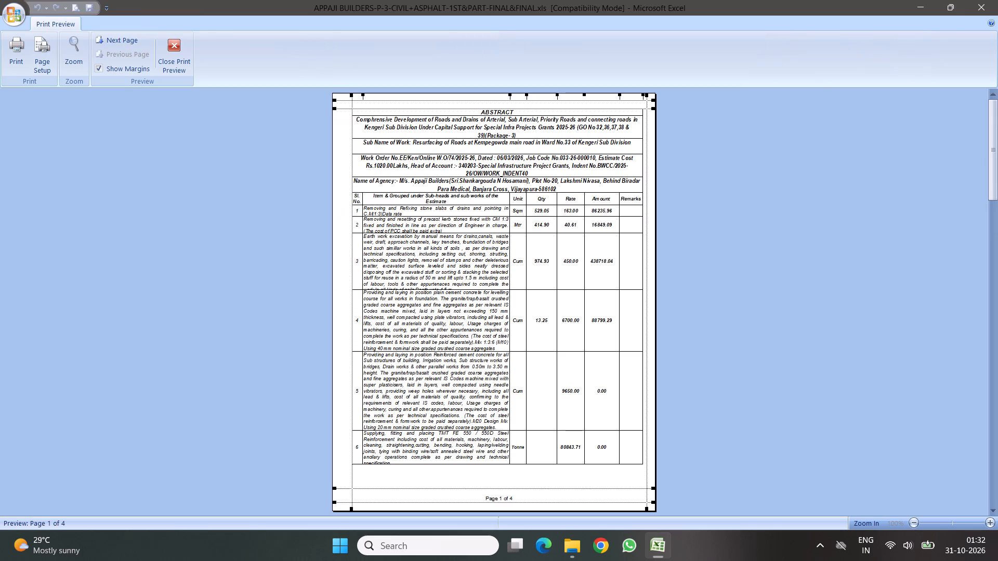
scroll(489, 252, down, 10)
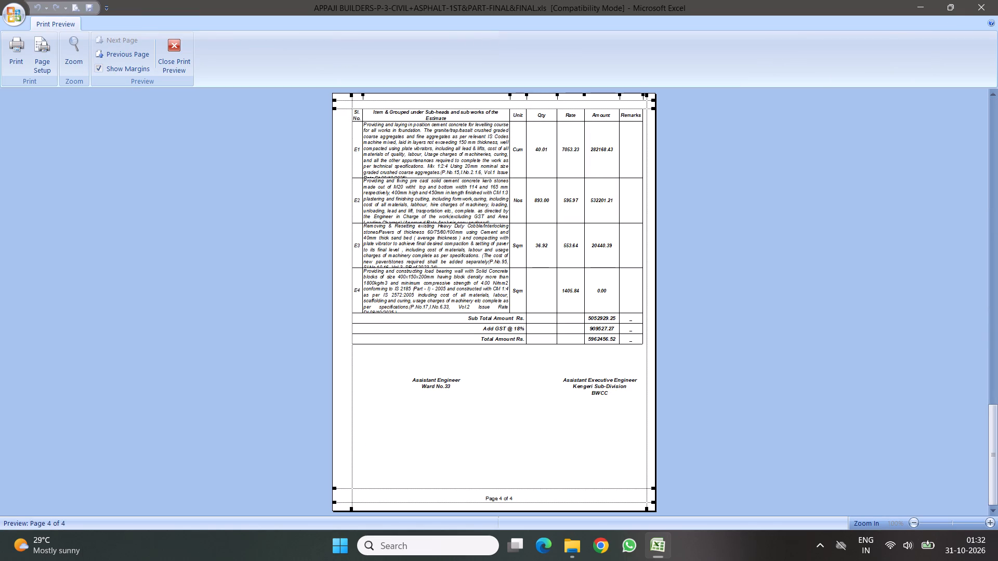
key(Escape)
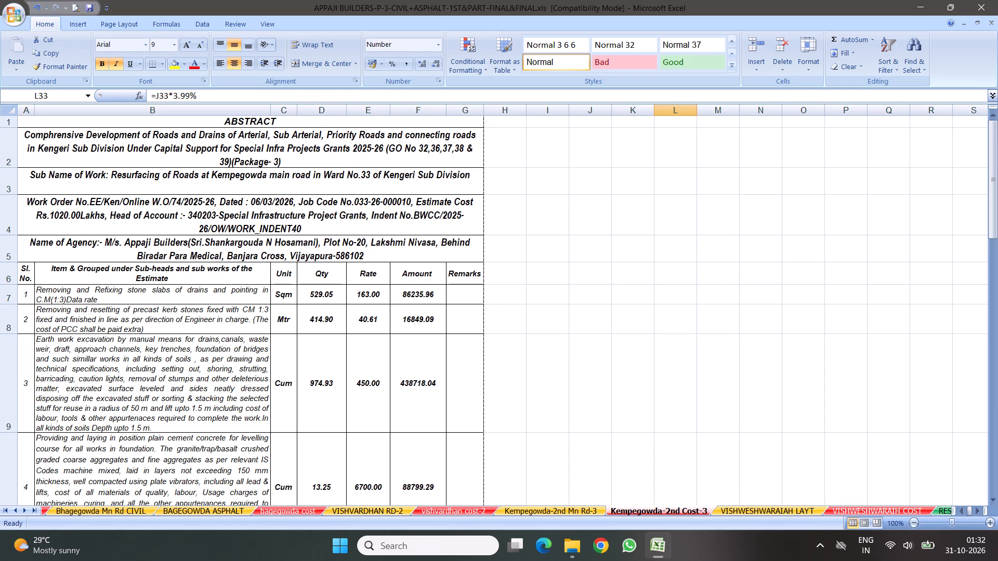
On the VISHWESHWARAIAH LAYT sheet, shorten the "Qty Reserved" label in I2225 to "Qty".
click(742, 513)
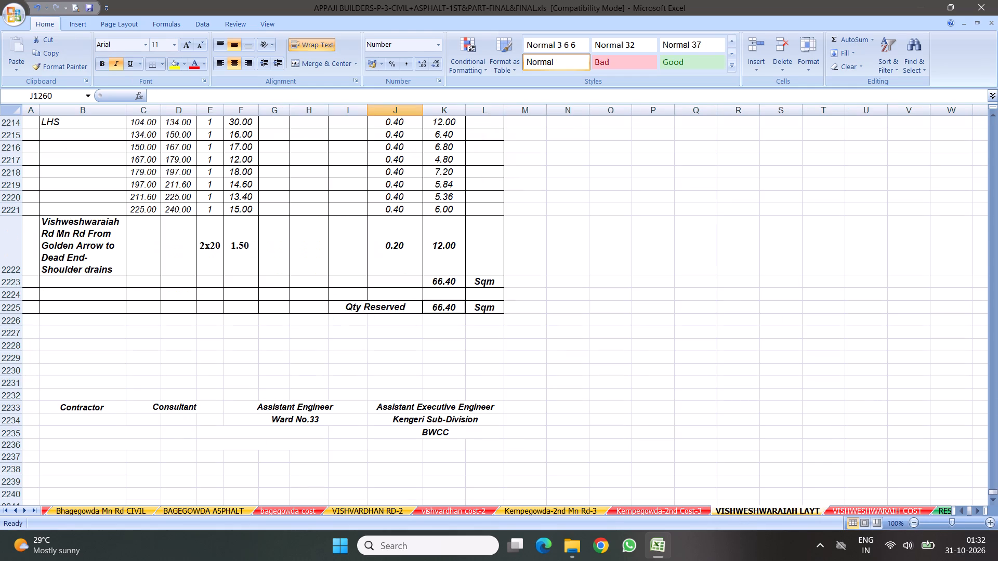
click(366, 304)
drag(366, 304, 466, 317)
key(Delete)
key(BackSpace)
click(718, 313)
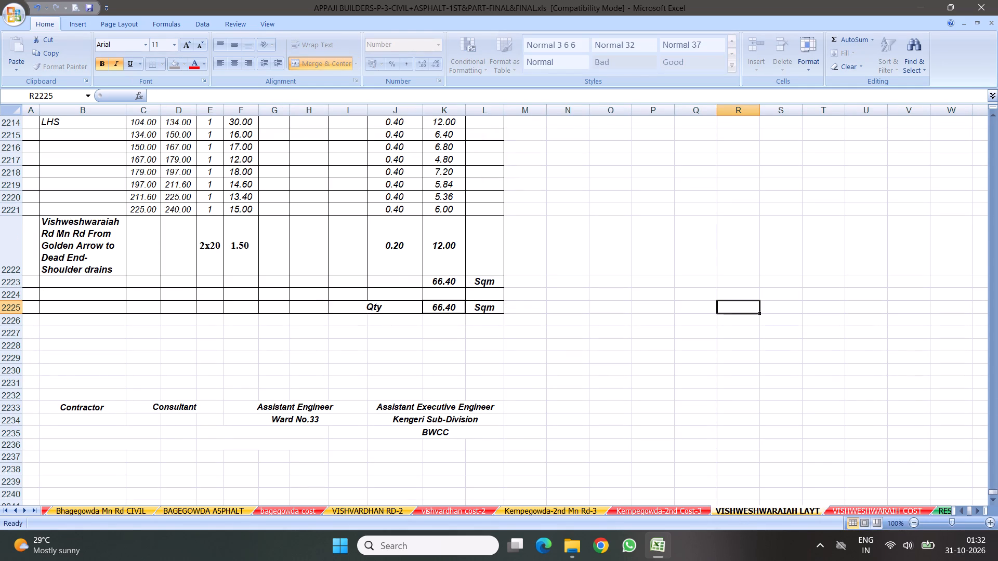
Shorten the "Qty Reserved" label in I2192, below the house ramp deductions, to "Qty".
scroll(488, 293, up, 11)
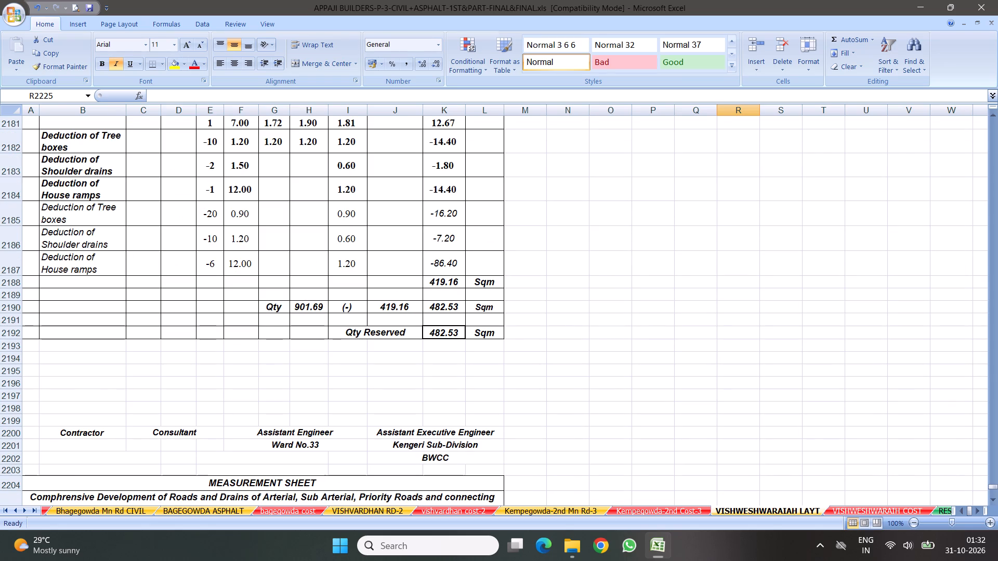
click(362, 330)
drag(362, 330, 509, 342)
key(Delete)
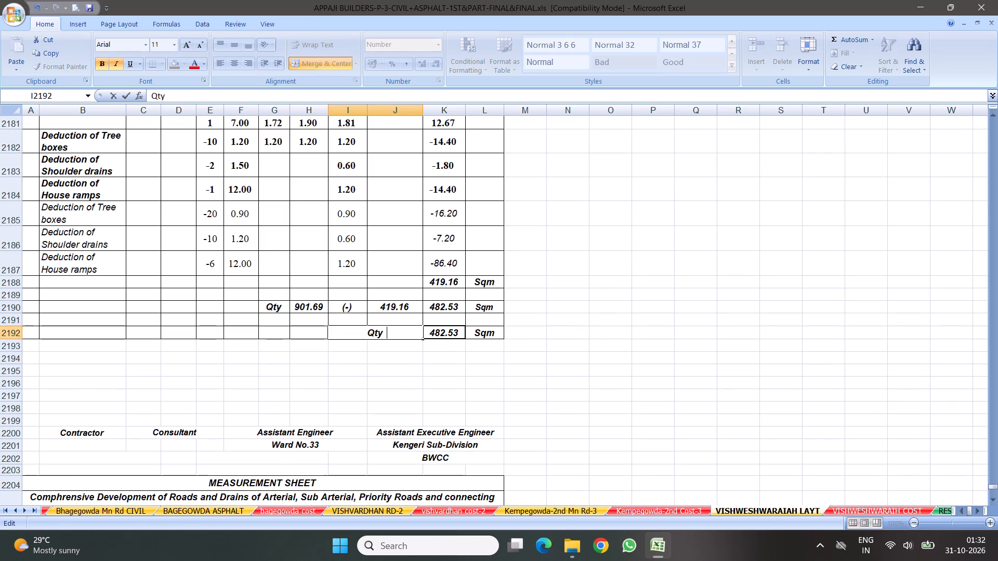
click(593, 324)
Remove the bold formatting from the RHS measurements and their deductions in B2109:K2123.
scroll(481, 290, up, 20)
scroll(481, 290, up, 4)
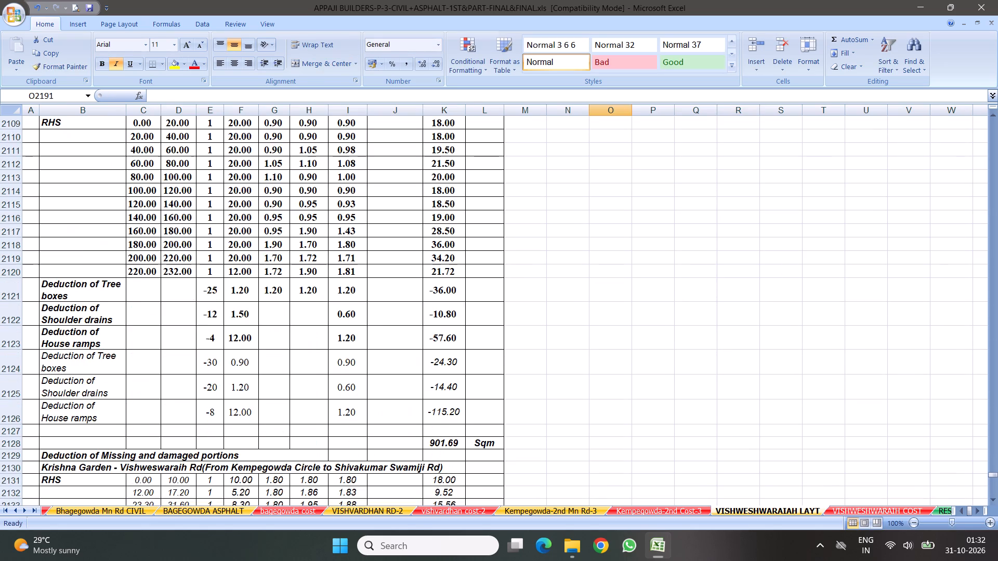
scroll(480, 270, up, 5)
scroll(136, 299, down, 4)
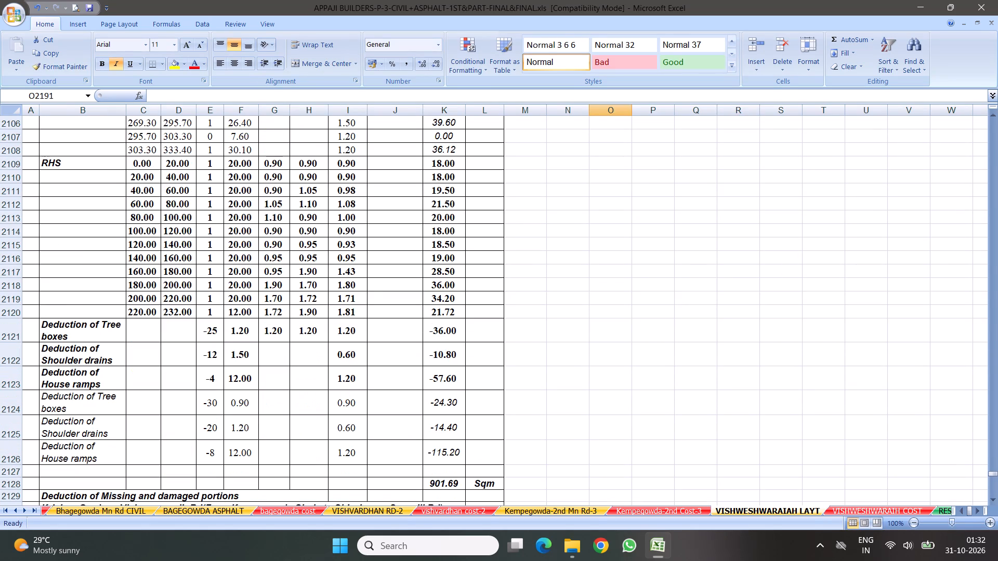
drag(56, 163, 412, 292)
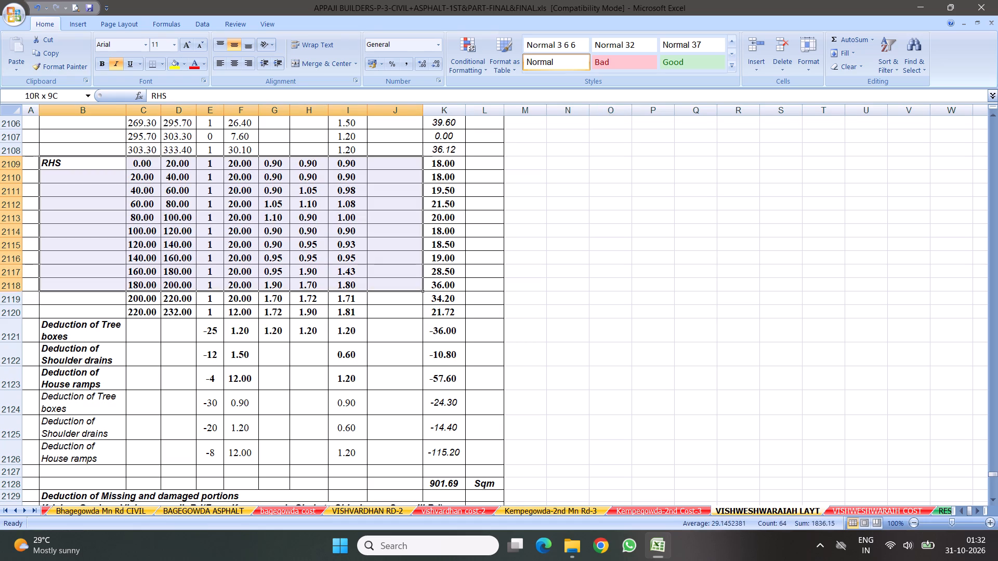
drag(412, 292, 445, 375)
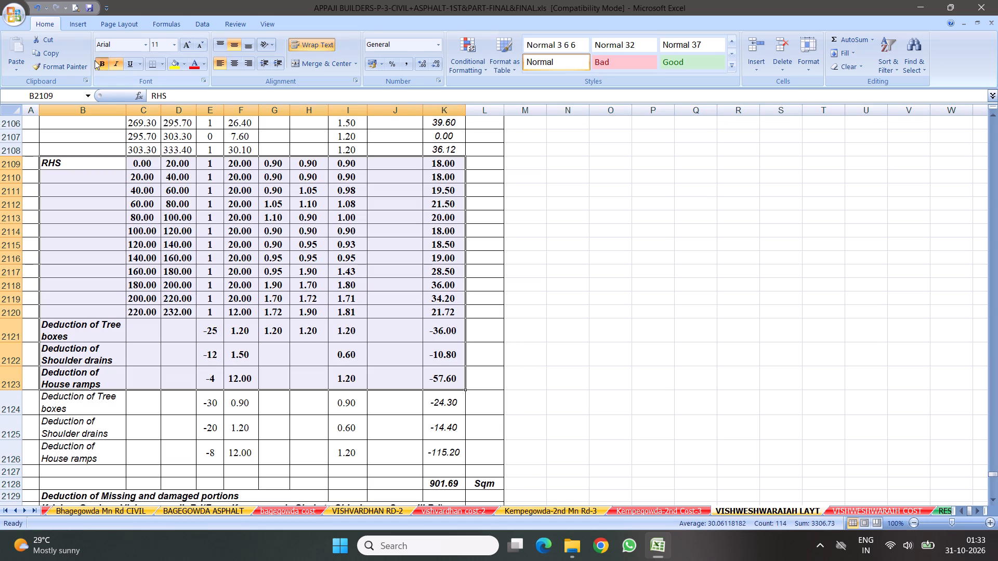
click(99, 64)
Remove the bold formatting from the RHS measurements and deductions in B2170:K2184, under the missing and damaged portions.
scroll(432, 404, down, 10)
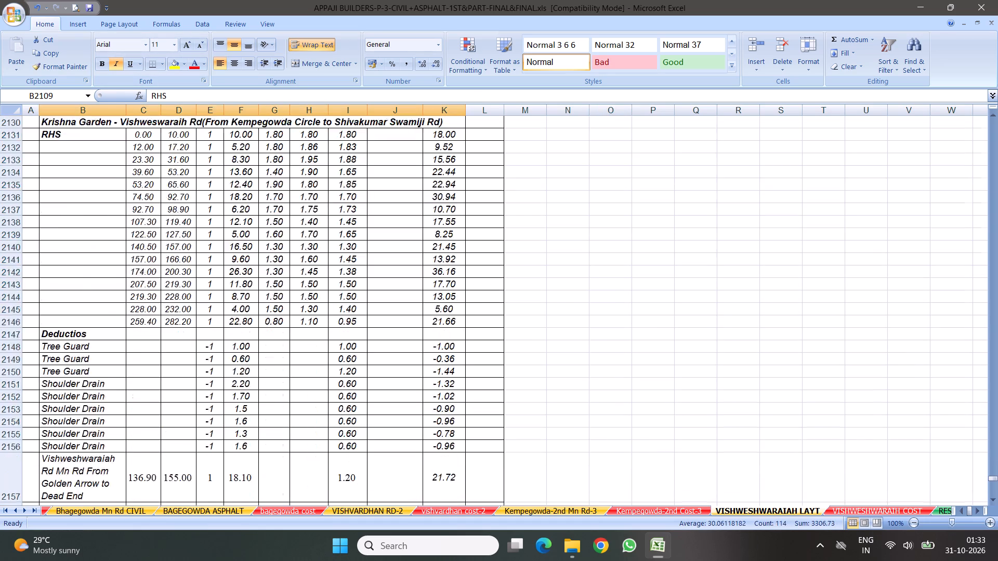
scroll(348, 321, down, 2)
scroll(272, 329, down, 10)
scroll(214, 208, up, 3)
drag(84, 217, 458, 423)
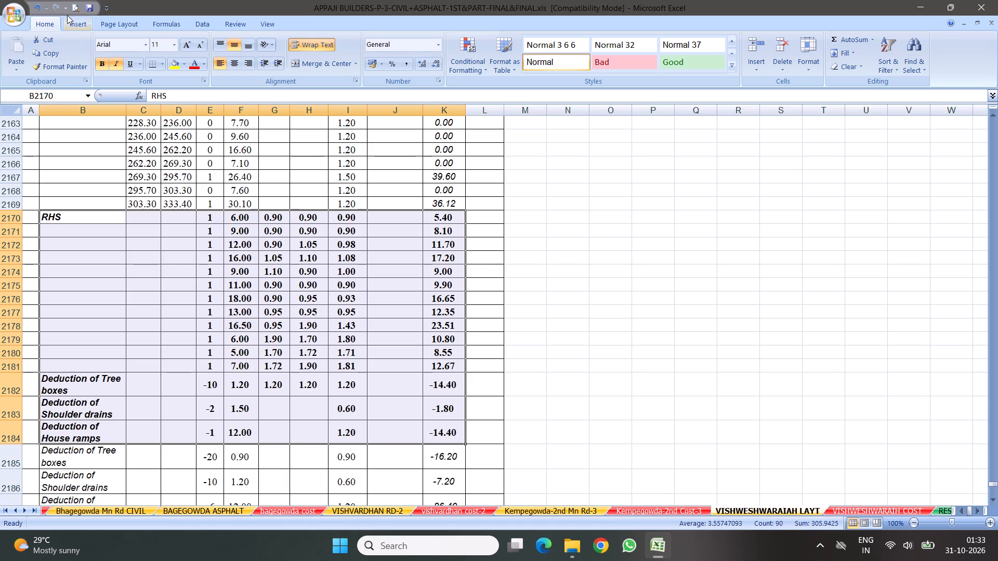
click(100, 64)
Remove the bold formatting from the Golden Arrow to Dead End shoulder drains entry in B2222:K2222.
scroll(487, 360, down, 6)
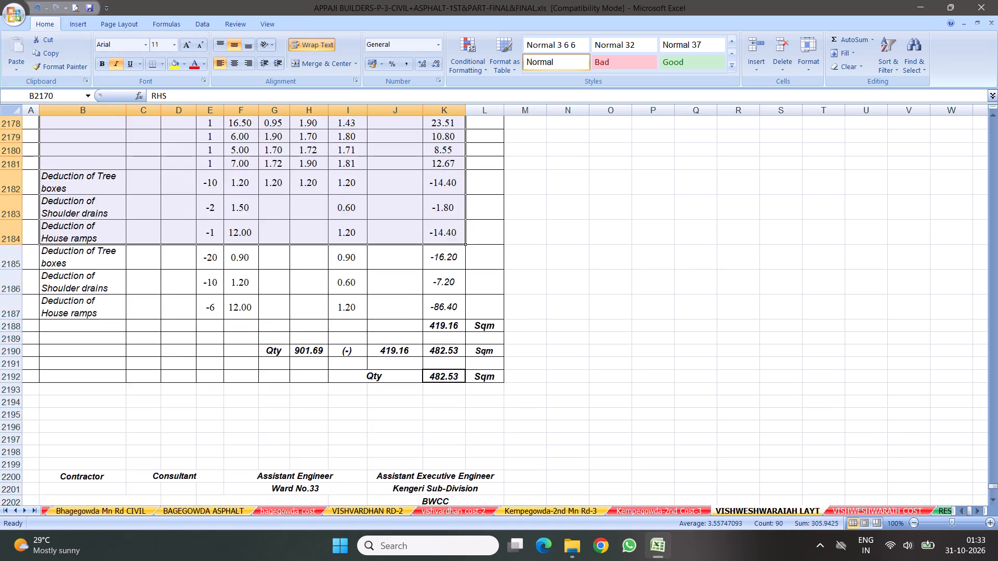
scroll(477, 324, down, 13)
scroll(413, 286, up, 1)
scroll(413, 286, down, 3)
scroll(415, 271, up, 5)
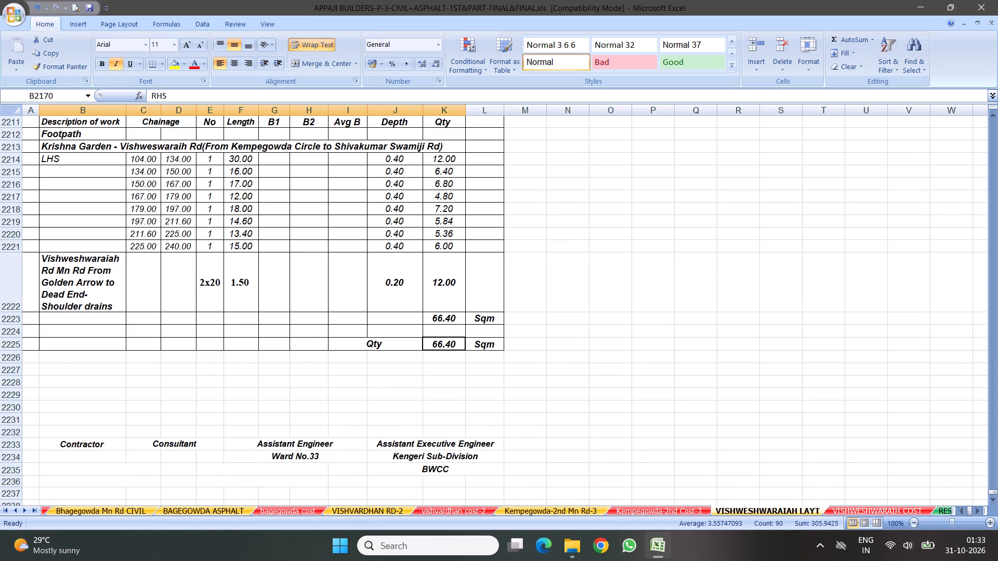
drag(72, 287, 438, 292)
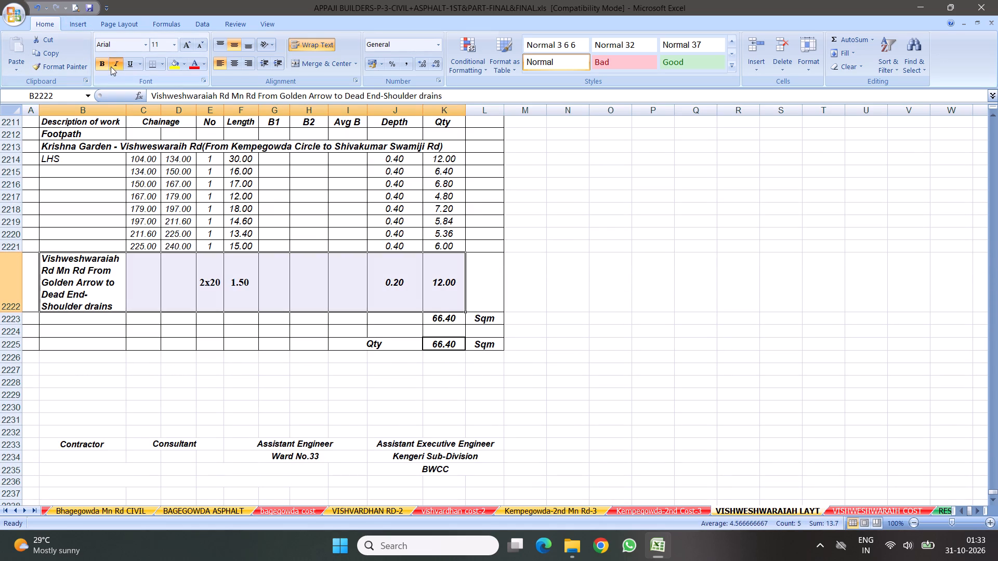
click(103, 63)
Remove the bold formatting from the RHS length entries in B1939:K1950.
scroll(462, 252, up, 20)
scroll(462, 252, up, 1)
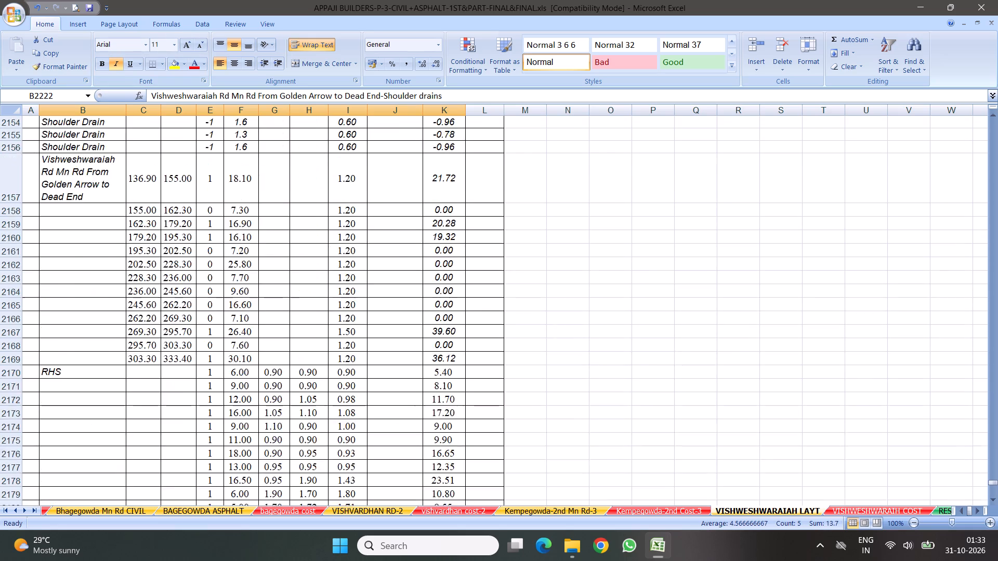
scroll(454, 253, up, 20)
scroll(454, 253, up, 20)
scroll(454, 253, up, 11)
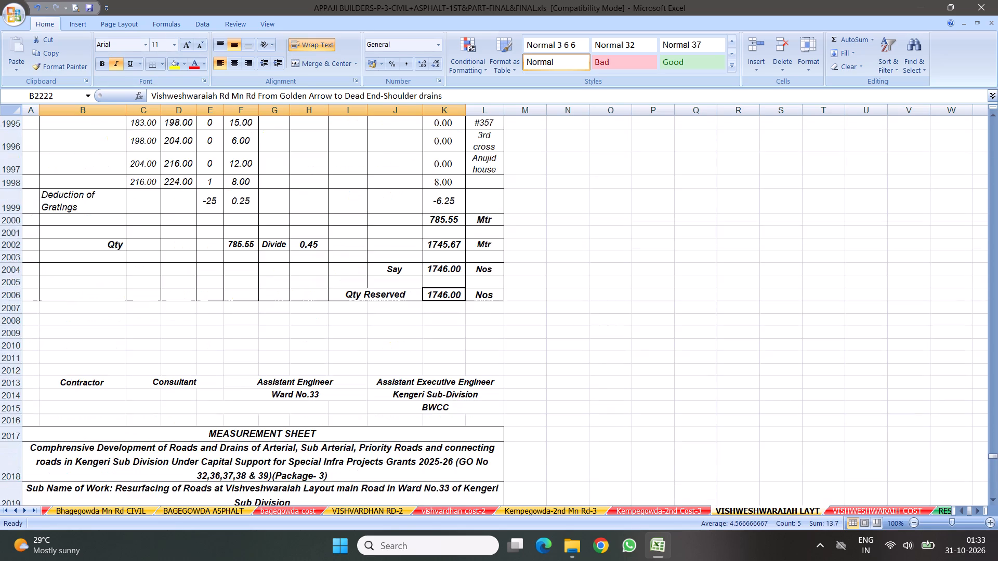
scroll(454, 253, up, 5)
scroll(454, 253, up, 20)
scroll(454, 253, up, 2)
scroll(475, 255, down, 2)
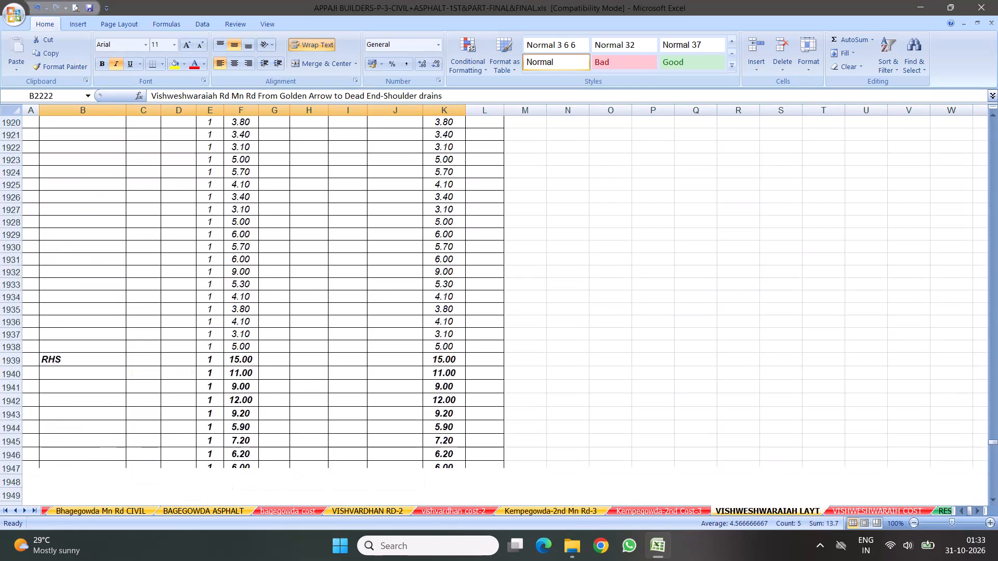
scroll(475, 255, down, 2)
drag(87, 287, 442, 429)
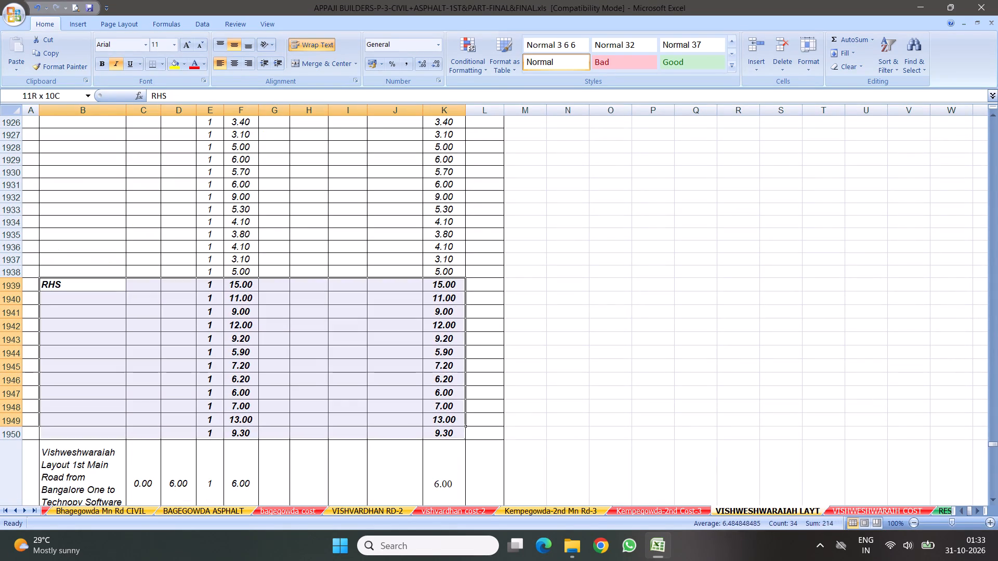
drag(442, 429, 441, 429)
click(105, 60)
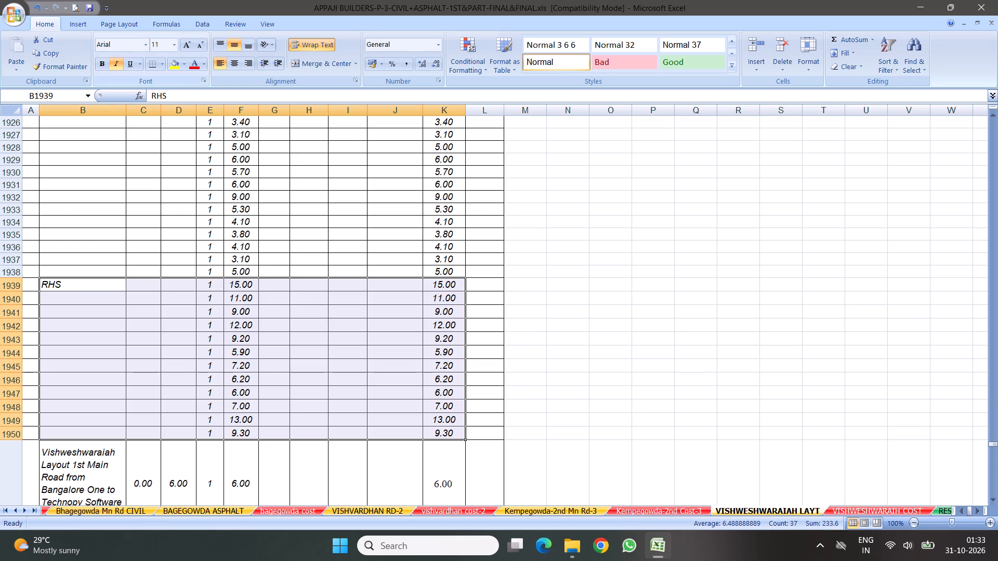
Remove the bold formatting from the RHS measurements and their tree box, shoulder drain and house ramp deductions in B1787:K1801.
scroll(402, 235, up, 20)
scroll(402, 235, up, 6)
scroll(390, 233, up, 20)
scroll(390, 233, up, 2)
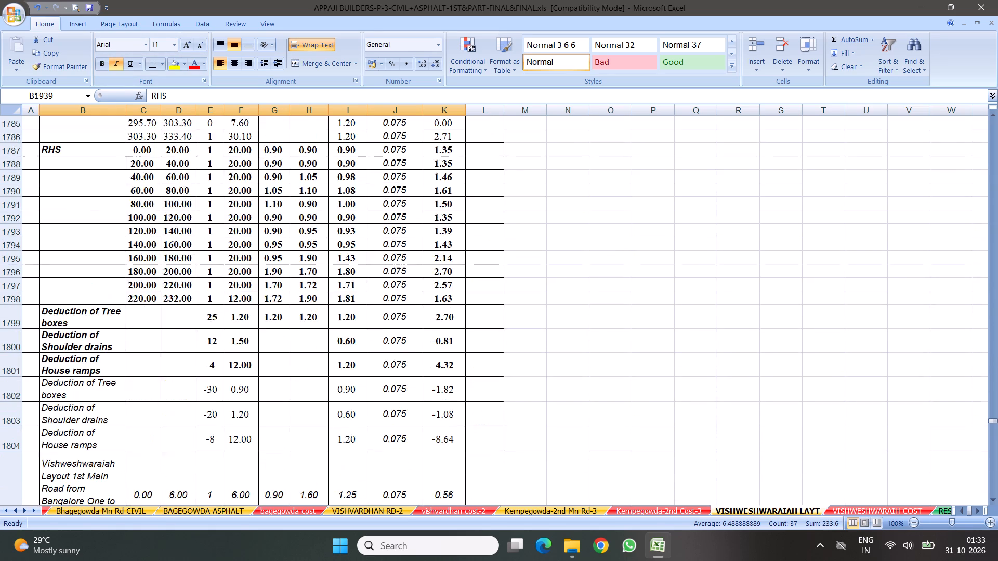
scroll(390, 233, up, 9)
scroll(373, 239, down, 10)
drag(50, 147, 432, 351)
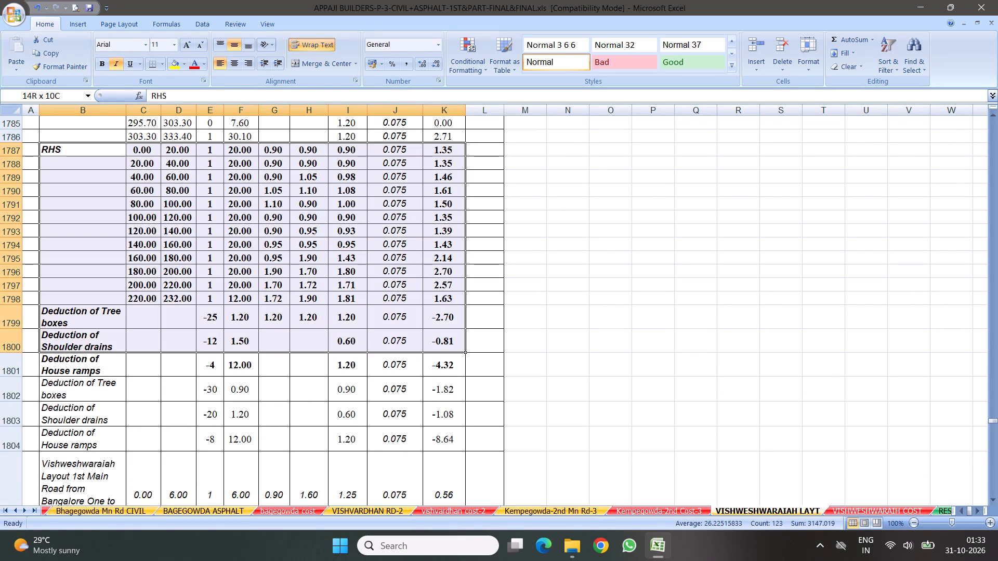
drag(432, 351, 430, 363)
click(101, 62)
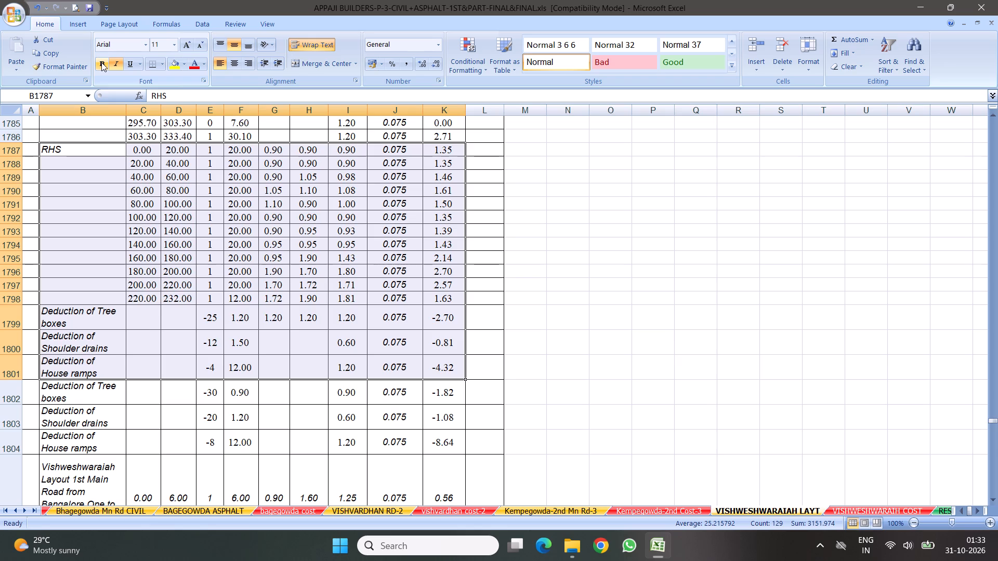
Remove the bold formatting from the RHS measurements and the gratings deduction in B1750:K1762.
scroll(378, 289, up, 20)
scroll(378, 289, up, 1)
scroll(367, 275, down, 5)
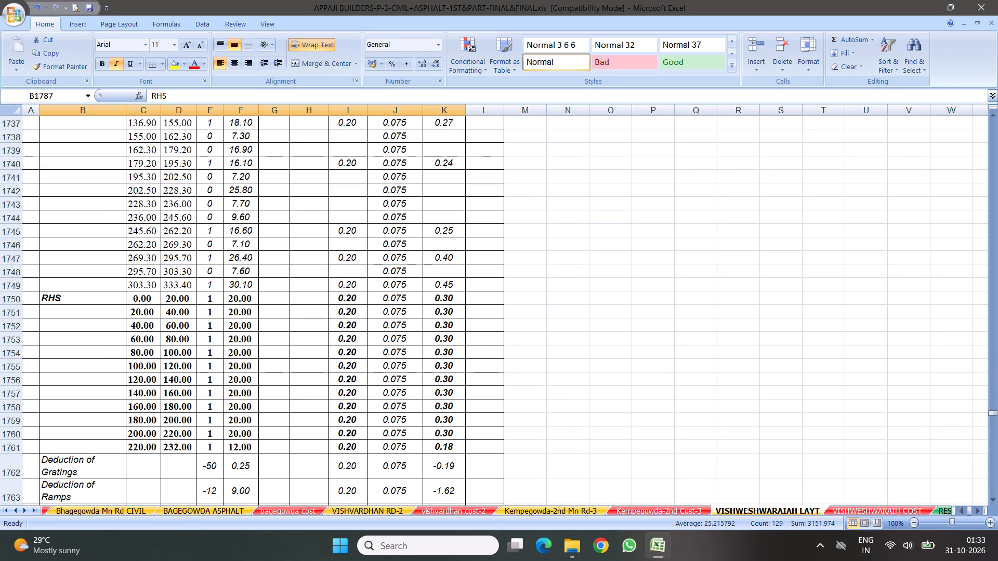
drag(45, 296, 441, 465)
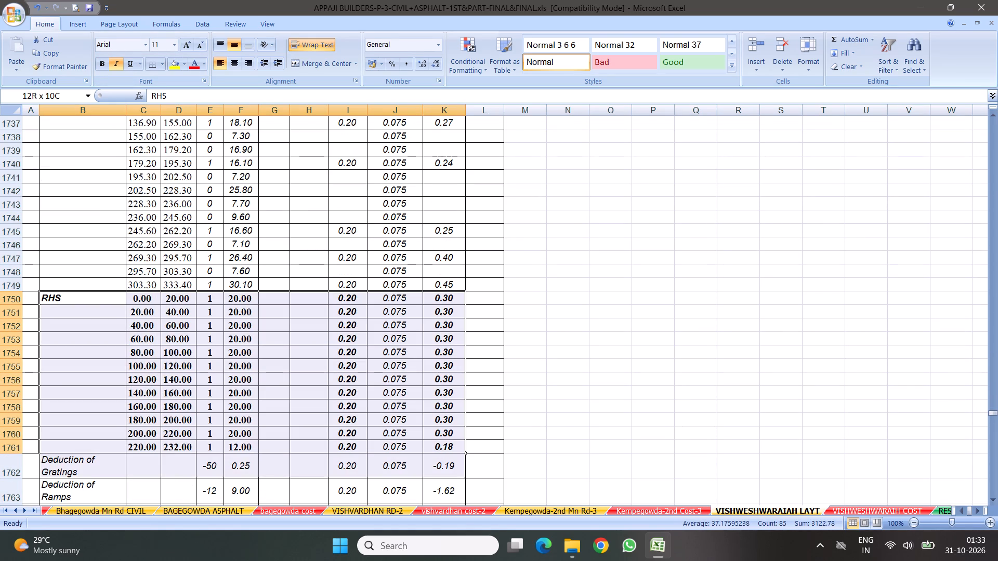
drag(441, 465, 449, 463)
click(102, 62)
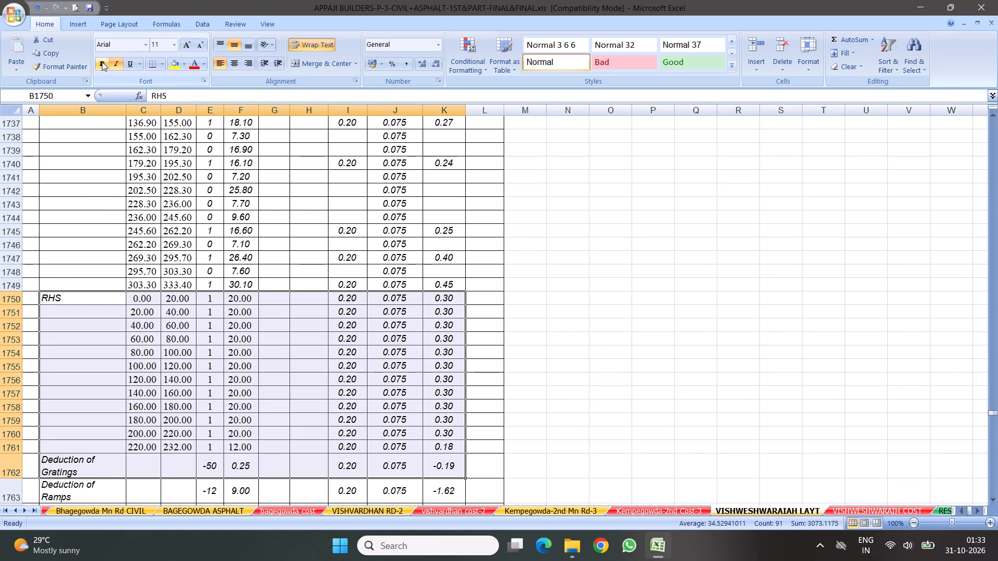
Remove the bold formatting from the RHS measurements and their tree box, shoulder drain and house ramp deductions in B1486:K1500.
scroll(346, 239, up, 20)
scroll(346, 239, up, 20)
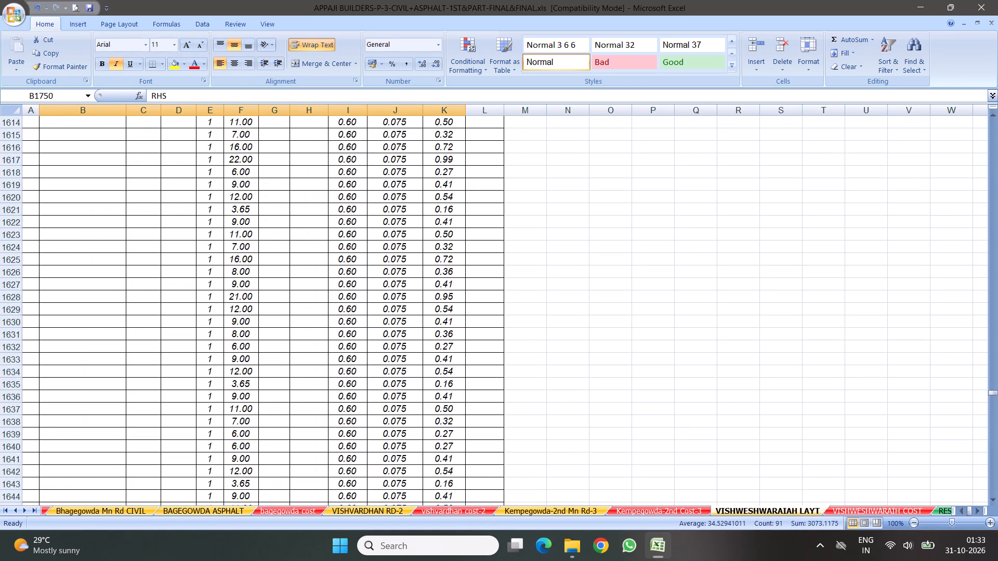
scroll(329, 246, up, 20)
scroll(329, 246, up, 20)
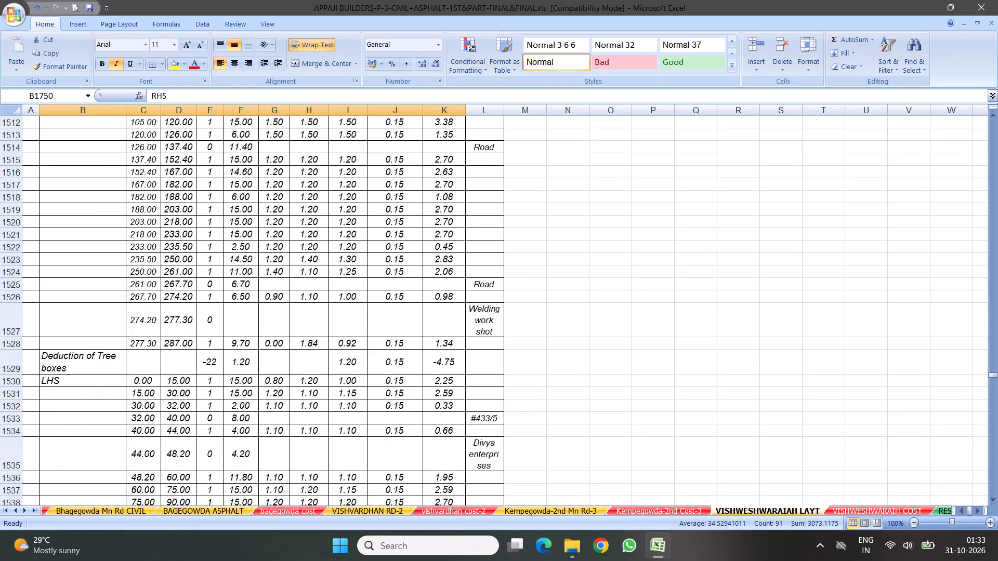
scroll(327, 232, up, 9)
scroll(327, 233, down, 4)
drag(78, 178, 132, 189)
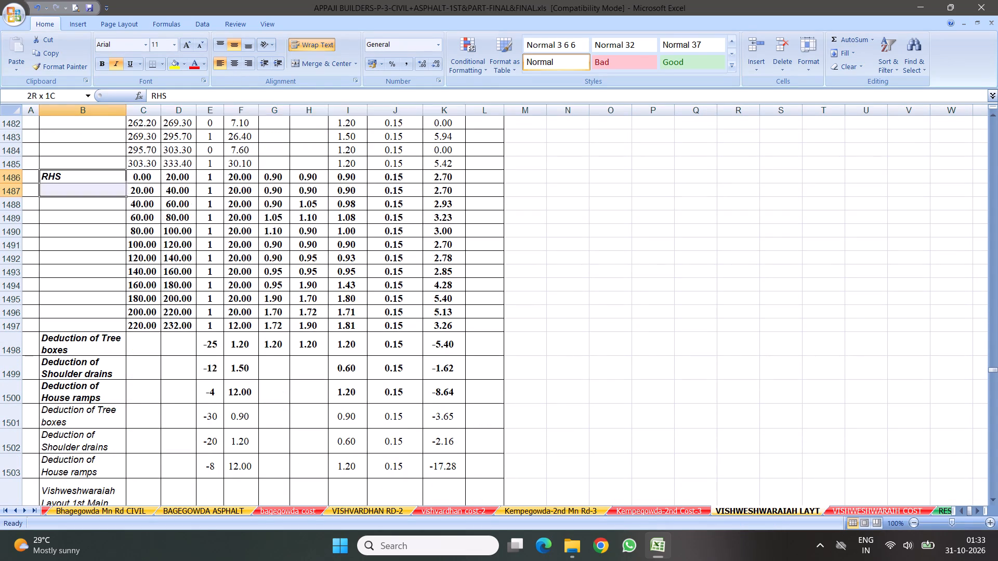
drag(132, 189, 444, 400)
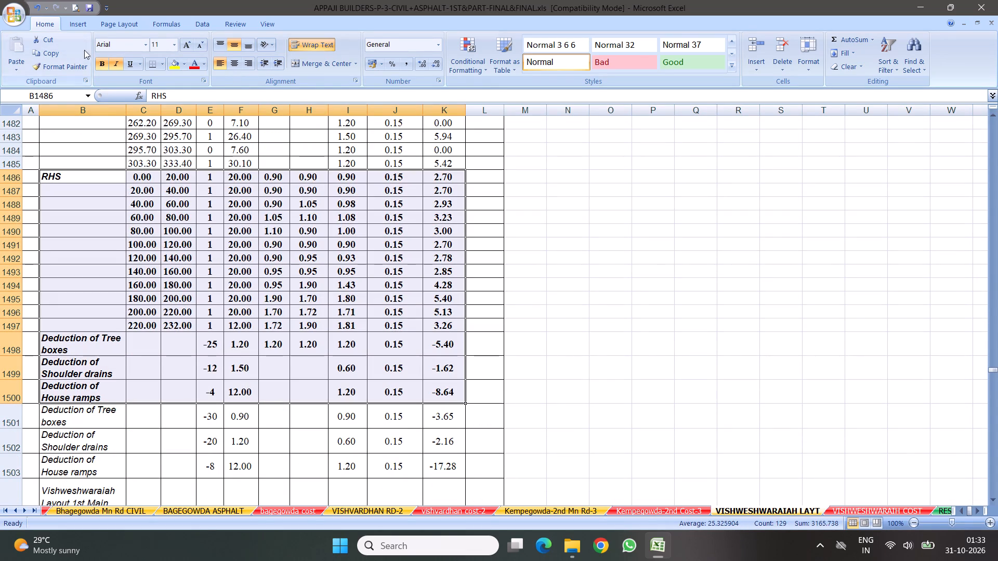
click(105, 65)
Remove the bold formatting from the RHS measurements, their deductions and the first App C/S Rd-LHS entries in B1360:K1376.
scroll(317, 278, up, 13)
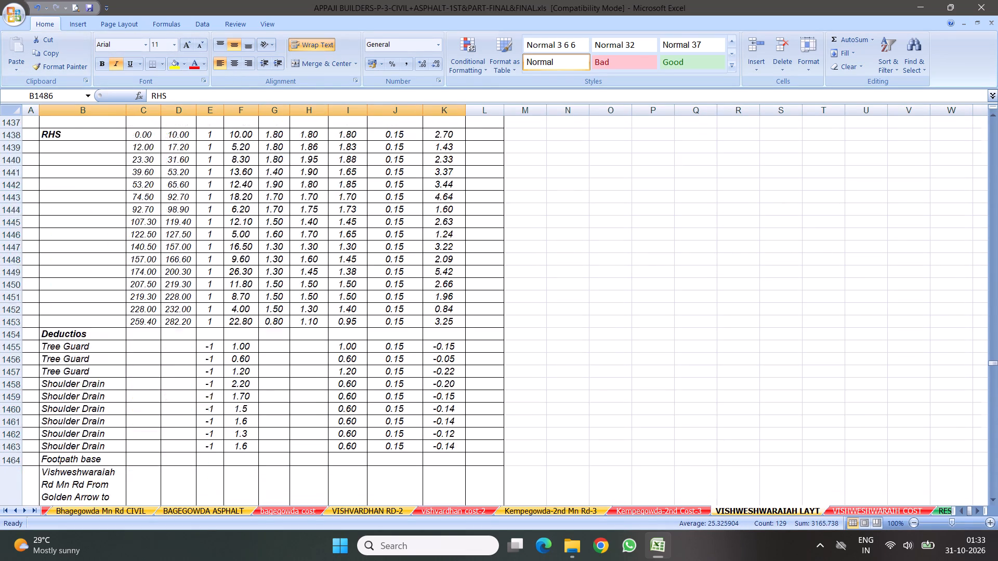
scroll(303, 276, up, 20)
scroll(303, 276, up, 9)
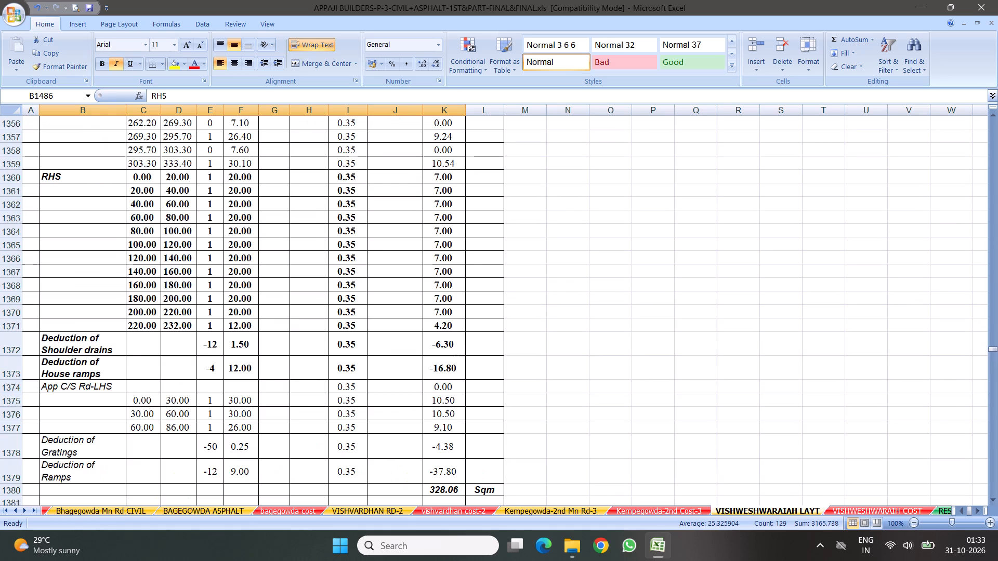
drag(88, 177, 444, 412)
click(102, 62)
Remove the bold formatting from the RHS measurements and their tree box, shoulder drain and house ramp deductions in B1169:K1183.
scroll(283, 247, up, 11)
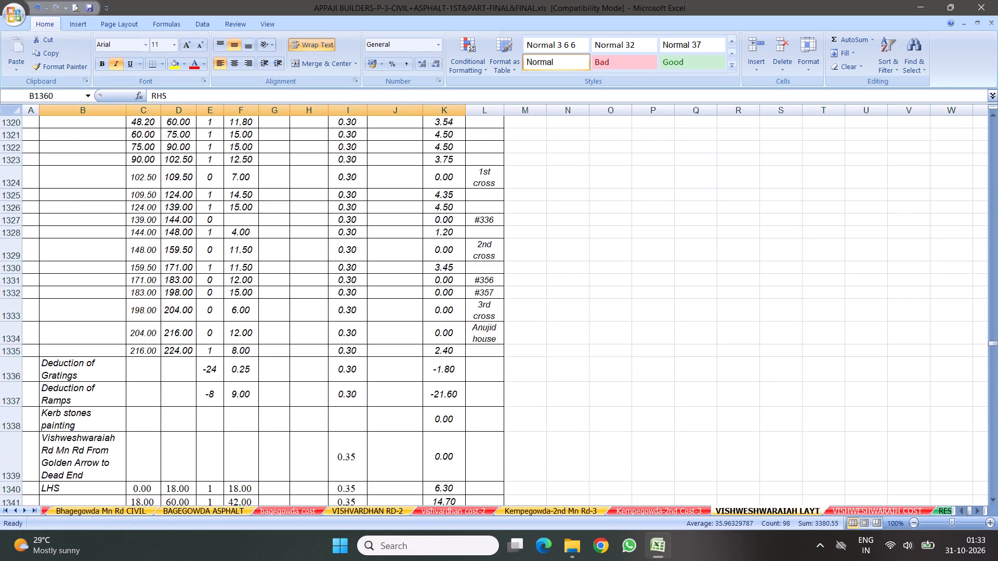
scroll(273, 248, up, 20)
scroll(273, 248, up, 19)
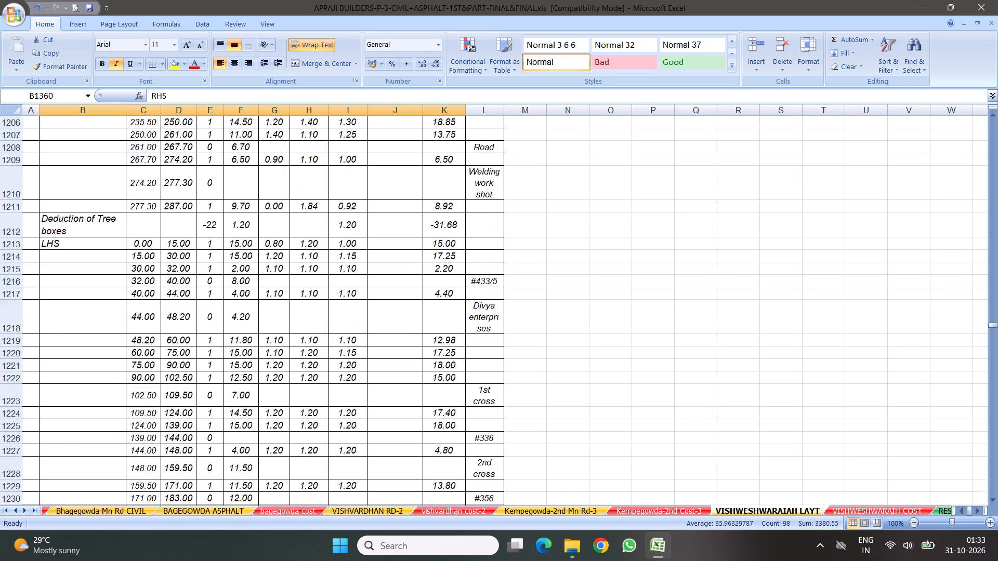
scroll(278, 255, up, 16)
scroll(269, 258, down, 2)
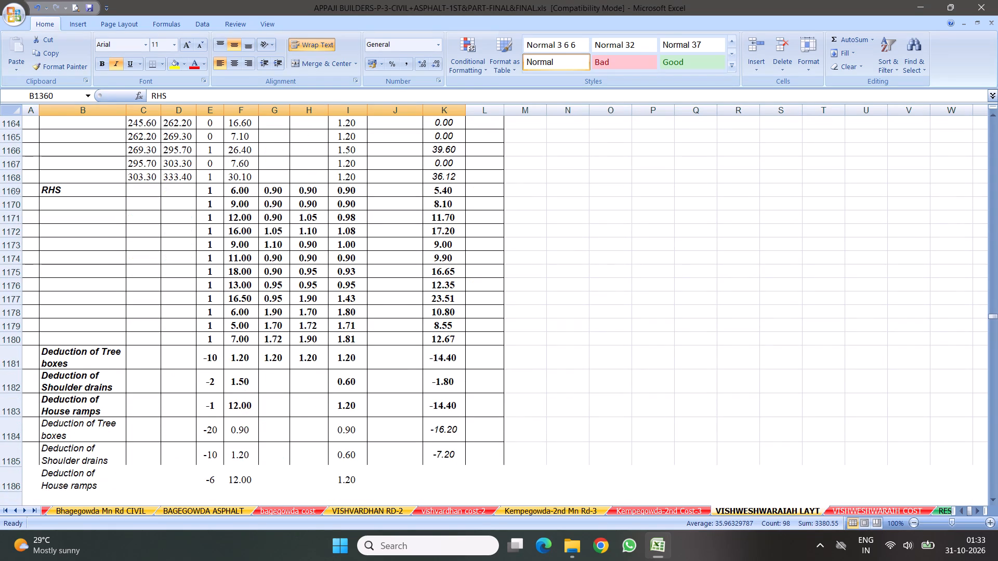
drag(78, 192, 444, 406)
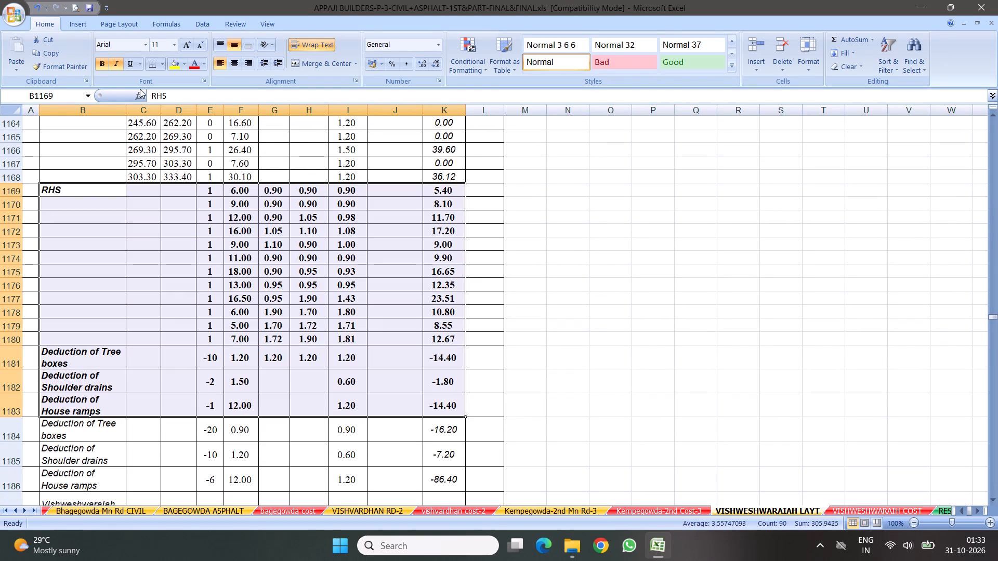
click(99, 60)
Remove the bold formatting from the Drain near SWD entry in B856:K856.
scroll(283, 306, up, 20)
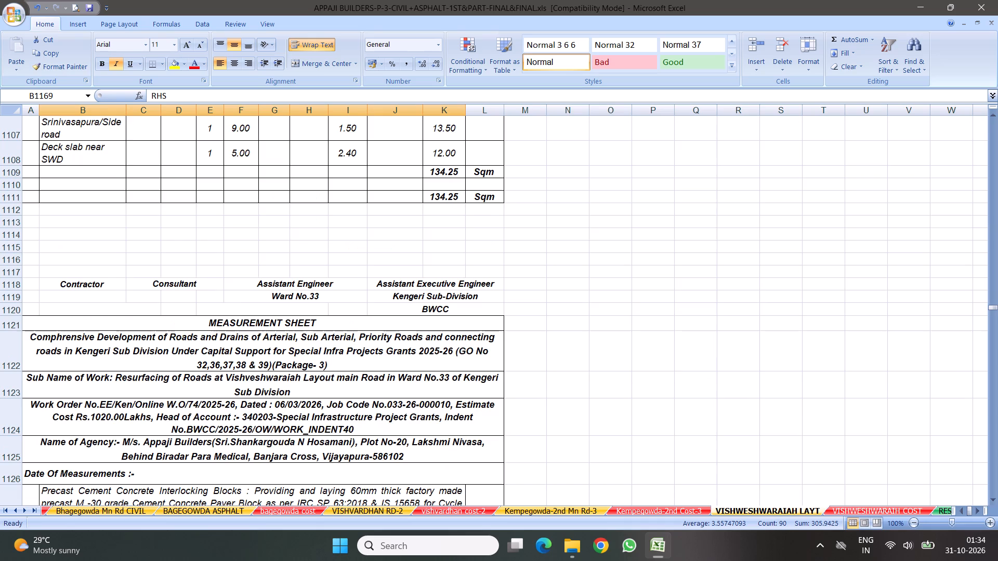
scroll(277, 305, up, 10)
scroll(278, 259, up, 11)
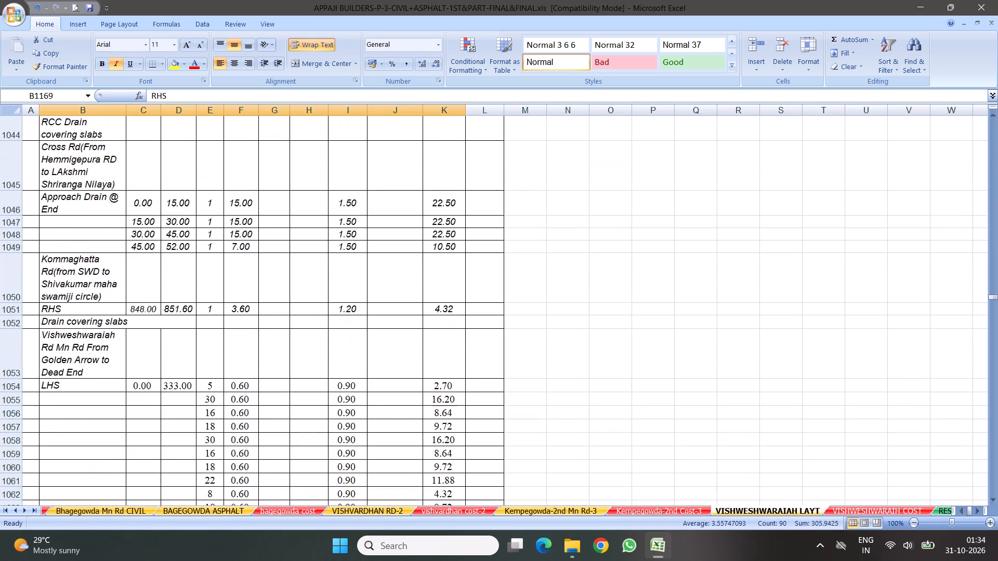
scroll(256, 273, up, 12)
scroll(256, 273, up, 20)
scroll(256, 273, up, 6)
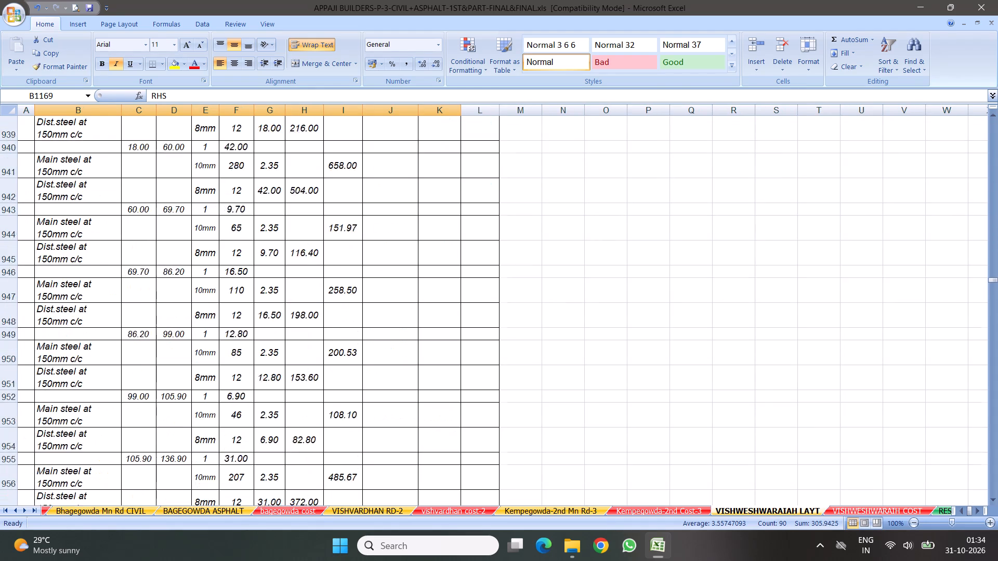
scroll(256, 273, up, 20)
scroll(256, 273, up, 12)
scroll(258, 281, down, 5)
drag(85, 440, 457, 433)
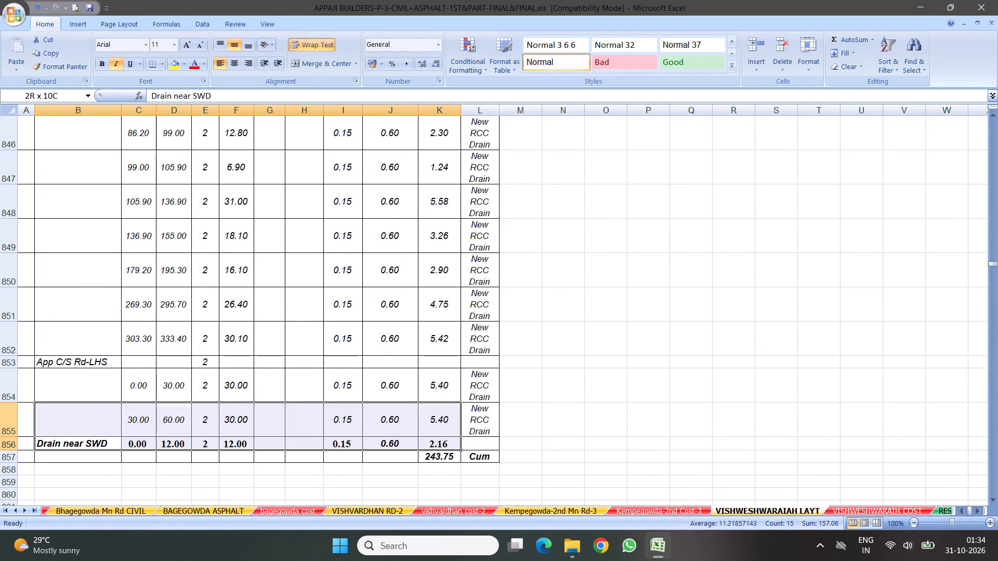
drag(457, 433, 448, 445)
click(102, 63)
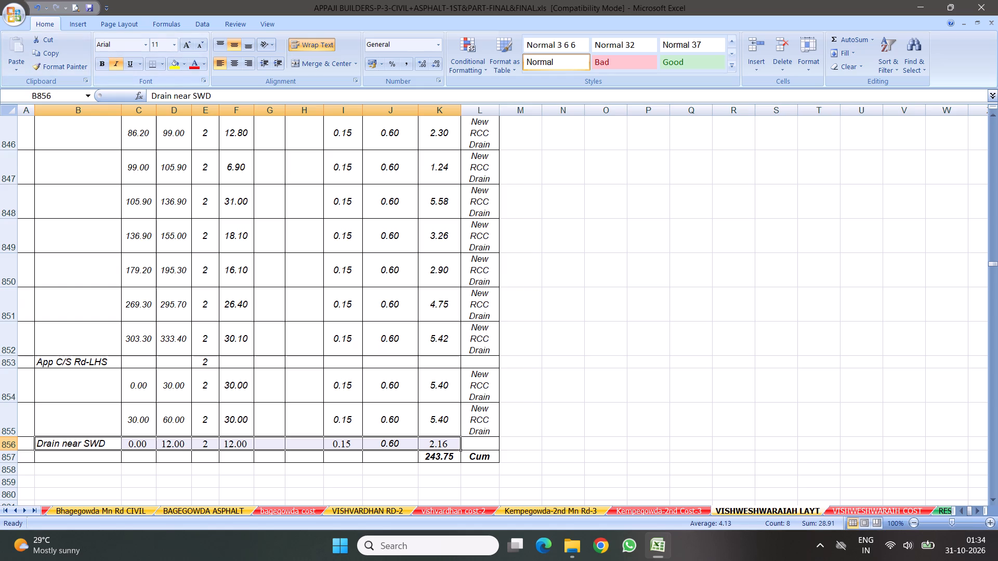
Remove the bold formatting from the footpath RHS measurements and their tree box, shoulder drain and house ramp deductions in B605:K619.
scroll(252, 234, up, 20)
scroll(252, 234, up, 20)
scroll(252, 234, up, 2)
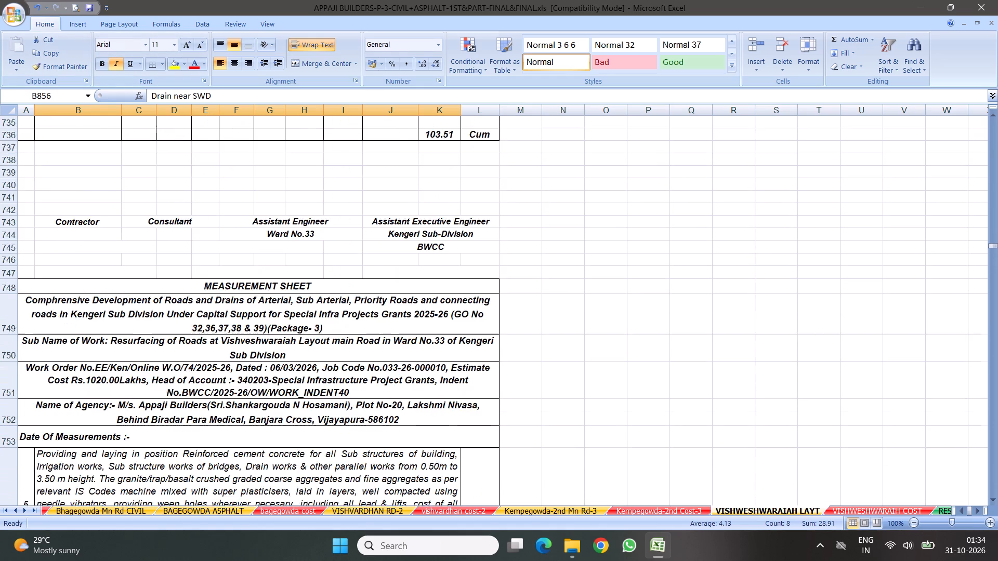
scroll(252, 234, up, 20)
scroll(252, 234, up, 20)
scroll(252, 234, up, 8)
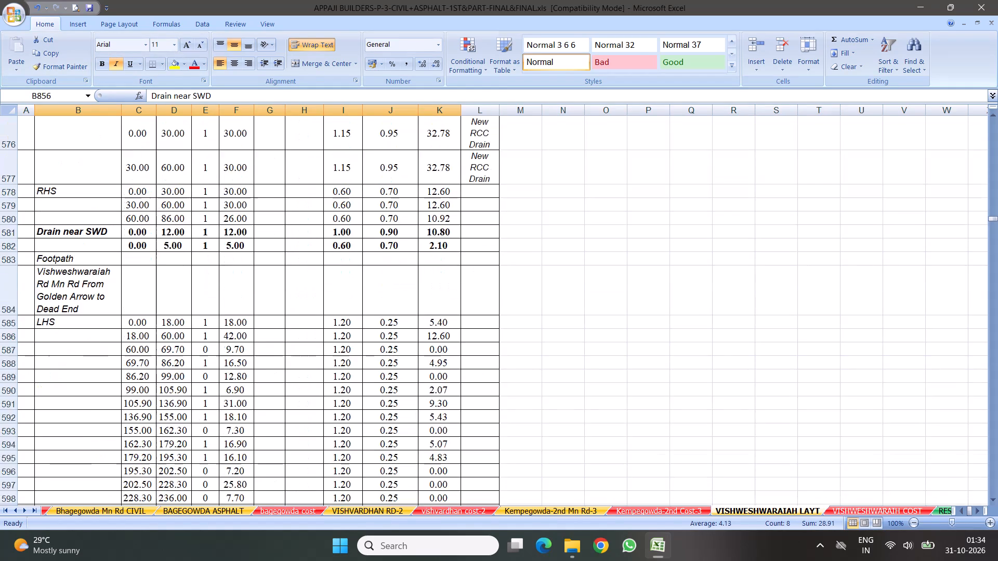
scroll(255, 237, down, 6)
scroll(327, 244, down, 2)
drag(94, 192, 321, 222)
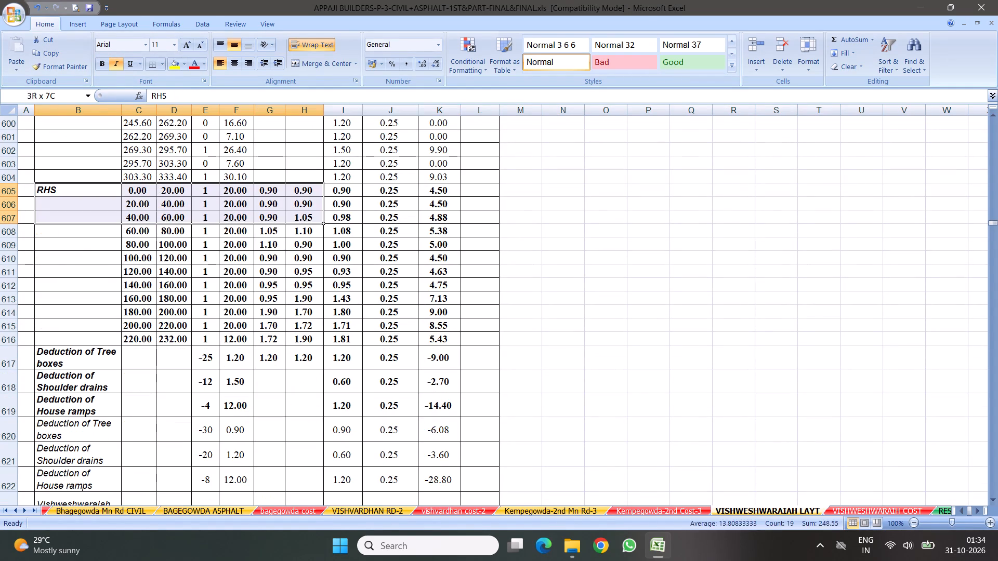
drag(321, 222, 441, 410)
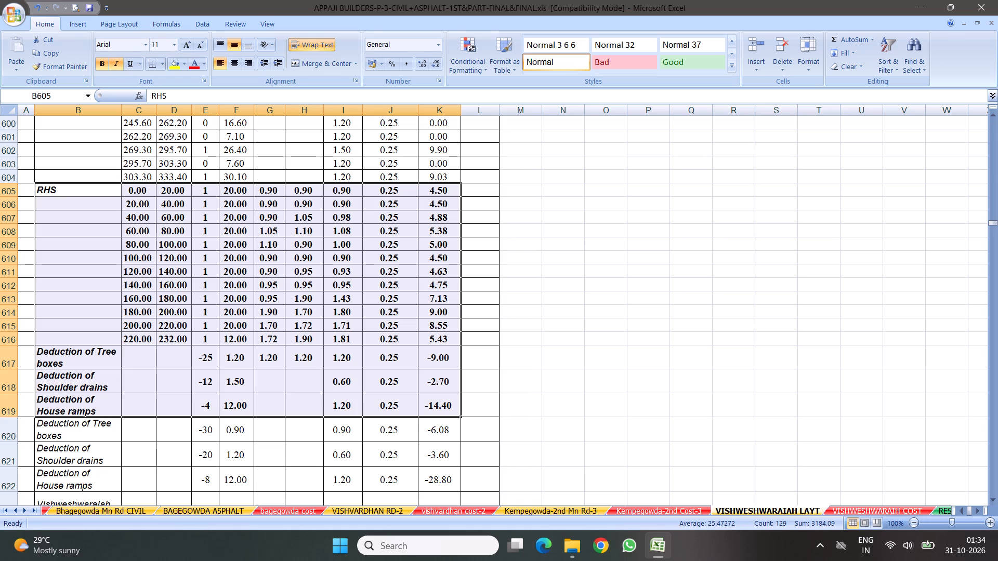
click(101, 61)
Remove the bold formatting from the RHS length entries and the gratings deduction in B328:K340.
scroll(350, 287, up, 10)
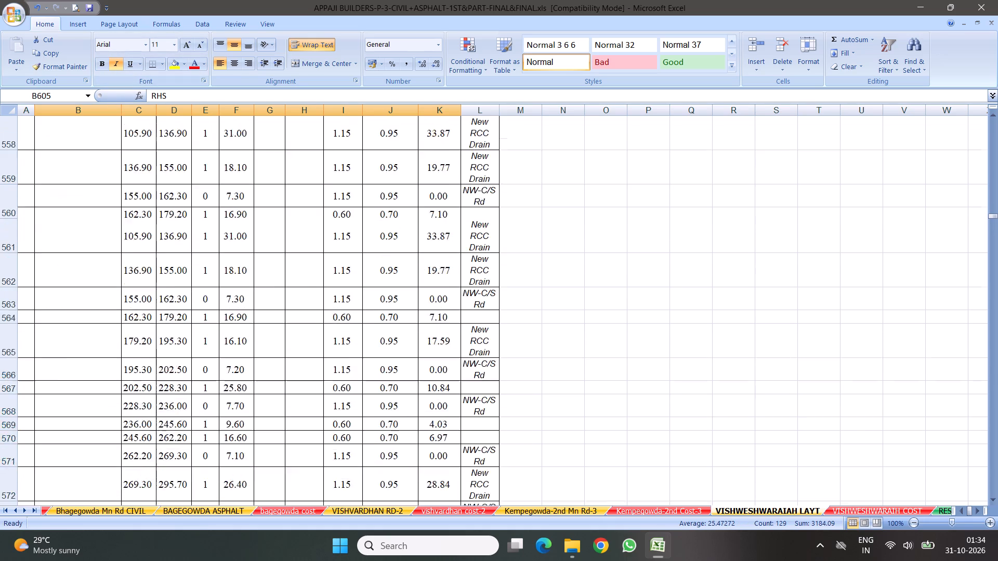
scroll(345, 282, up, 20)
scroll(345, 282, up, 20)
scroll(345, 282, up, 12)
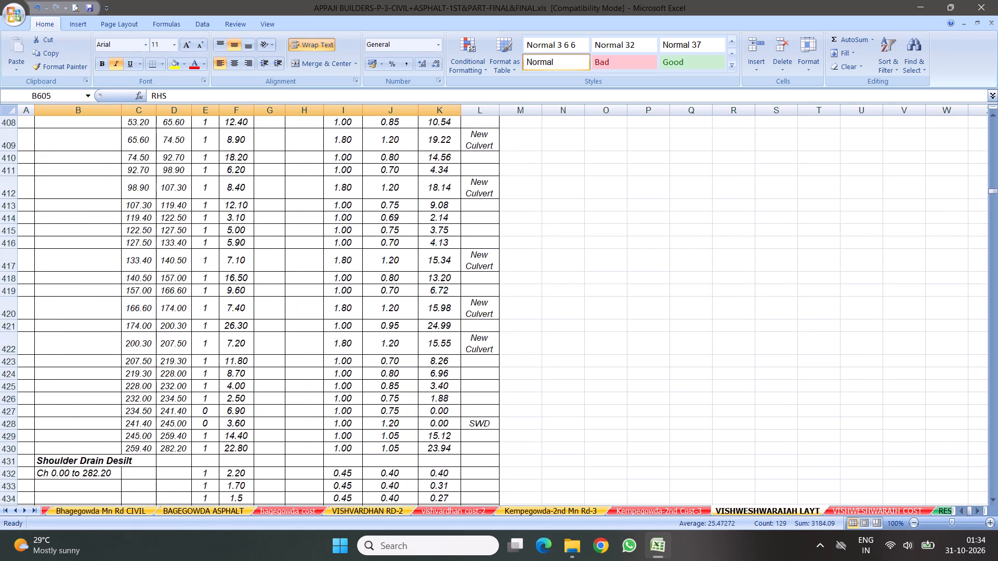
scroll(345, 282, up, 20)
scroll(345, 282, up, 9)
scroll(297, 254, up, 3)
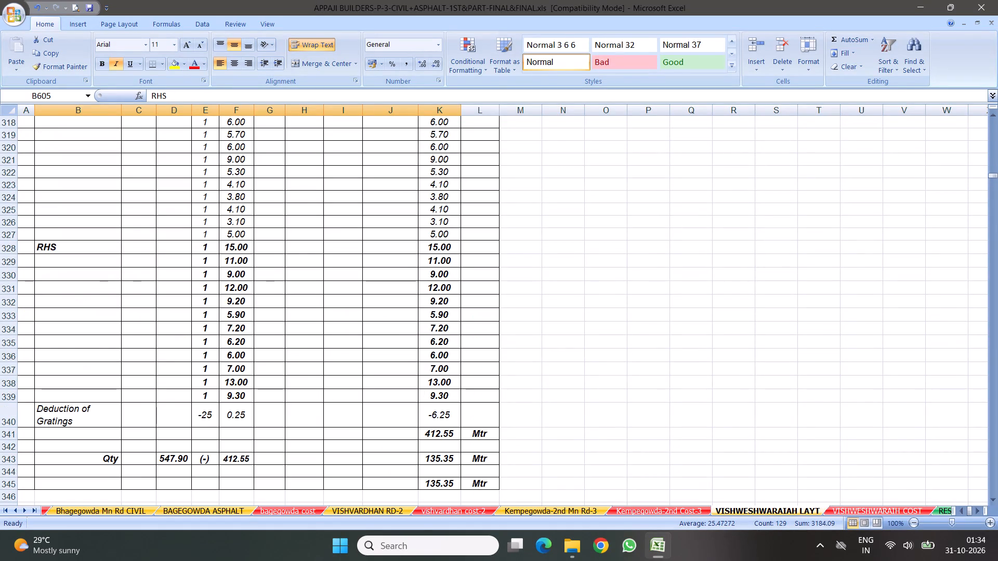
drag(59, 249, 441, 437)
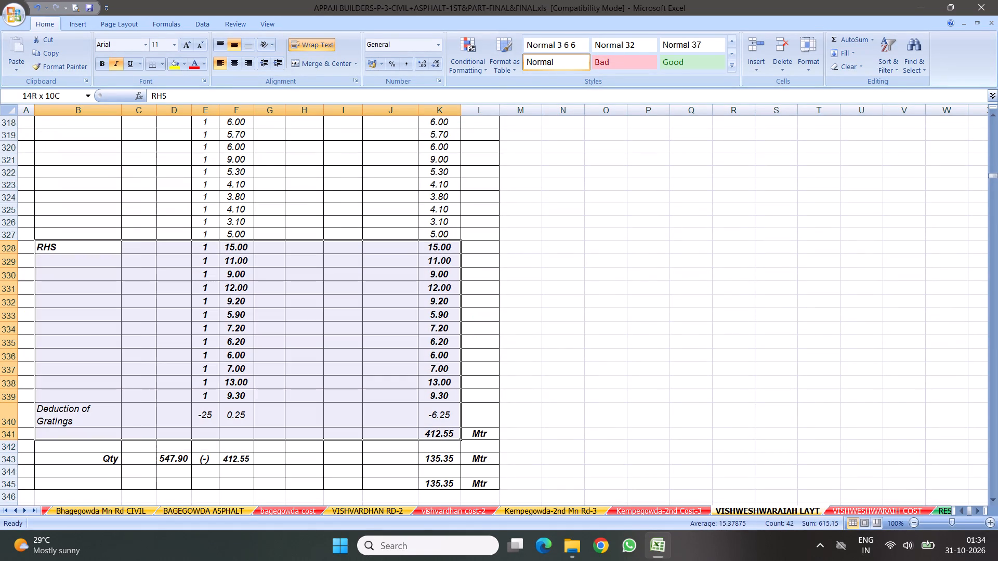
drag(441, 437, 442, 423)
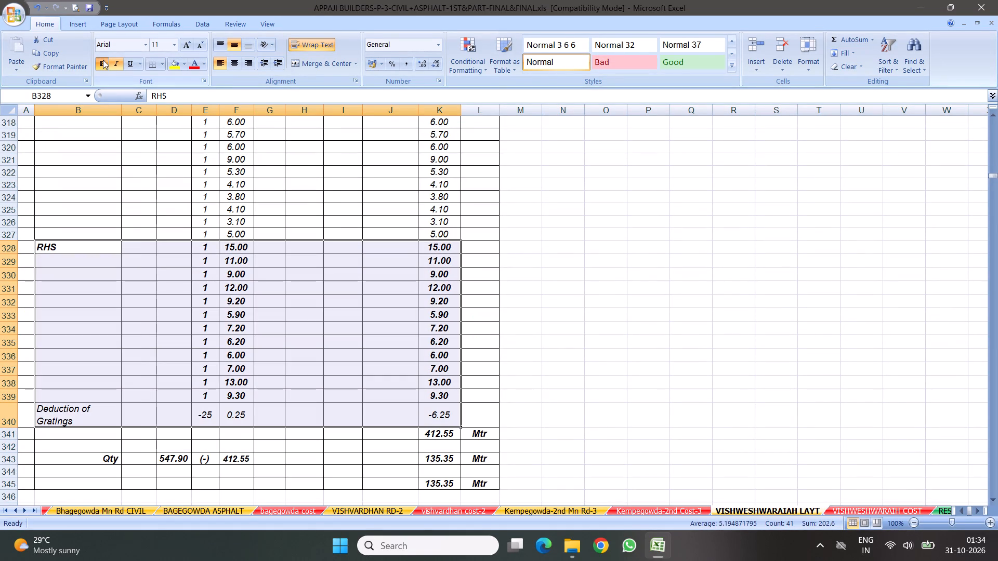
click(103, 60)
Remove the bold formatting from the RHS measurements and their shoulder drain and house ramp deductions in B242:K255.
scroll(270, 283, up, 20)
scroll(270, 283, up, 13)
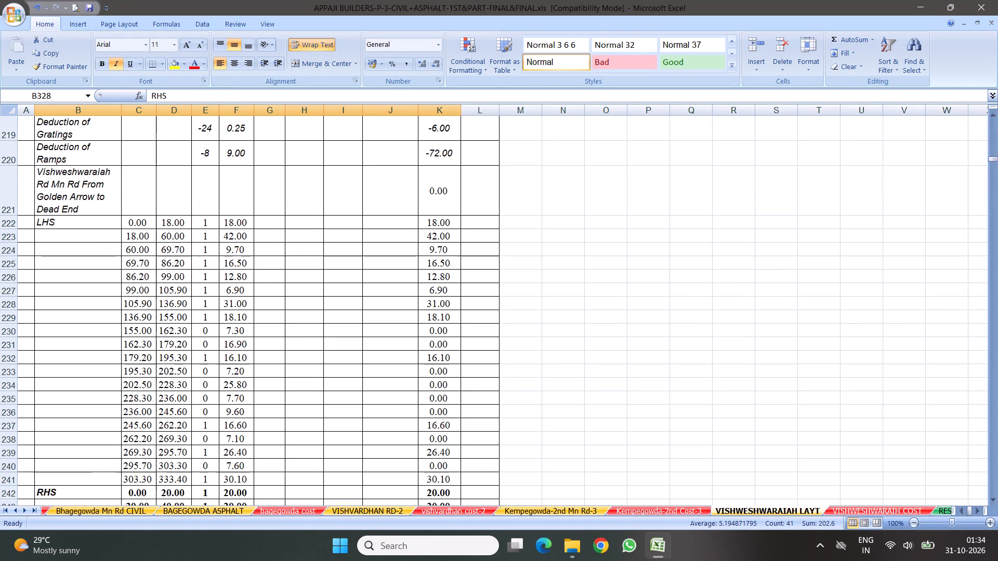
scroll(248, 270, down, 5)
drag(90, 225, 456, 411)
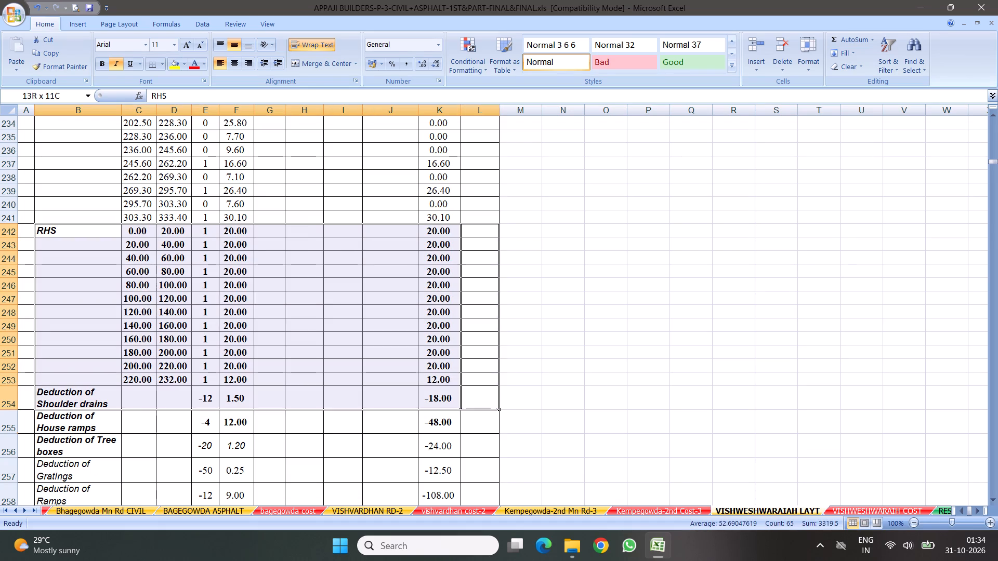
drag(456, 411, 441, 427)
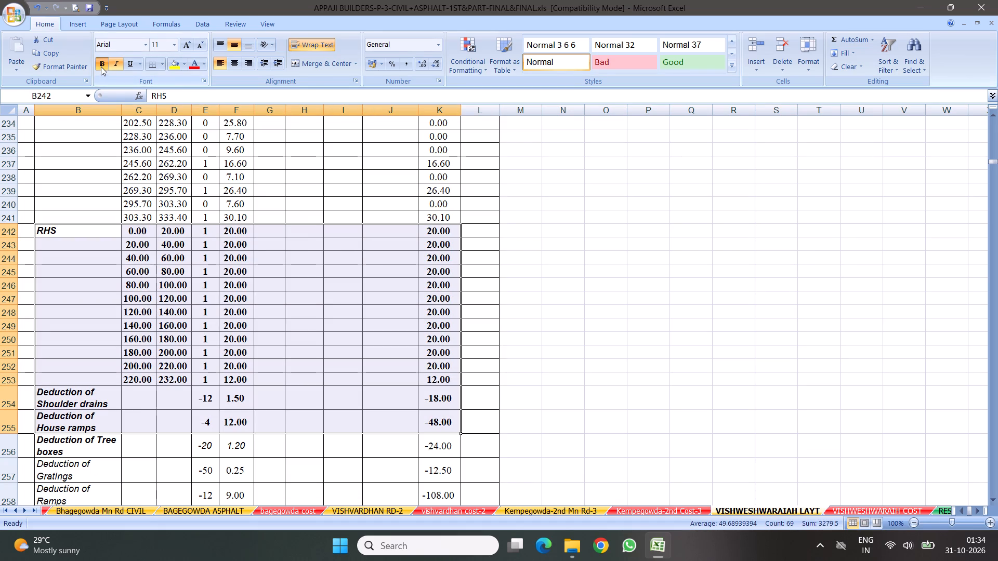
click(101, 66)
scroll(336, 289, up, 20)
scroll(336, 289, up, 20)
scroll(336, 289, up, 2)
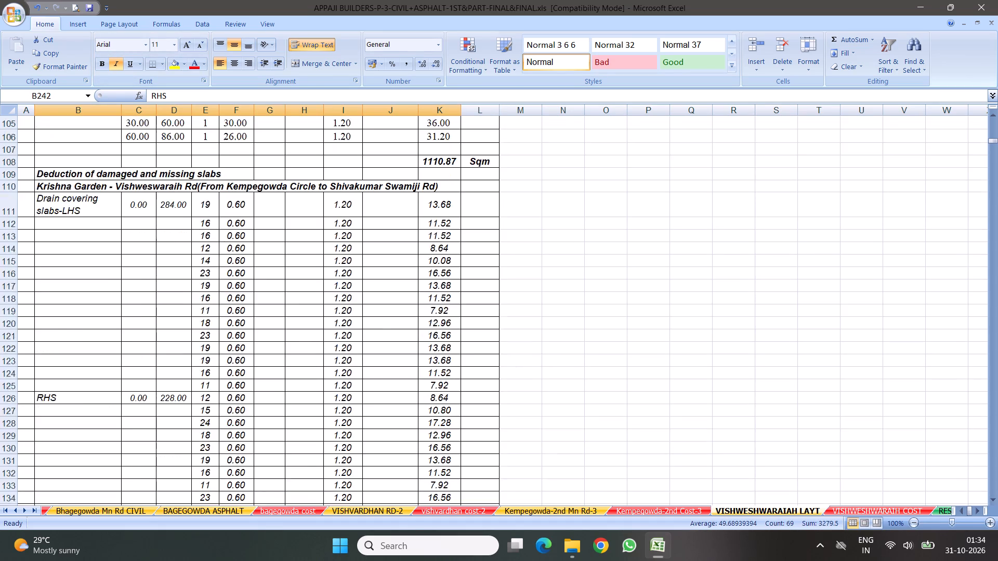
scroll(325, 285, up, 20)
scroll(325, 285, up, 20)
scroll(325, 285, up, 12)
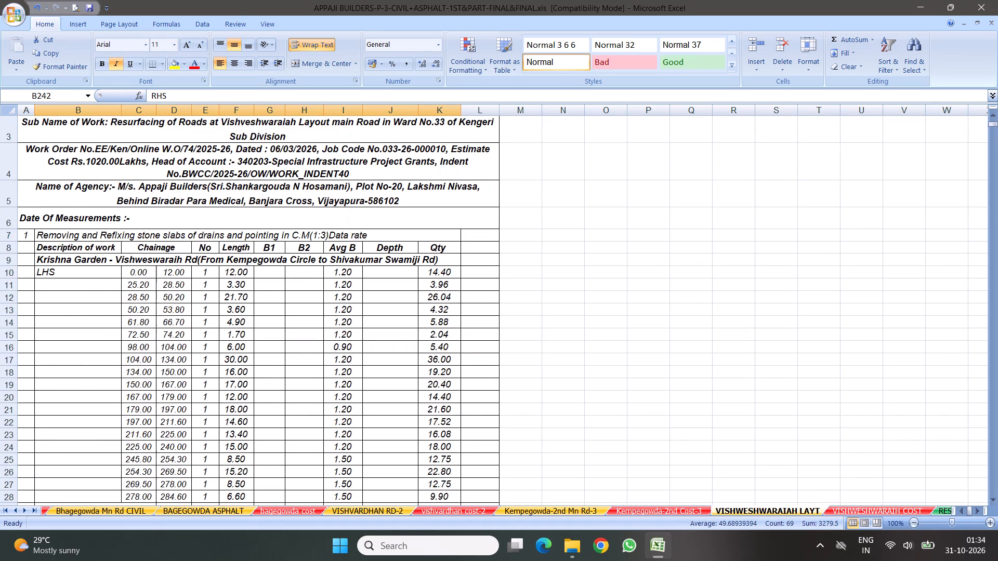
Check the print preview of the VISHWESHWARAIAH LAYT sheet page by page, from page 1 through the interlocking blocks item around page 37.
click(74, 7)
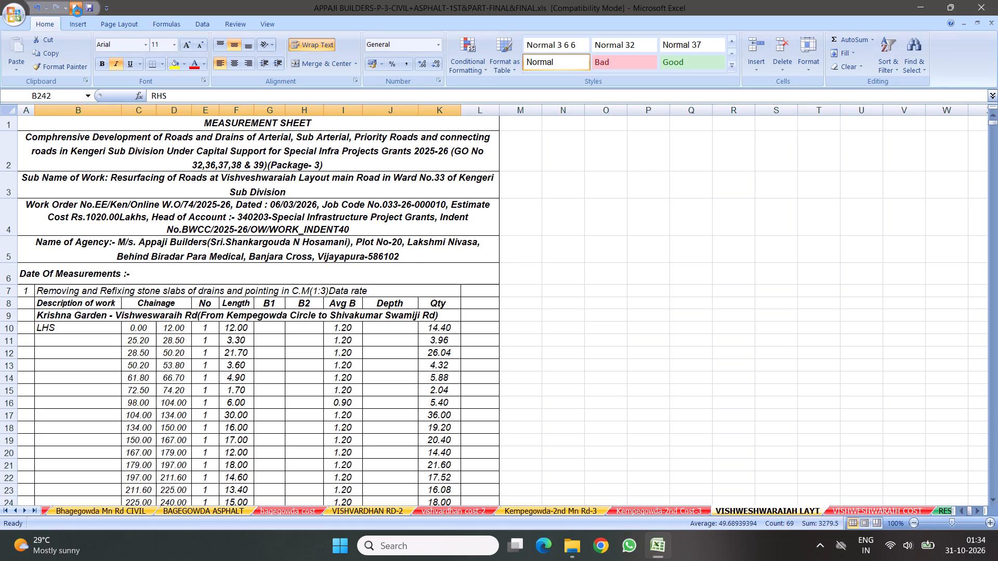
click(535, 292)
click(535, 292)
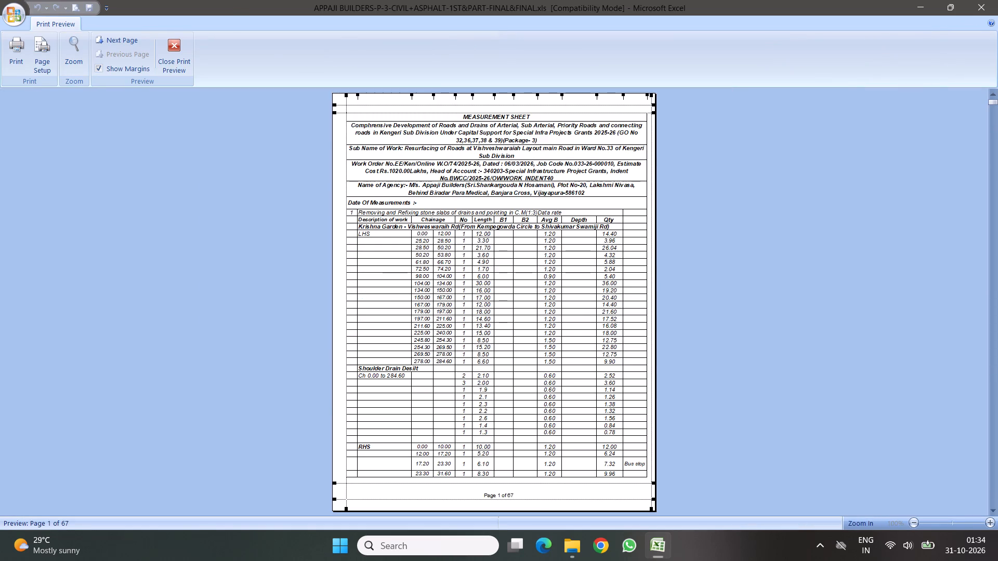
click(515, 319)
click(522, 318)
key(Down)
key(Down)
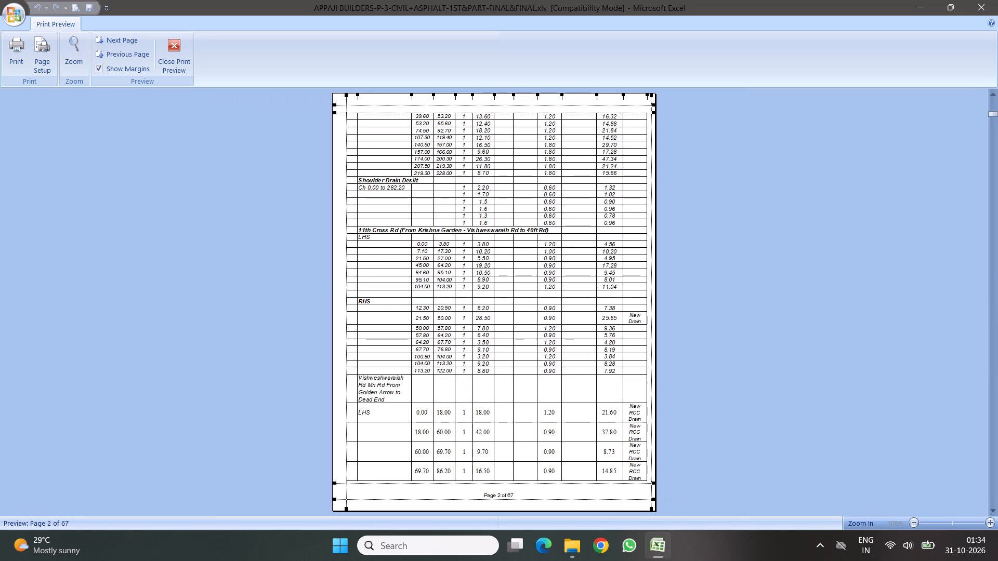
key(Down)
key(Down)
key(Down)
key(Down)
key(Down)
key(Down)
key(Down)
key(Down)
key(Down)
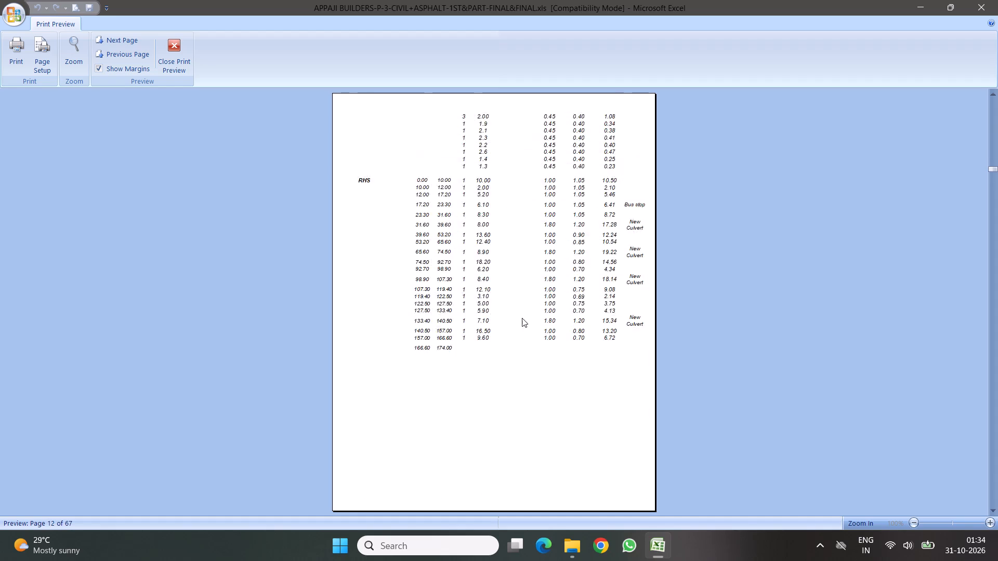
key(Down)
key(Down)
key(Down)
key(Down)
key(Down)
key(Down)
key(Down)
key(Down)
key(Down)
key(Down)
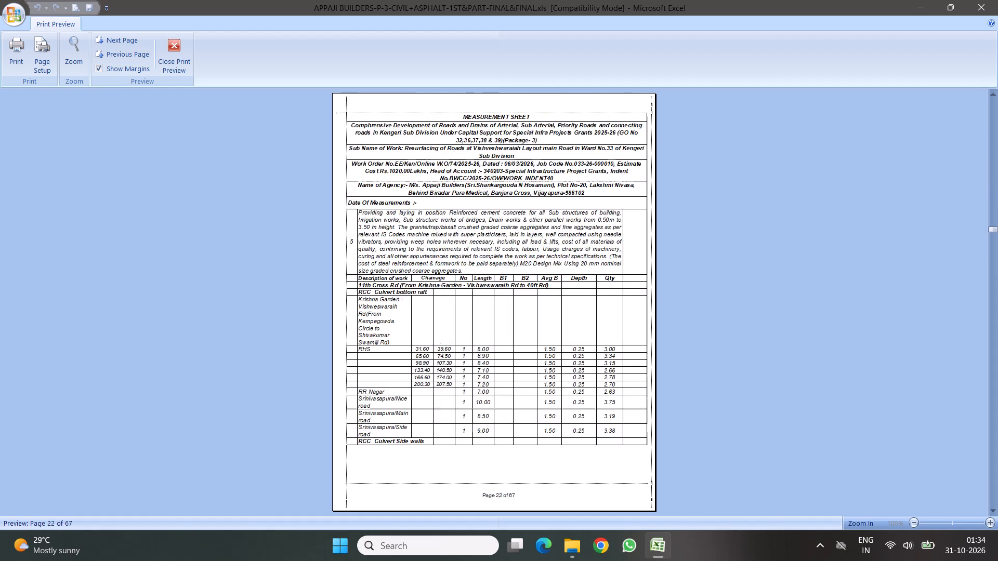
key(Down)
key(Down)
key(Down)
key(Down)
key(Down)
key(Down)
key(Down)
key(Down)
key(Down)
key(Down)
key(Down)
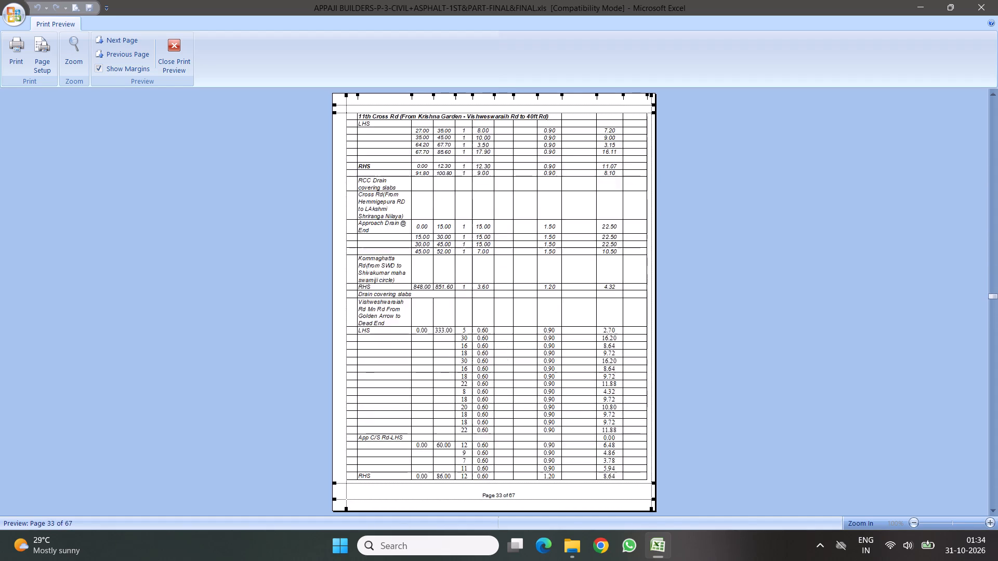
key(Down)
key(Down)
key(Down)
key(Down)
key(Down)
key(Down)
key(Up)
key(Up)
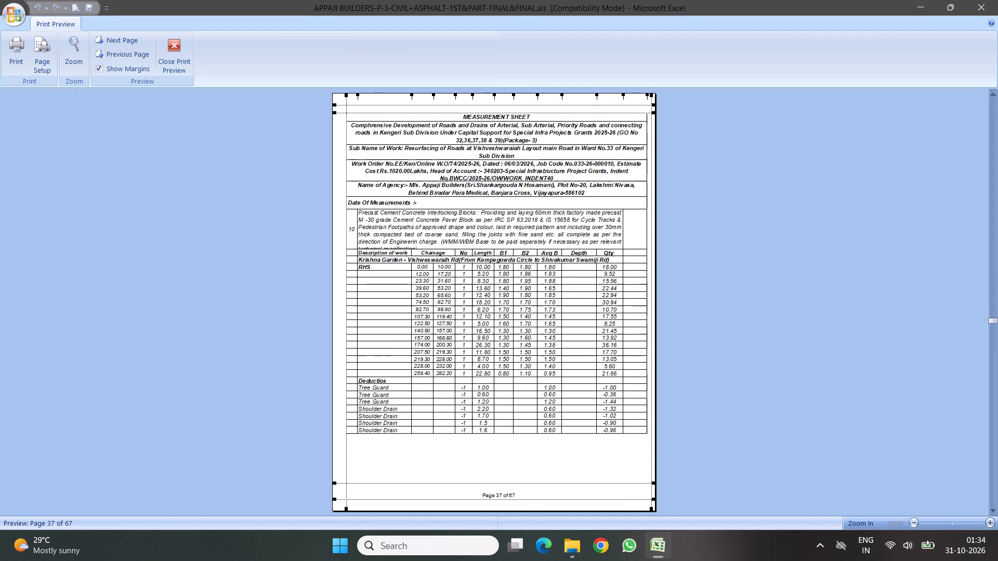
key(Up)
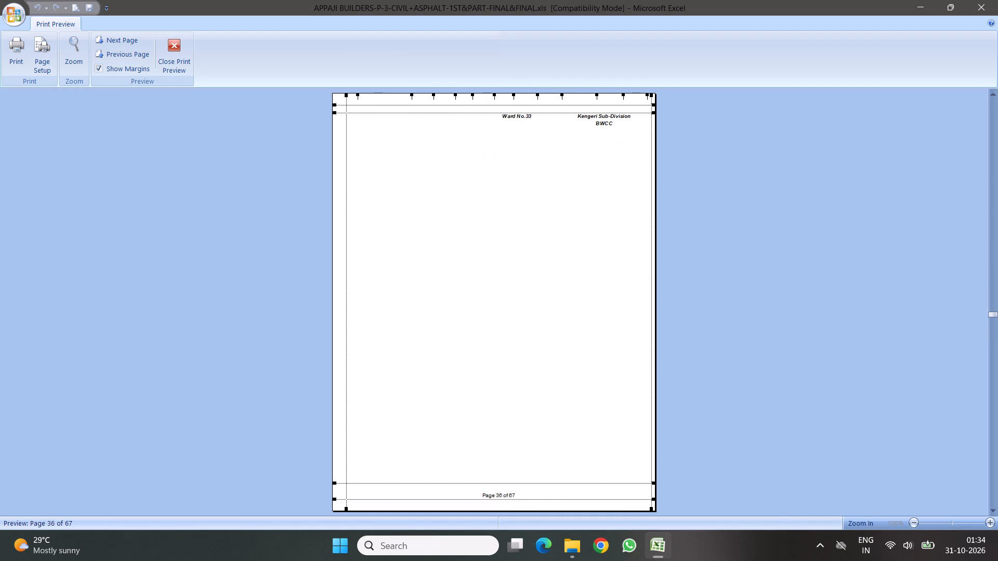
Reduce the sheet's bottom page margin slightly in the print preview and close the preview.
click(509, 484)
key(Escape)
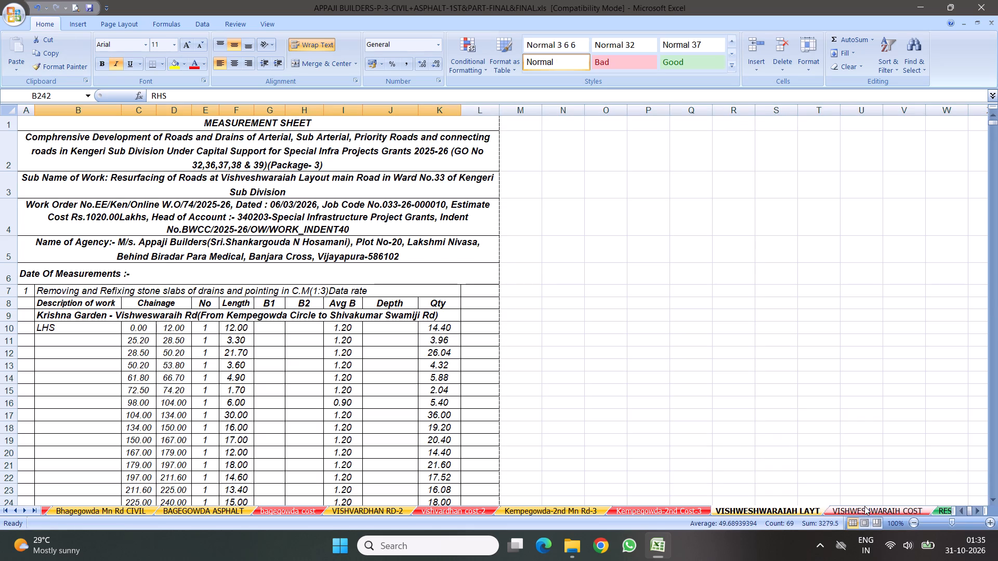
Examine where the page breaks fall in page break preview, from page 1 to page 9, especially around rows 214 to 290.
click(875, 523)
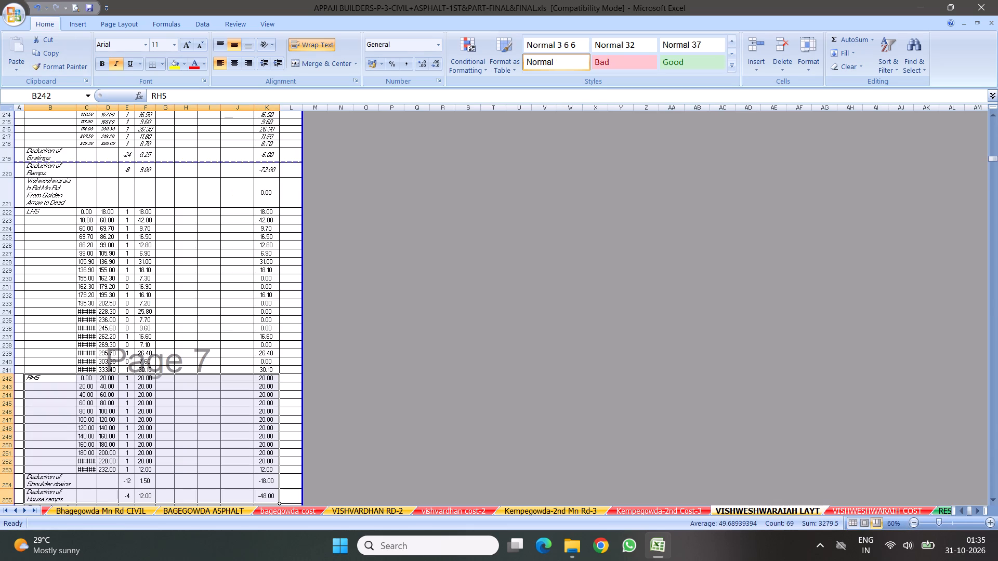
drag(993, 159, 997, 63)
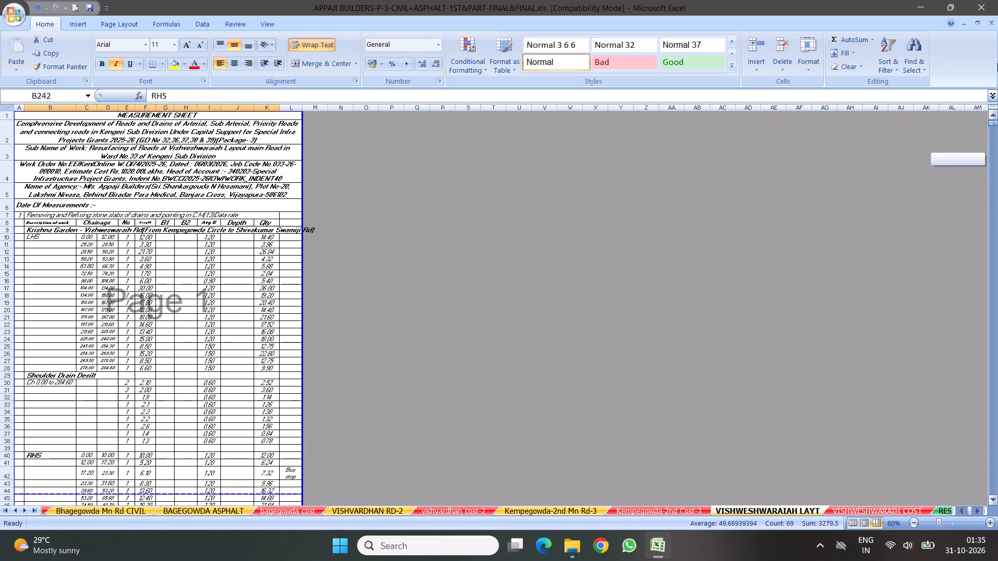
drag(997, 63, 996, 62)
scroll(306, 339, down, 19)
scroll(237, 368, up, 1)
scroll(236, 366, down, 9)
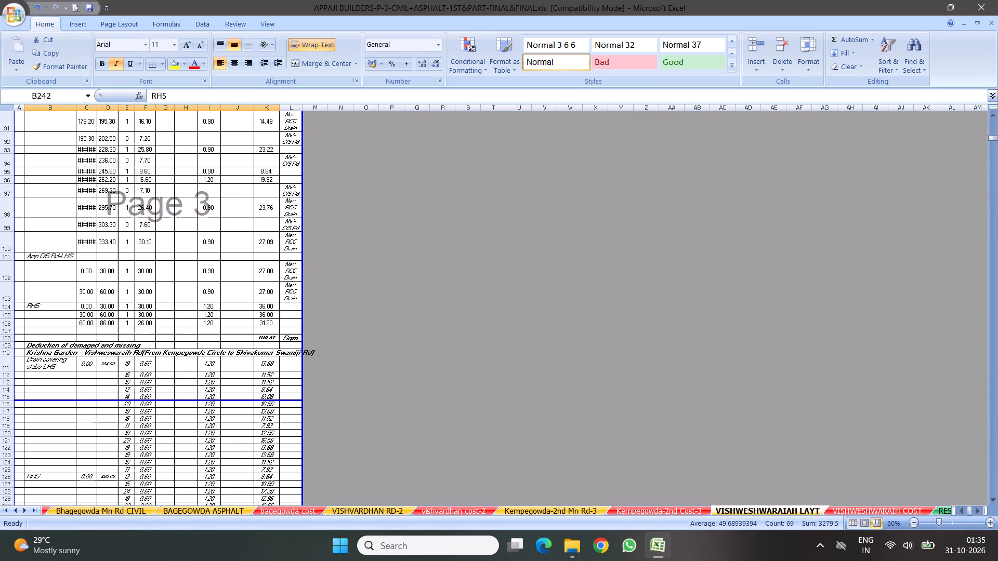
scroll(266, 410, down, 4)
scroll(277, 391, up, 1)
scroll(277, 392, down, 7)
scroll(259, 394, up, 1)
scroll(259, 396, down, 8)
scroll(239, 391, down, 16)
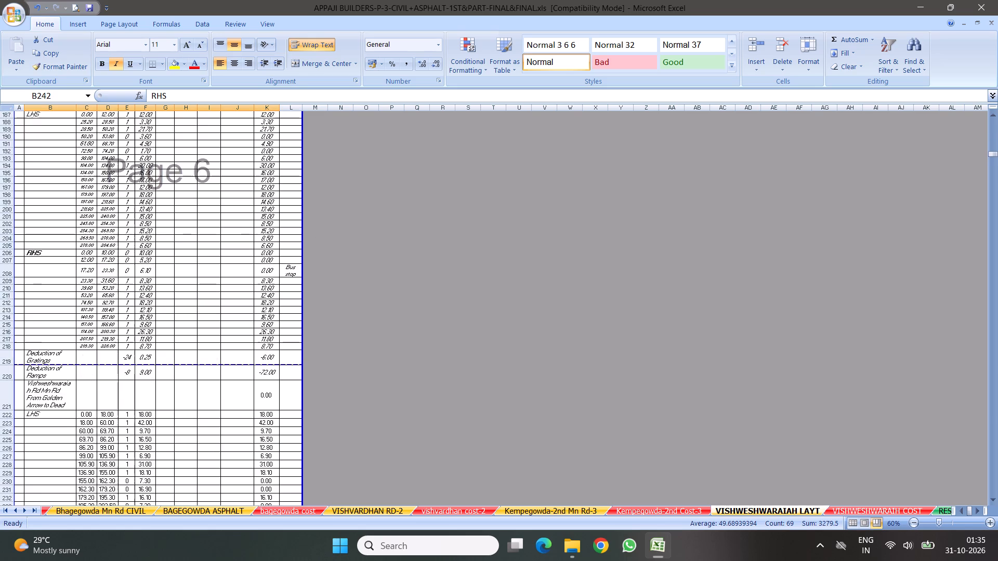
scroll(231, 394, down, 20)
scroll(136, 409, down, 2)
click(180, 389)
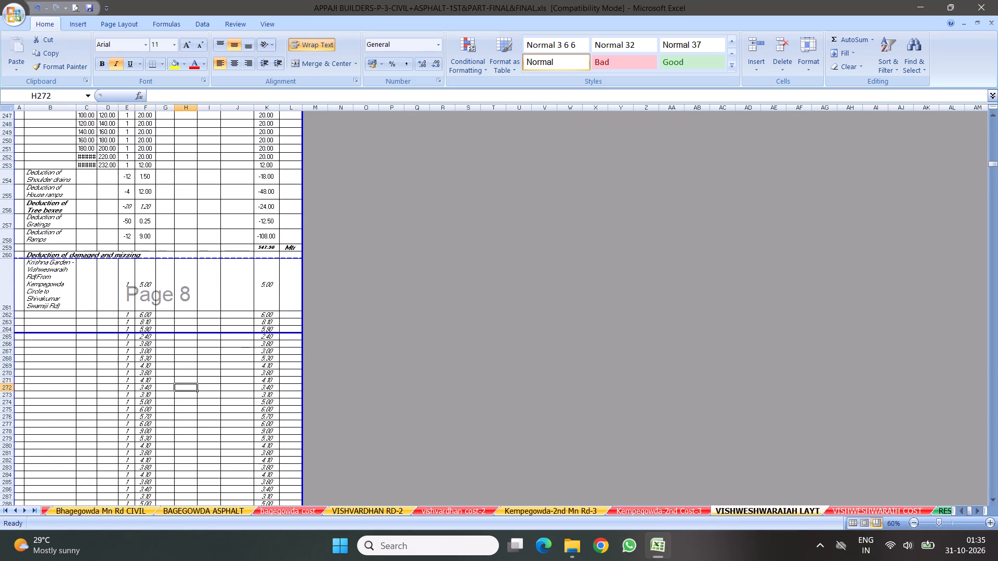
scroll(269, 315, down, 8)
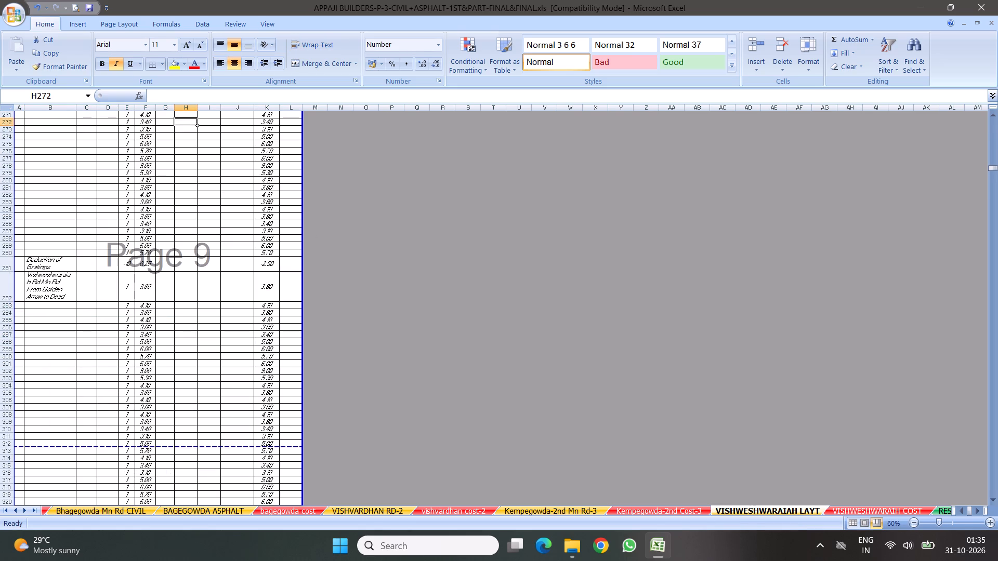
scroll(288, 276, up, 5)
scroll(266, 251, down, 4)
scroll(267, 249, up, 8)
scroll(217, 248, up, 3)
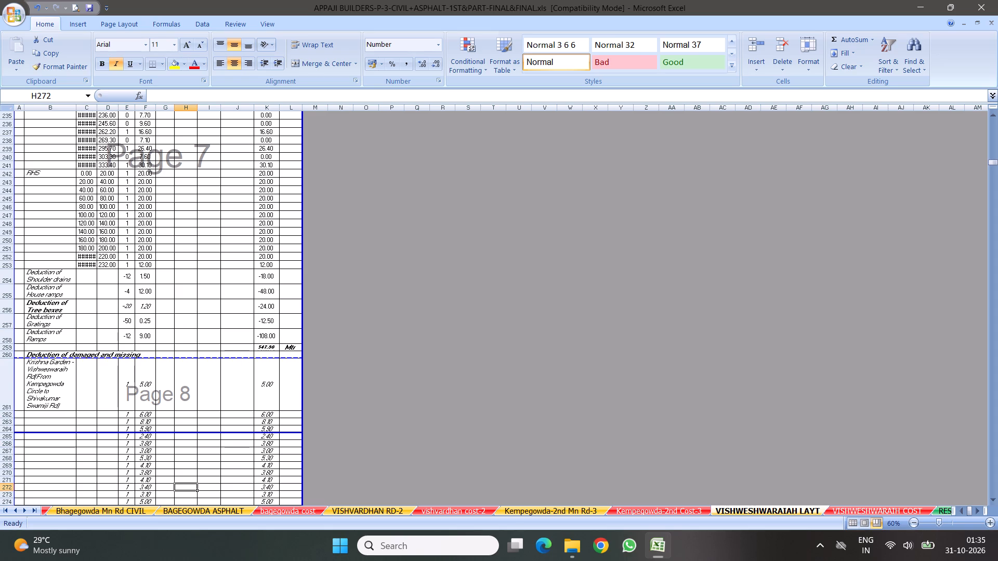
scroll(231, 292, up, 14)
scroll(179, 315, down, 13)
scroll(213, 289, down, 3)
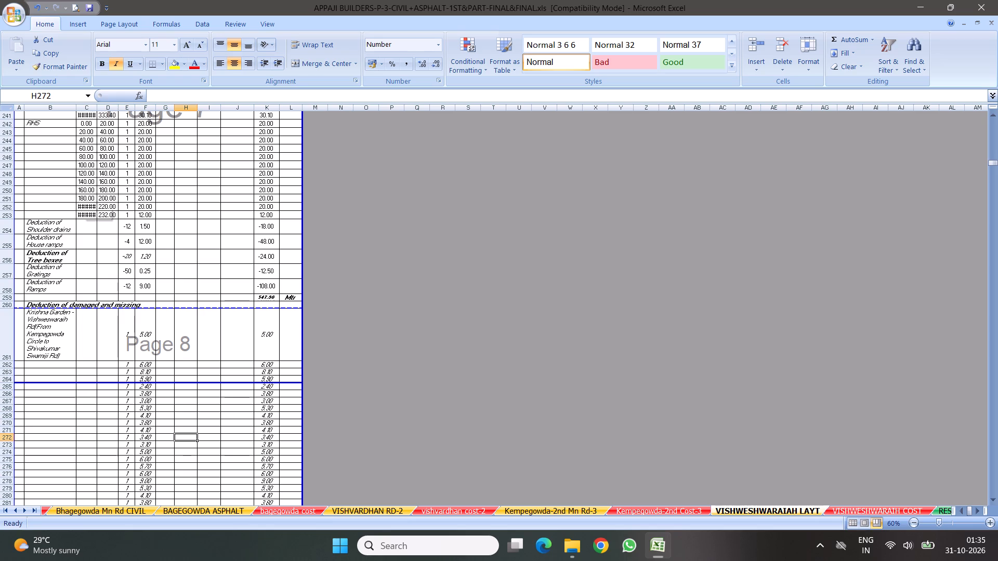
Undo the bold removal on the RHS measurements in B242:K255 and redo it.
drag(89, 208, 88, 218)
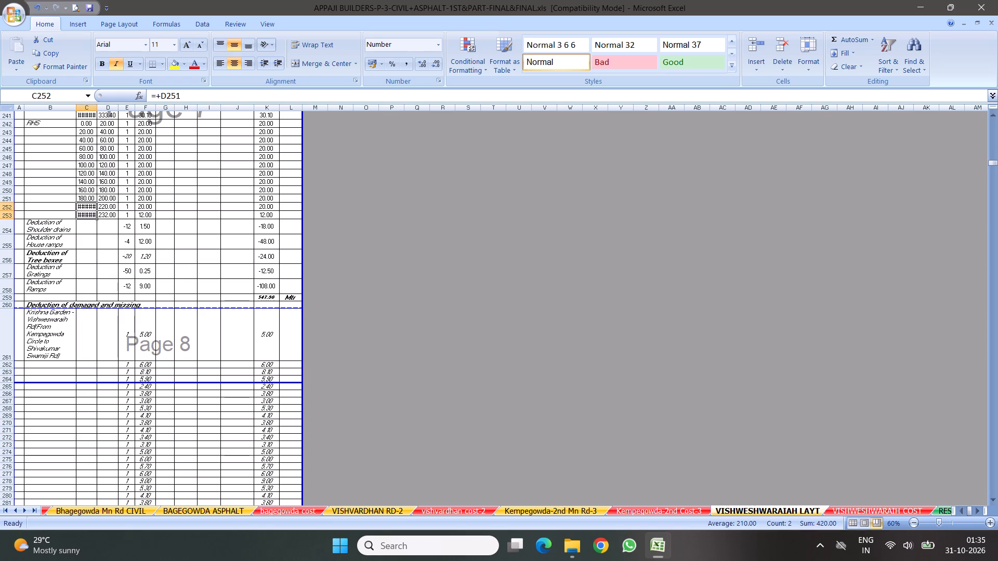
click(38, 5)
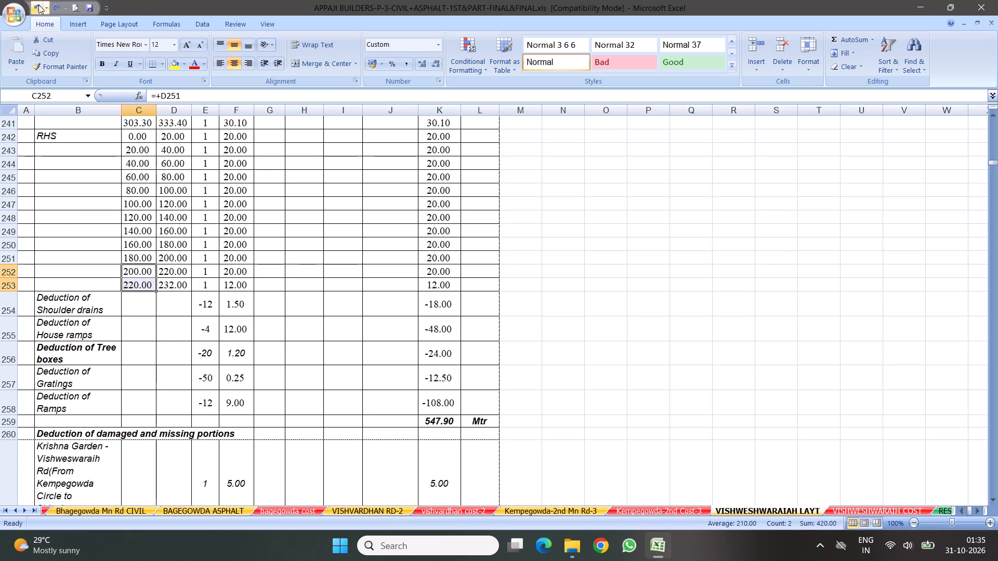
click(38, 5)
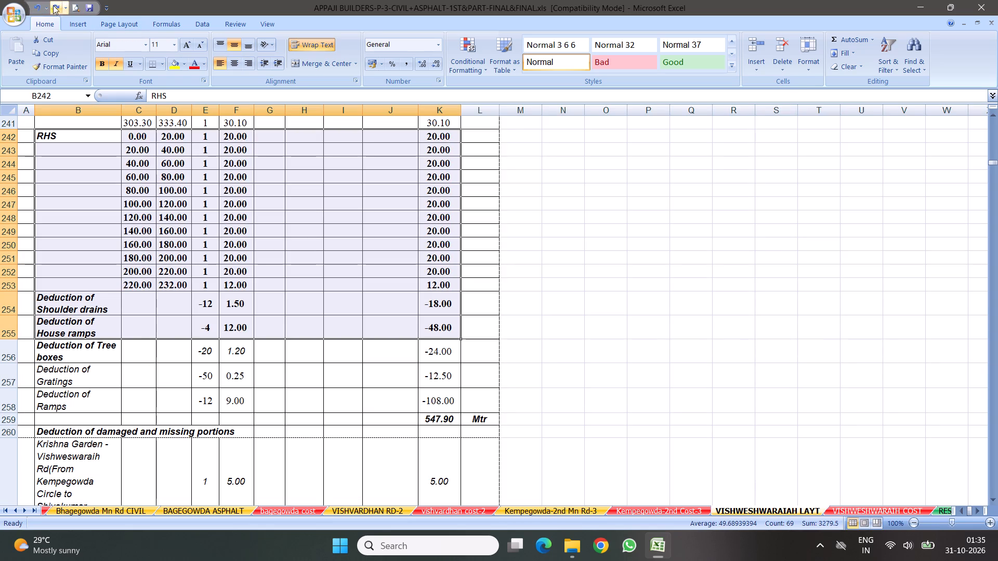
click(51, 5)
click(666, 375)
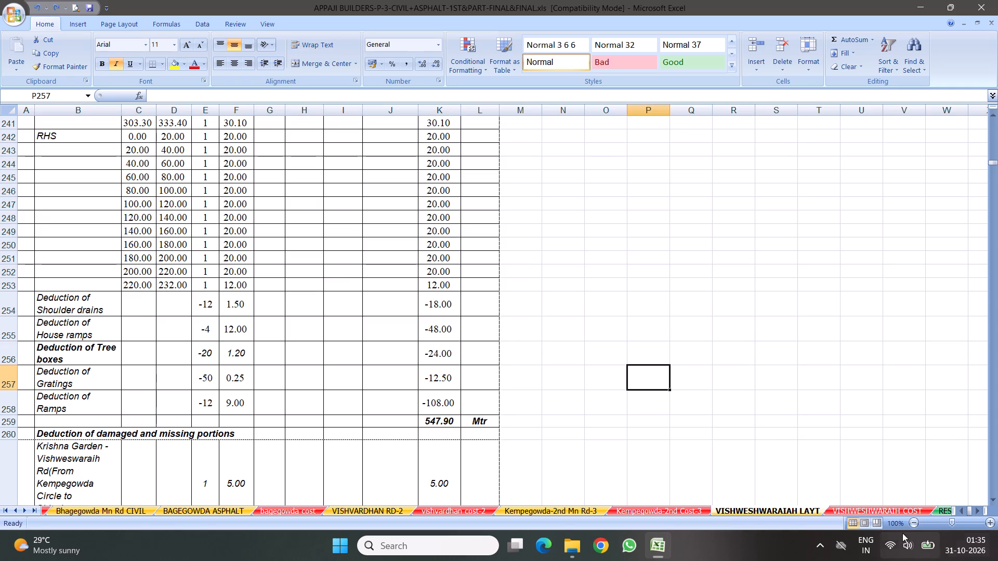
Move the page break below row 260 up in page break preview so that page 7 ends after row 246.
click(875, 521)
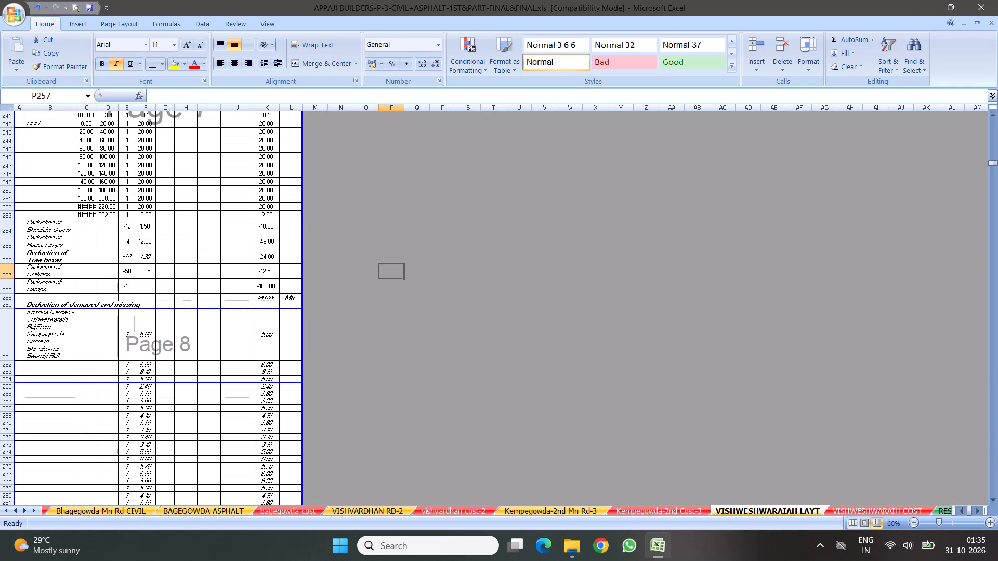
drag(228, 308, 238, 183)
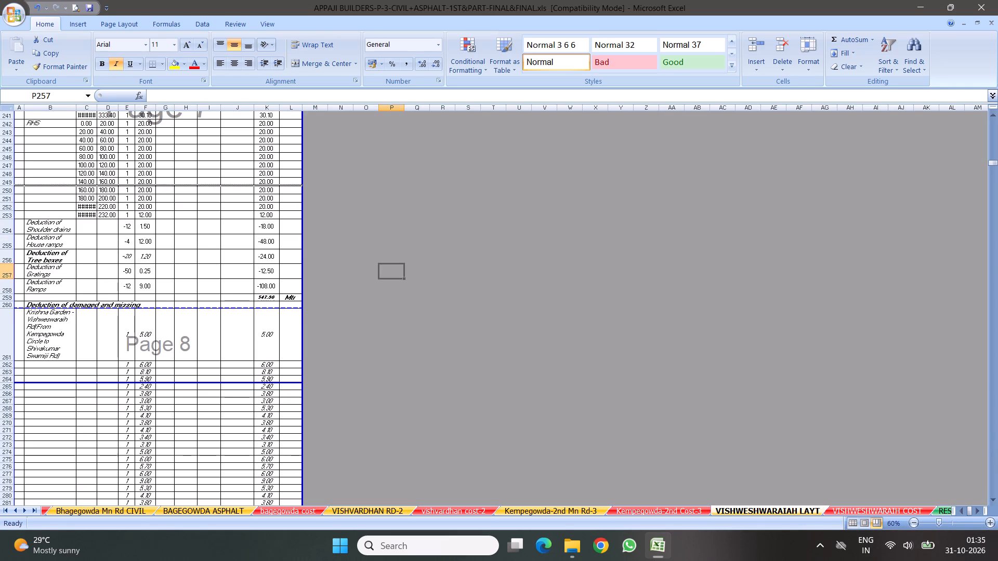
drag(238, 183, 246, 162)
Examine where the page breaks fall from page 6 to page 12, covering rows 178 to 447.
scroll(445, 237, up, 9)
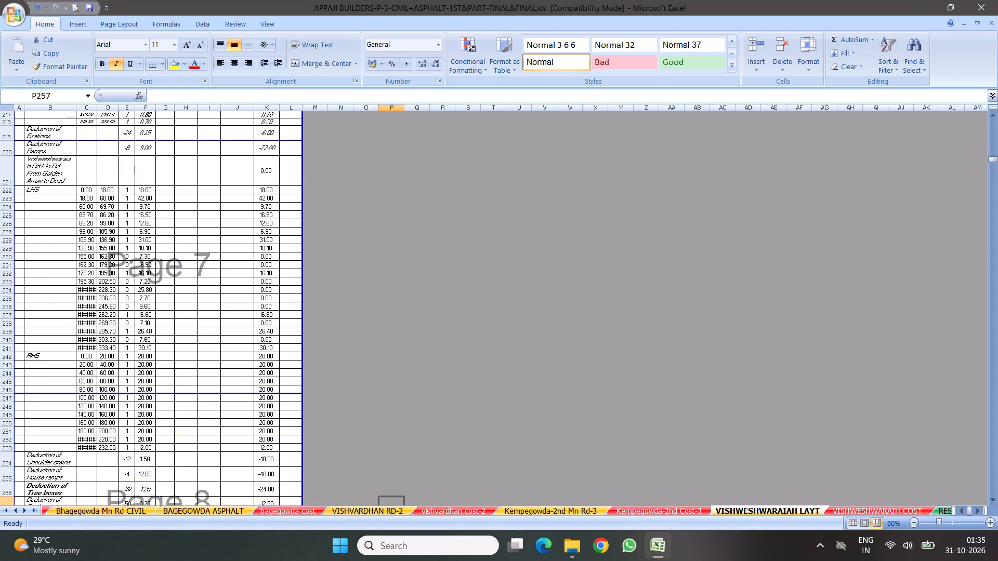
scroll(278, 286, up, 12)
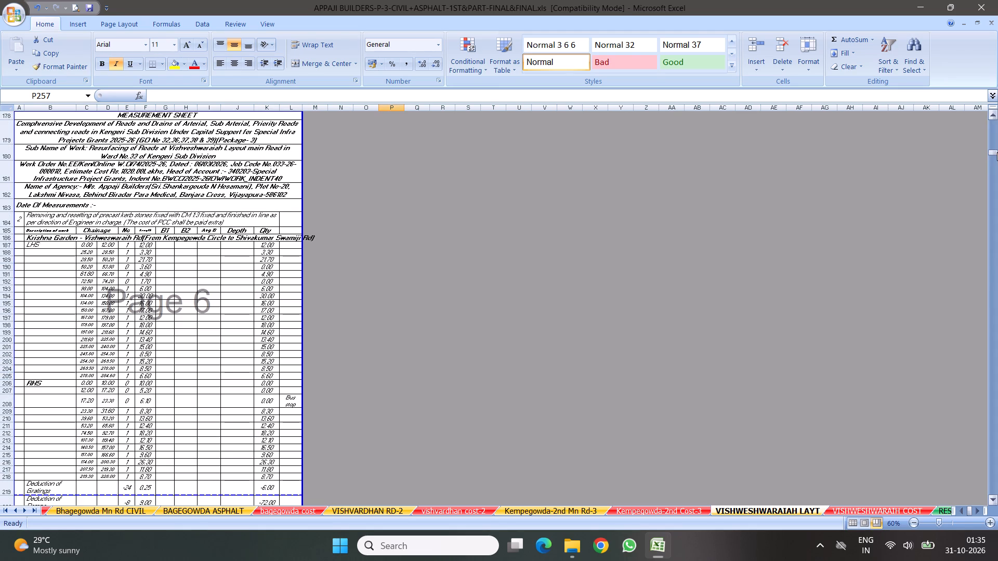
scroll(403, 228, up, 14)
scroll(344, 300, down, 20)
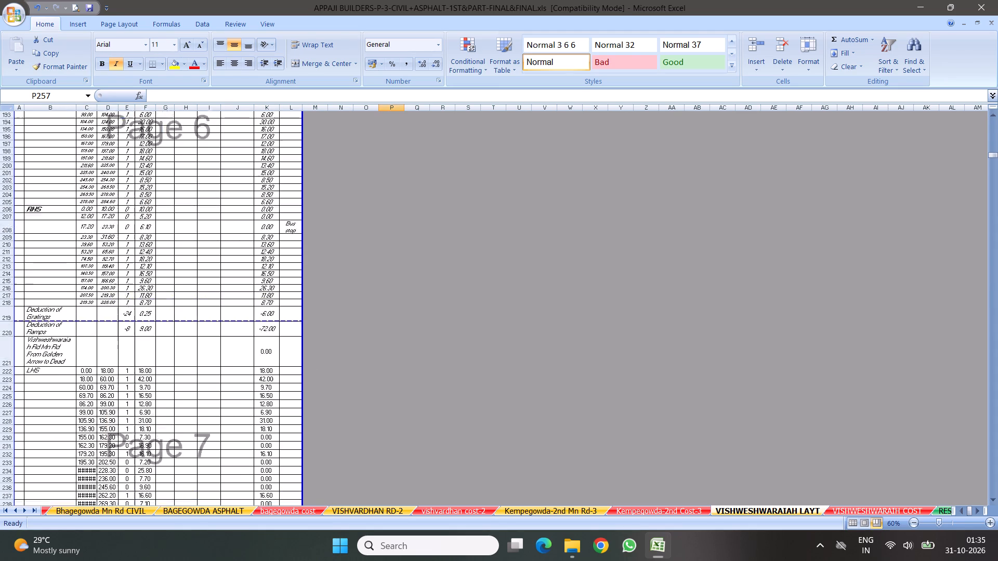
scroll(250, 328, down, 5)
scroll(260, 344, down, 20)
scroll(260, 344, down, 8)
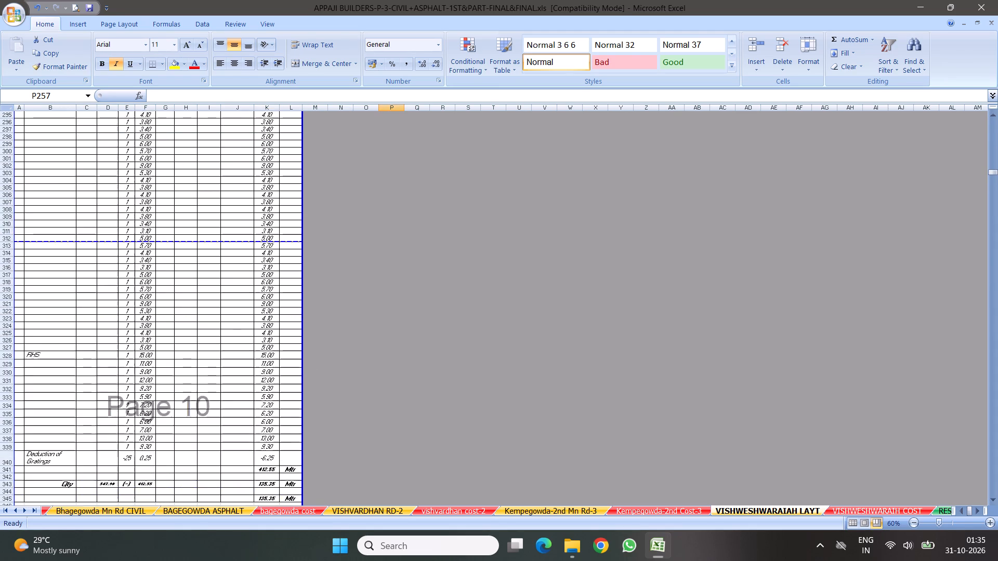
scroll(273, 333, down, 5)
scroll(283, 323, up, 1)
scroll(283, 324, down, 8)
scroll(298, 301, down, 20)
scroll(284, 306, down, 3)
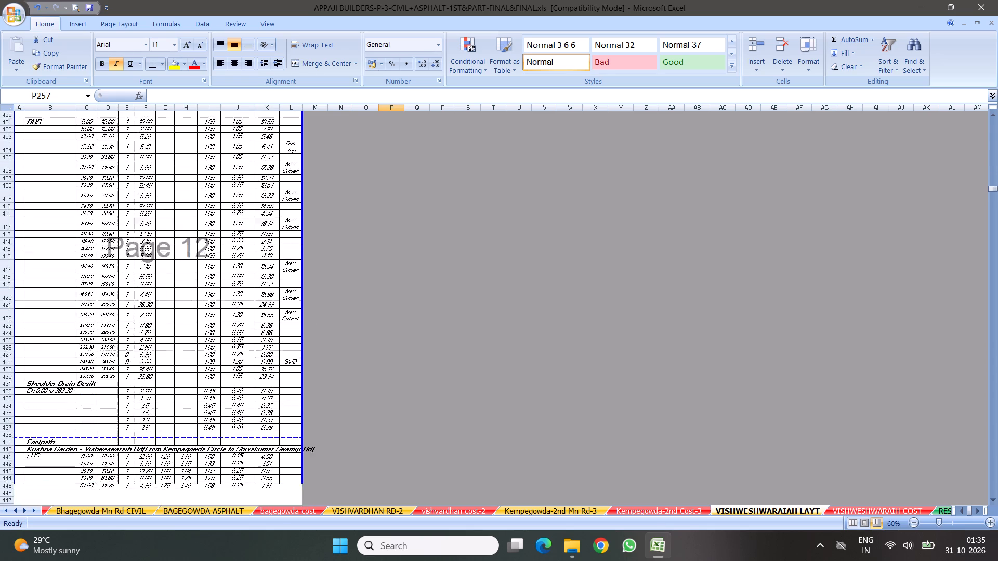
Examine the page breaks and signature blocks from page 12 to page 22, down to the item 5 measurement sheet.
scroll(285, 306, down, 2)
scroll(281, 328, down, 20)
scroll(281, 328, down, 6)
scroll(291, 325, up, 1)
scroll(292, 325, down, 7)
scroll(291, 316, up, 1)
scroll(291, 316, down, 11)
scroll(293, 322, up, 1)
scroll(293, 322, down, 20)
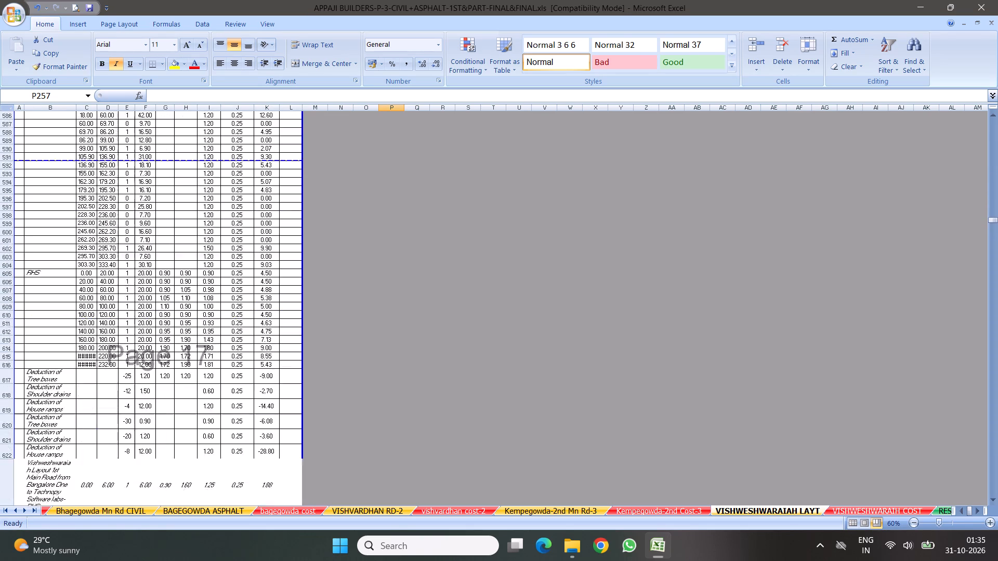
scroll(288, 301, down, 20)
scroll(288, 301, down, 7)
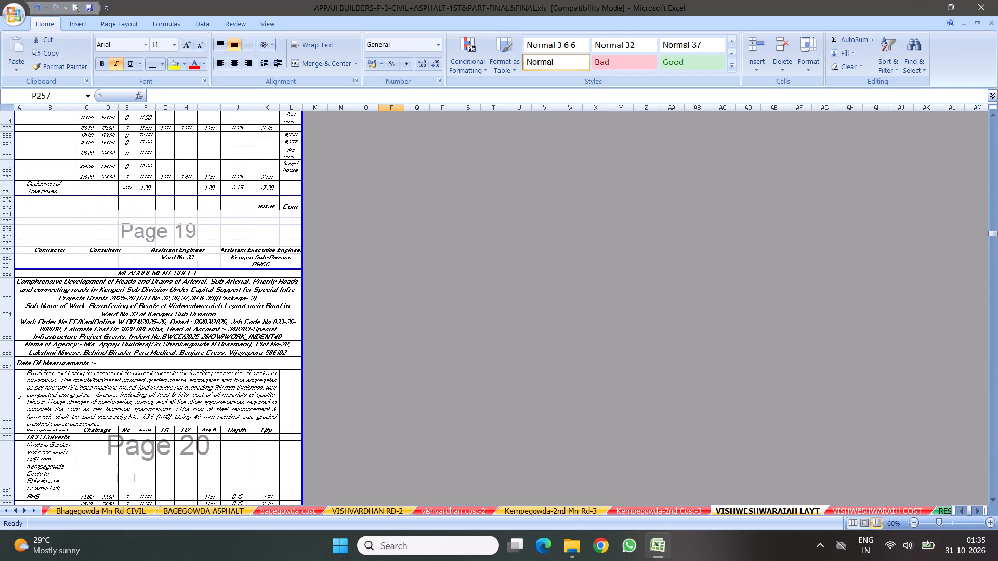
scroll(288, 308, down, 7)
scroll(252, 330, down, 13)
scroll(267, 305, down, 8)
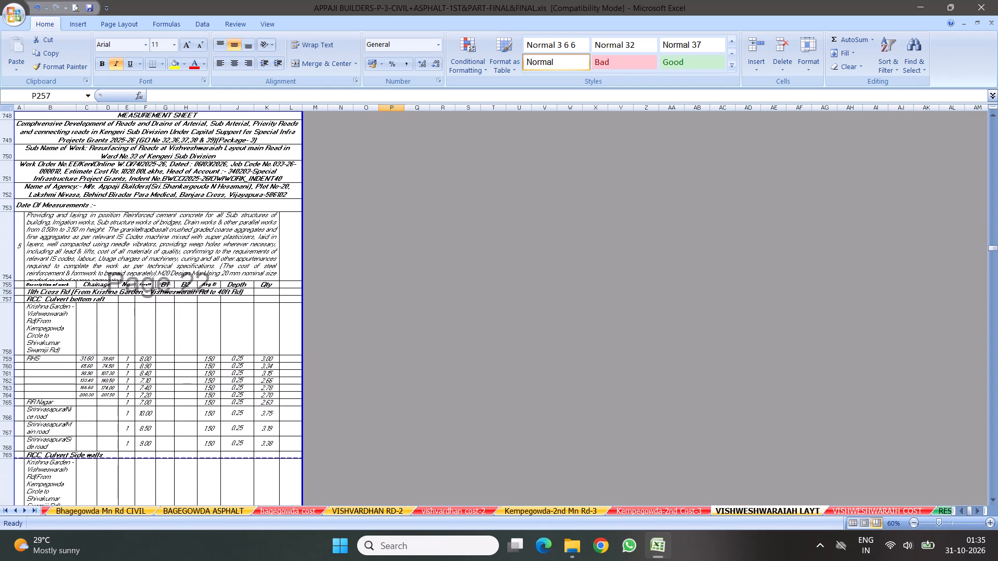
Examine the page breaks from page 22 to page 34, through the RCC drain, steel and covering slab measurements.
scroll(266, 355, down, 16)
scroll(261, 358, down, 5)
scroll(265, 358, up, 1)
scroll(266, 358, down, 12)
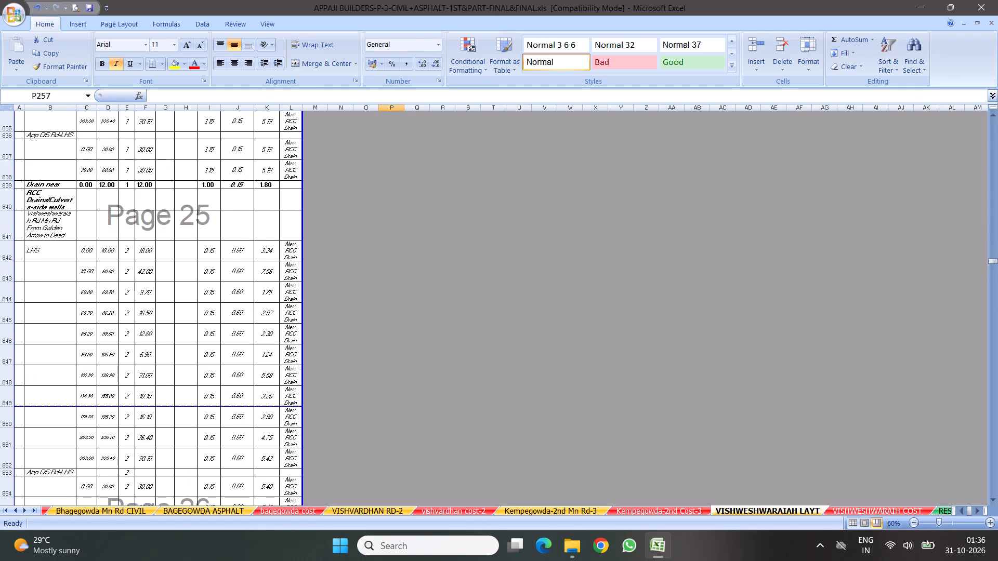
scroll(273, 343, down, 8)
scroll(262, 324, up, 5)
scroll(263, 326, down, 16)
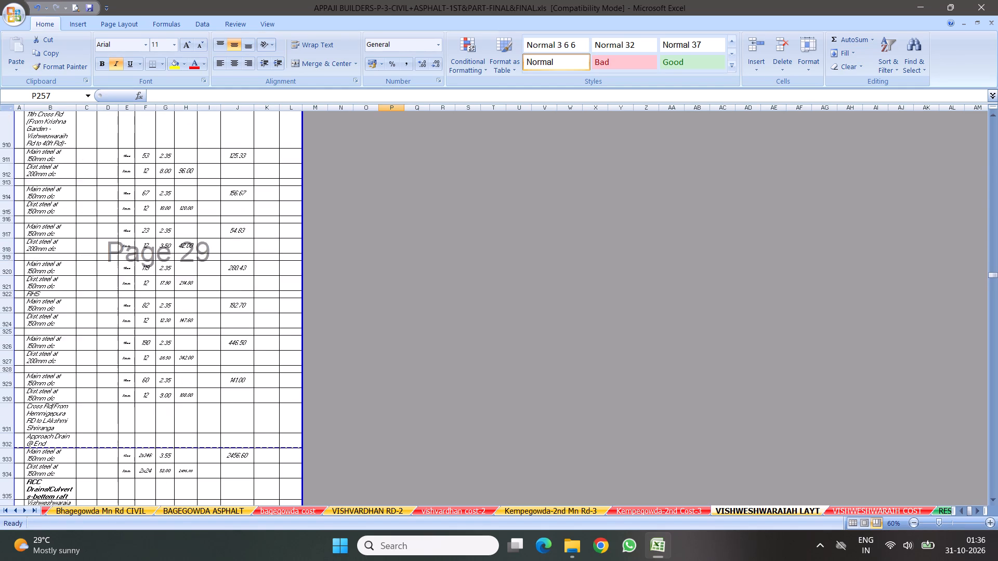
scroll(266, 309, down, 5)
scroll(256, 324, up, 1)
scroll(256, 325, down, 11)
scroll(240, 282, down, 6)
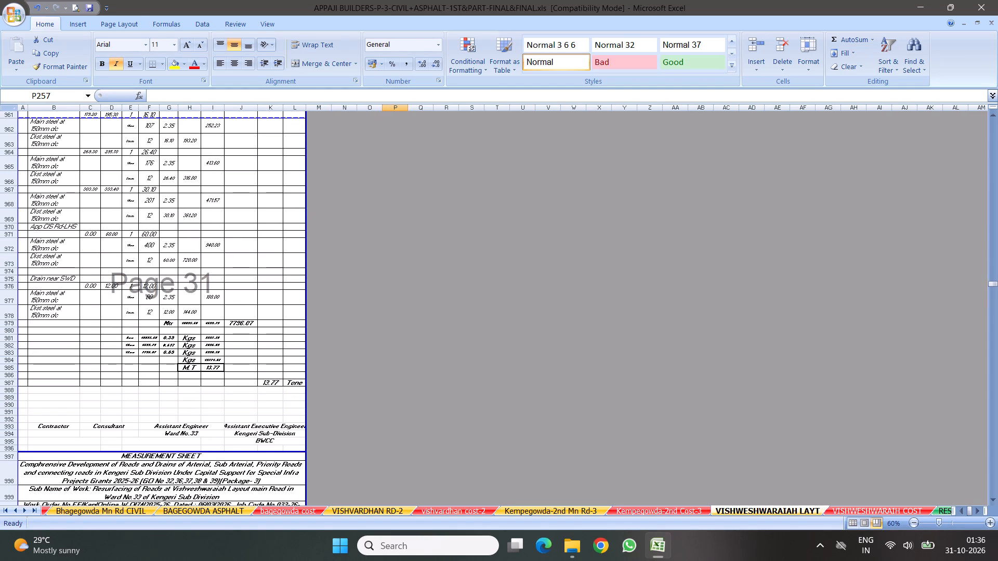
scroll(237, 286, down, 16)
scroll(258, 284, down, 16)
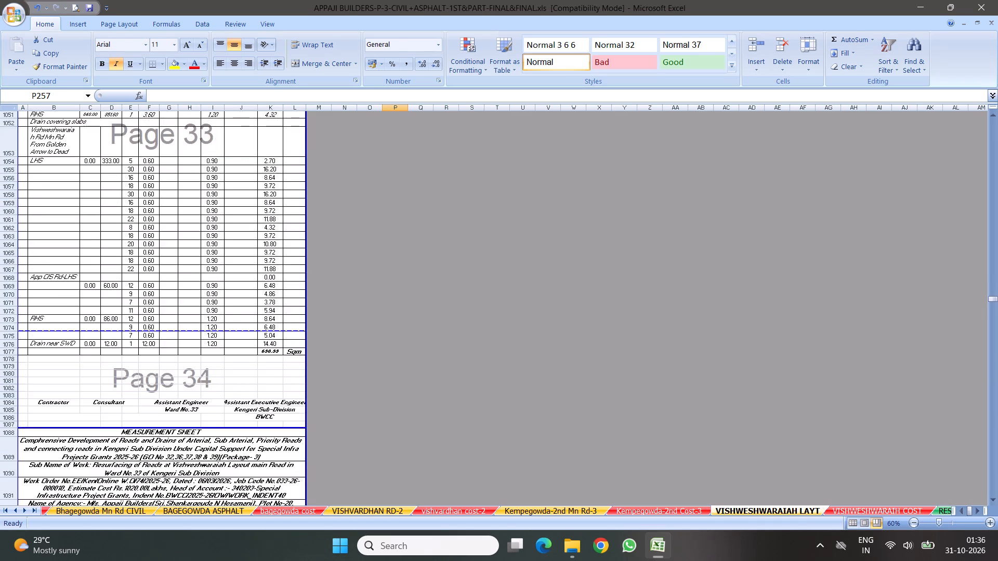
Reduce the height of row 1094, the precast drain cover slab description, to about 40.20 so page 35 holds its whole signature block.
scroll(240, 290, down, 18)
scroll(261, 325, down, 7)
scroll(220, 297, up, 4)
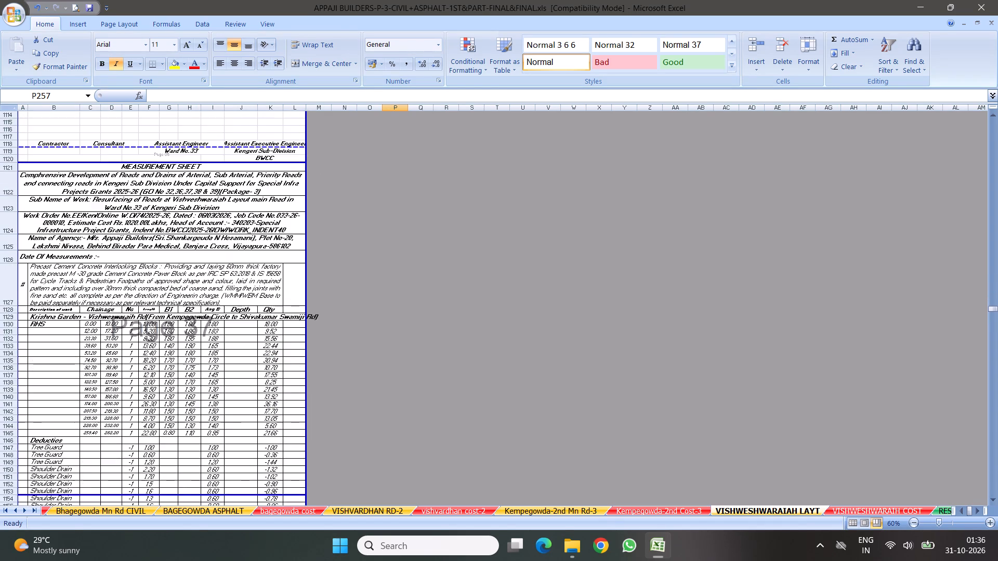
scroll(214, 286, up, 5)
scroll(225, 236, up, 4)
scroll(221, 237, down, 1)
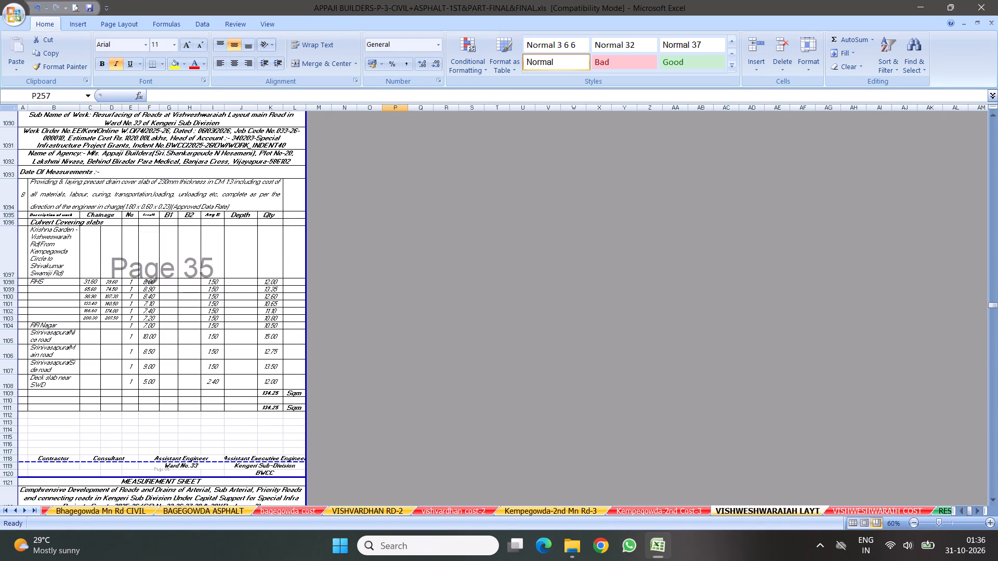
drag(9, 208, 18, 196)
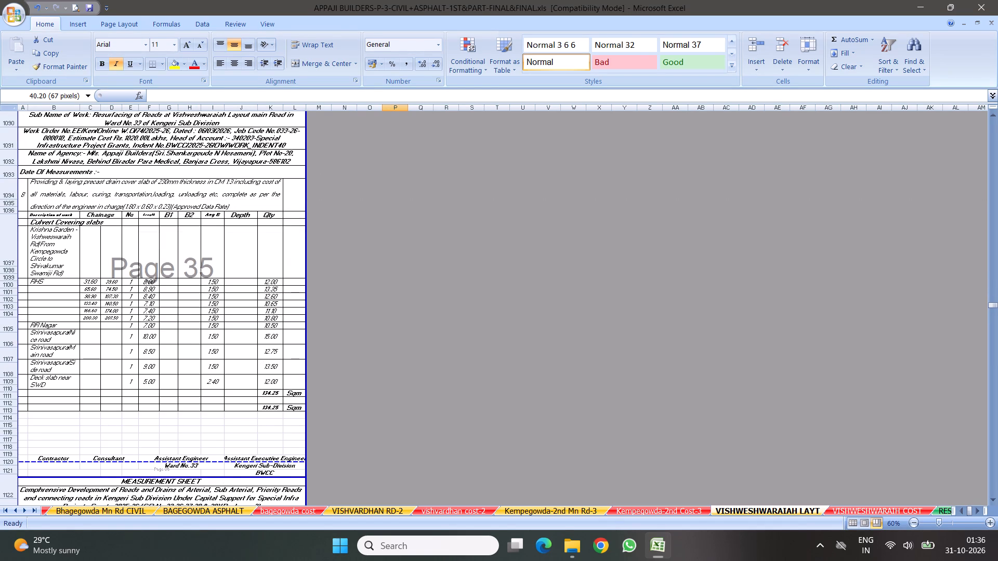
Examine the page breaks and signature blocks from page 35 to page 48, down to around row 1565.
scroll(237, 320, down, 6)
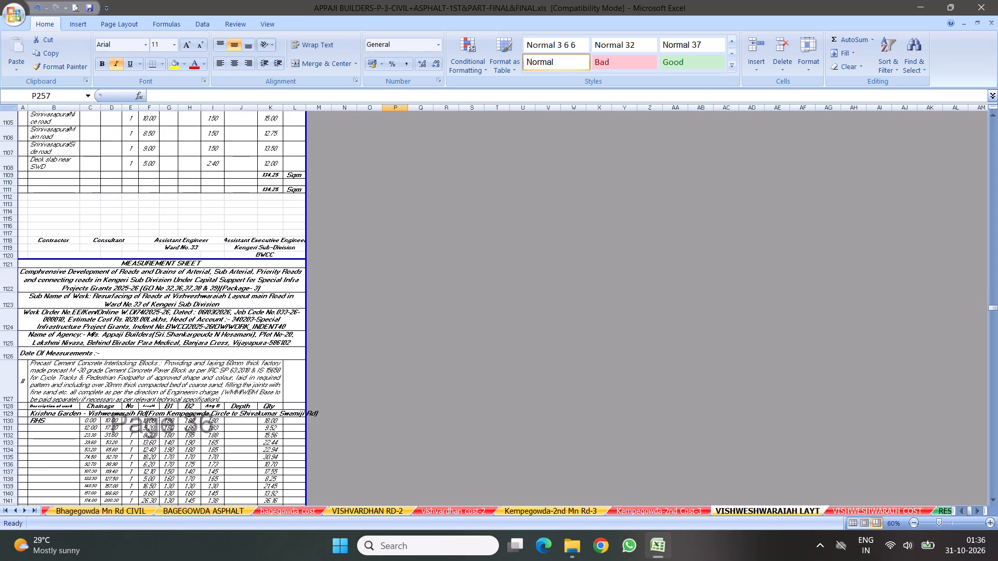
scroll(282, 295, down, 6)
scroll(224, 278, down, 13)
scroll(218, 297, down, 18)
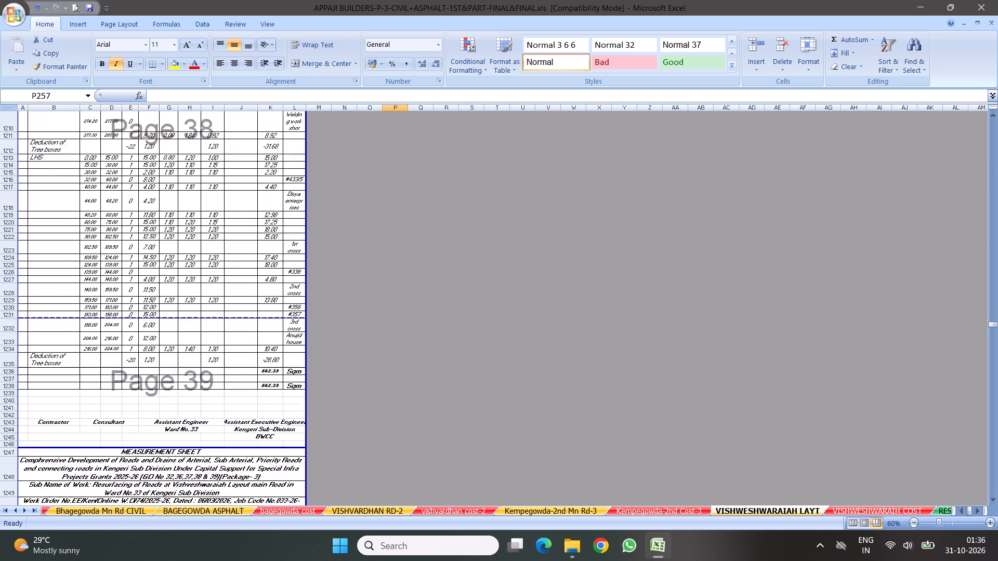
scroll(244, 289, down, 1)
scroll(239, 286, down, 20)
scroll(239, 286, down, 15)
scroll(195, 416, up, 1)
scroll(195, 416, down, 4)
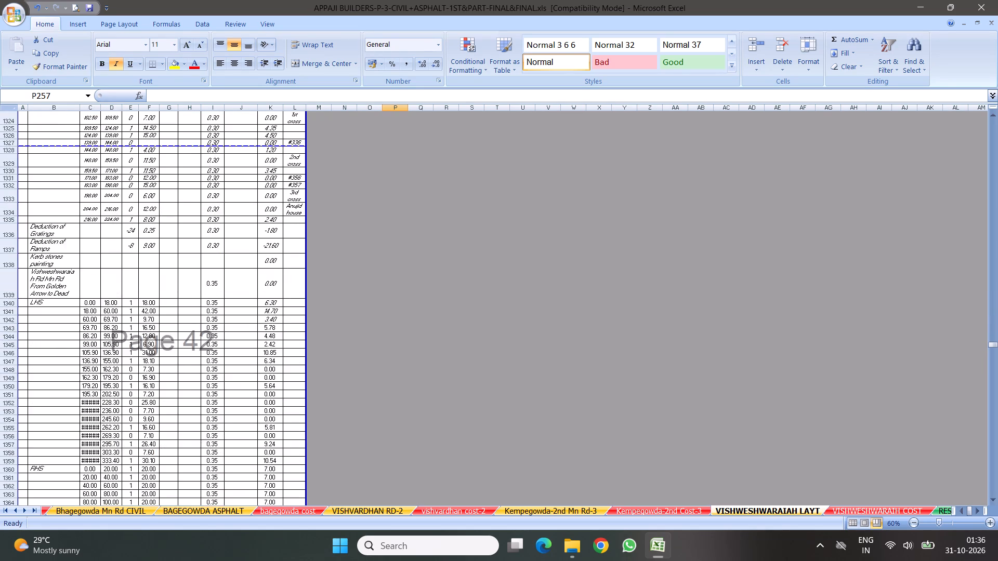
scroll(193, 395, down, 4)
scroll(192, 337, down, 9)
scroll(245, 331, down, 3)
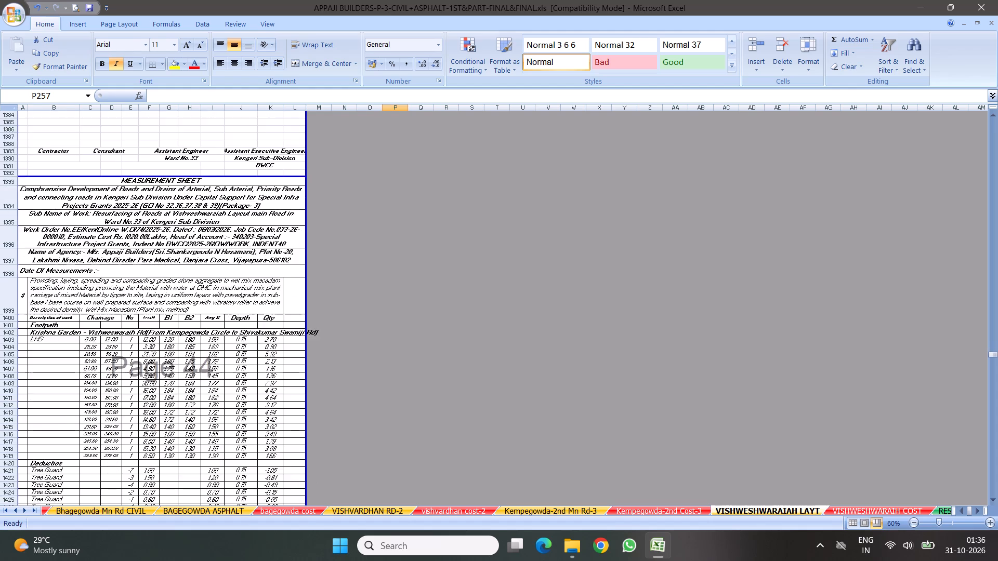
scroll(244, 332, down, 4)
scroll(222, 333, up, 1)
scroll(222, 335, down, 19)
scroll(175, 377, down, 6)
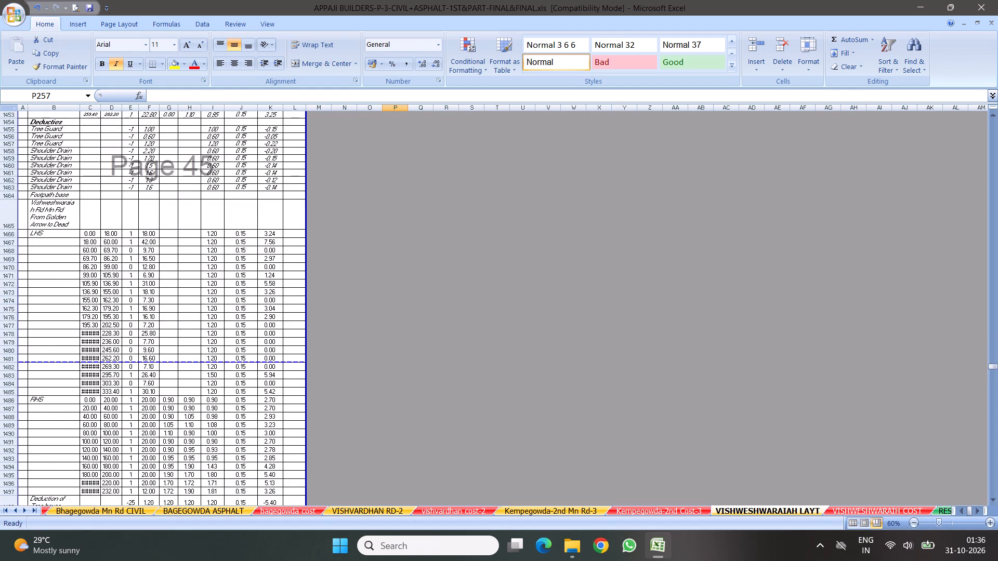
scroll(178, 379, down, 12)
scroll(246, 370, up, 1)
scroll(246, 370, down, 1)
scroll(188, 371, down, 14)
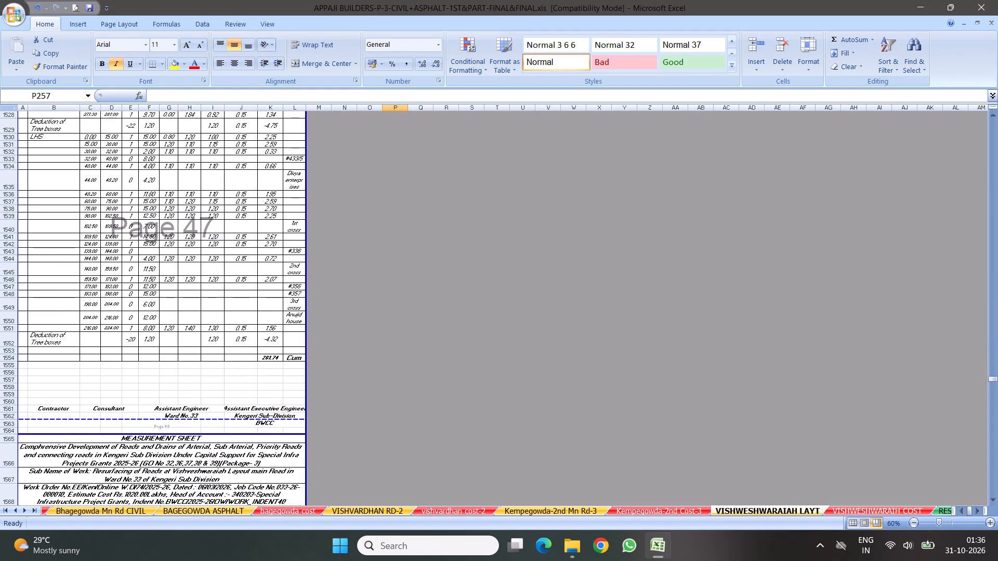
Merge the "Vishweshwaraiah Rd Mn Rd From Golden Arrow to Dead End" heading across B1465:F1465 and left-align it.
scroll(186, 335, down, 6)
scroll(176, 238, up, 18)
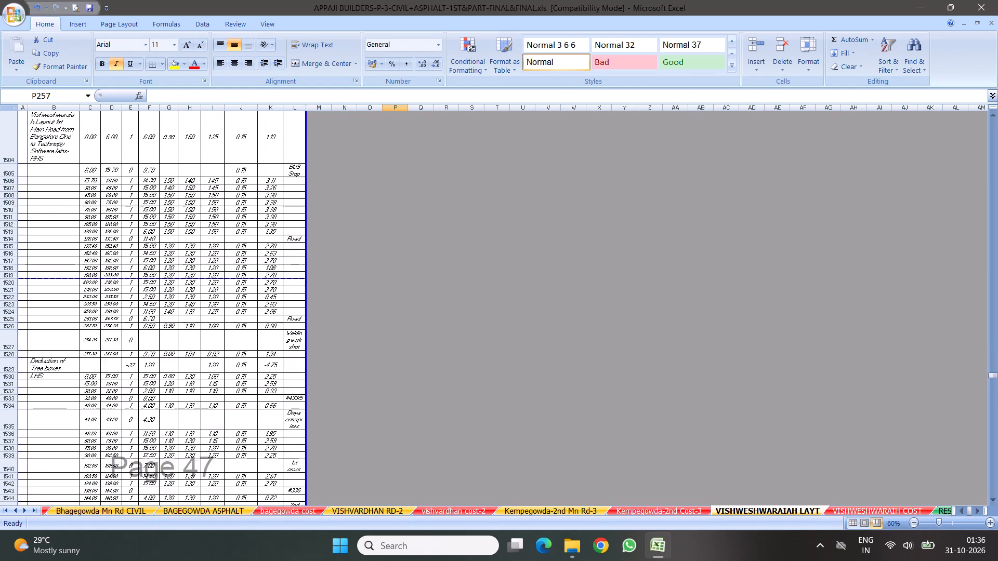
scroll(177, 261, up, 20)
scroll(177, 261, up, 16)
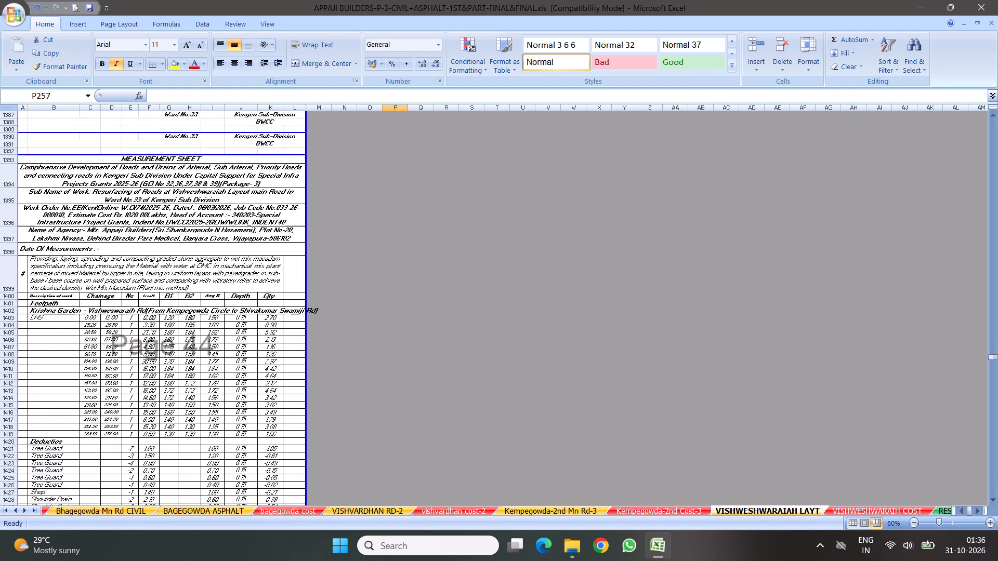
scroll(177, 260, up, 1)
click(76, 313)
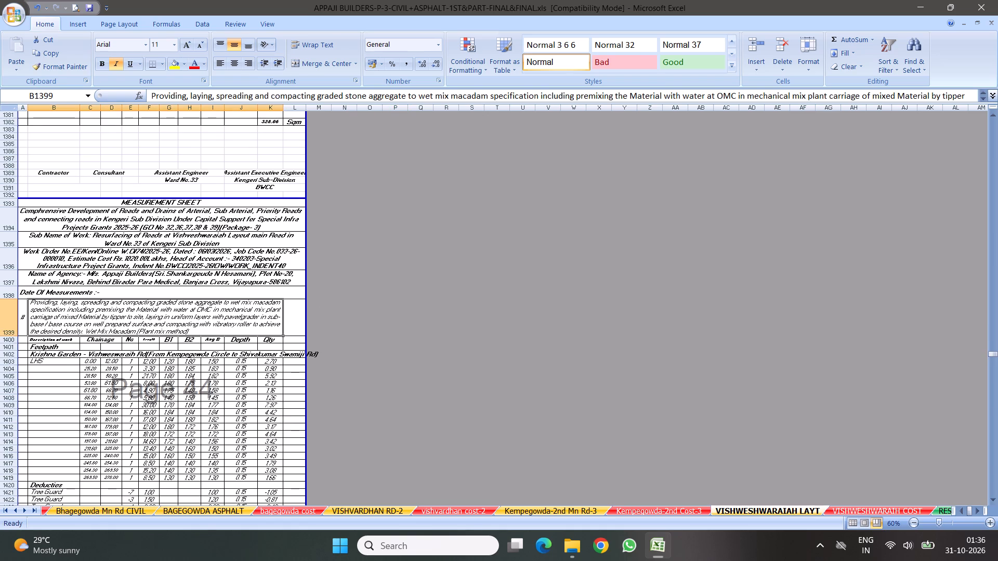
scroll(121, 364, down, 19)
scroll(55, 339, down, 4)
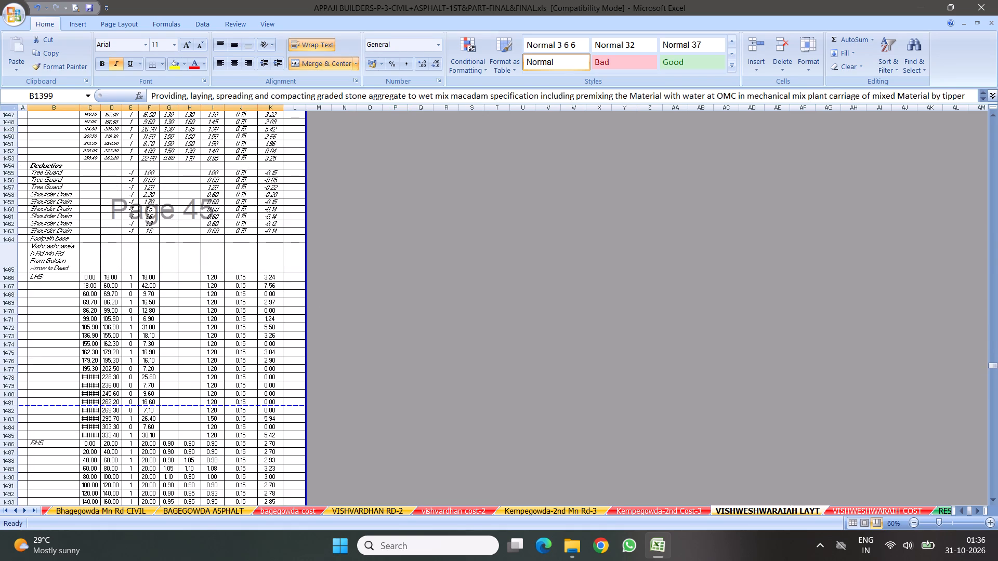
drag(54, 232, 157, 235)
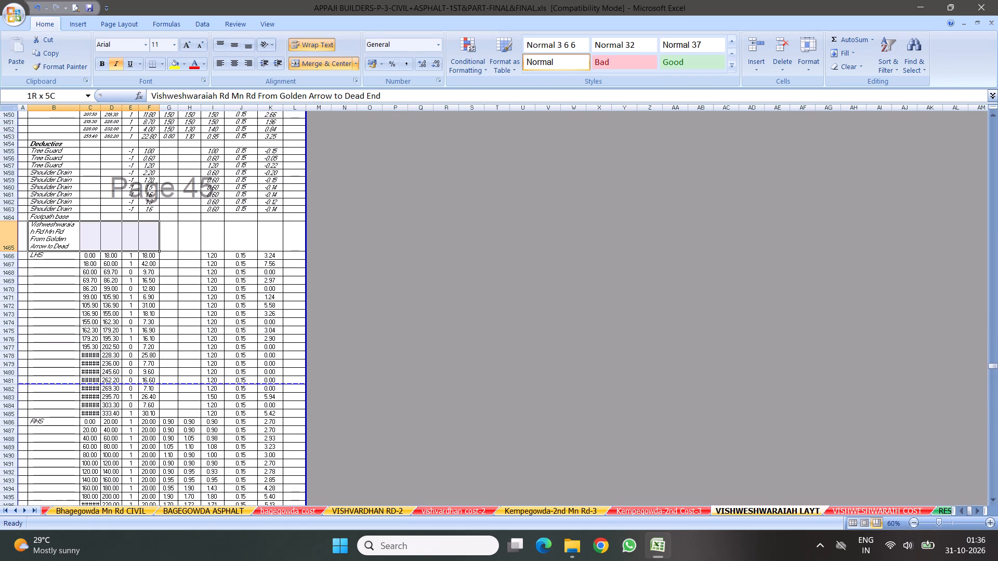
drag(157, 235, 139, 235)
click(299, 61)
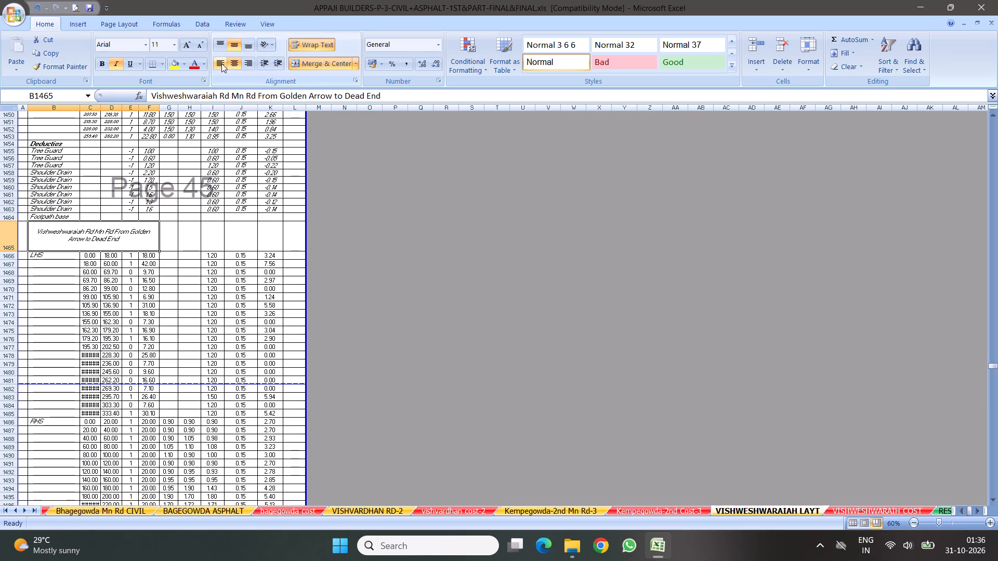
click(218, 61)
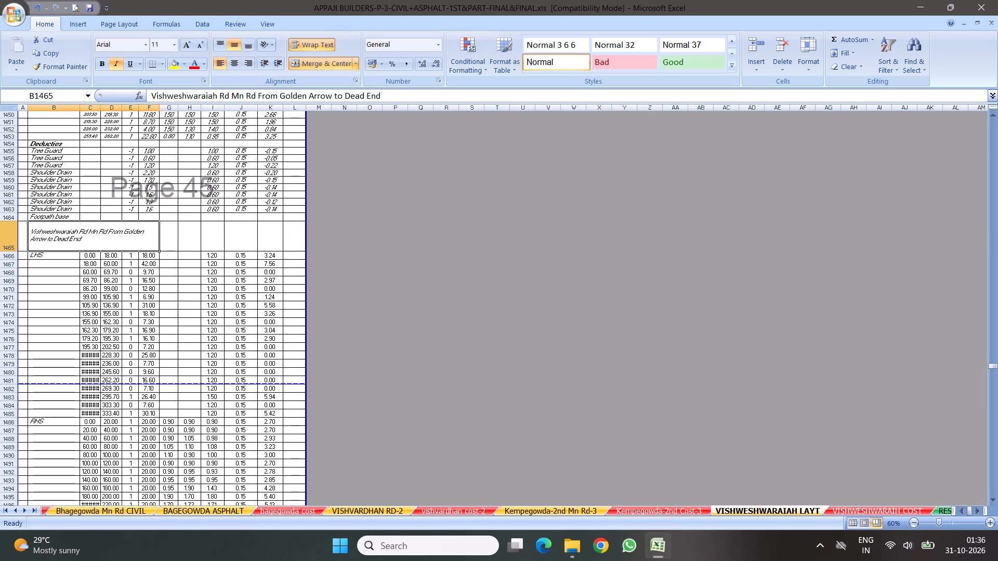
Reduce the height of row 1465 so that it just fits the merged heading's two lines.
click(10, 234)
click(807, 70)
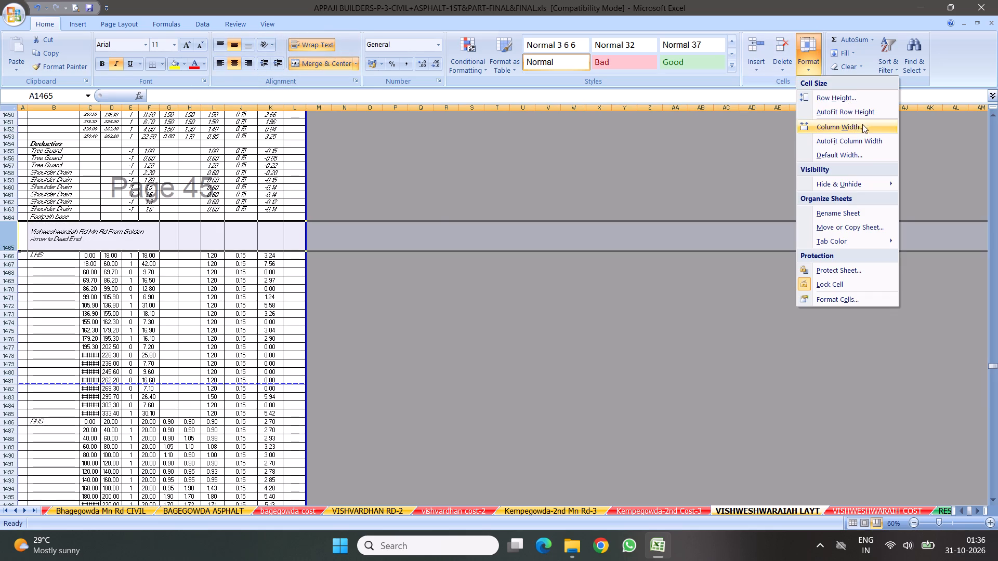
click(846, 110)
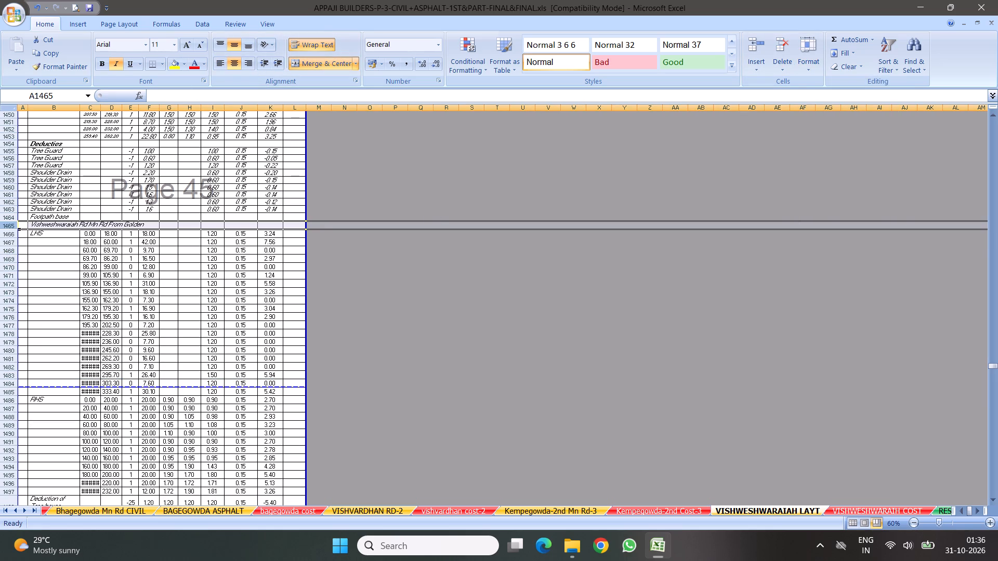
click(64, 201)
drag(17, 230, 17, 233)
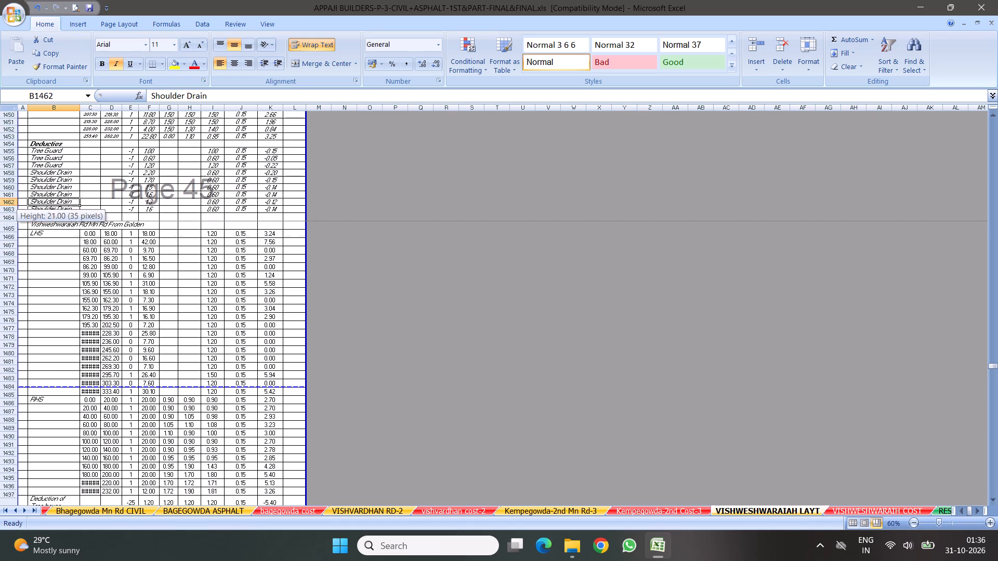
drag(17, 233, 16, 245)
click(57, 230)
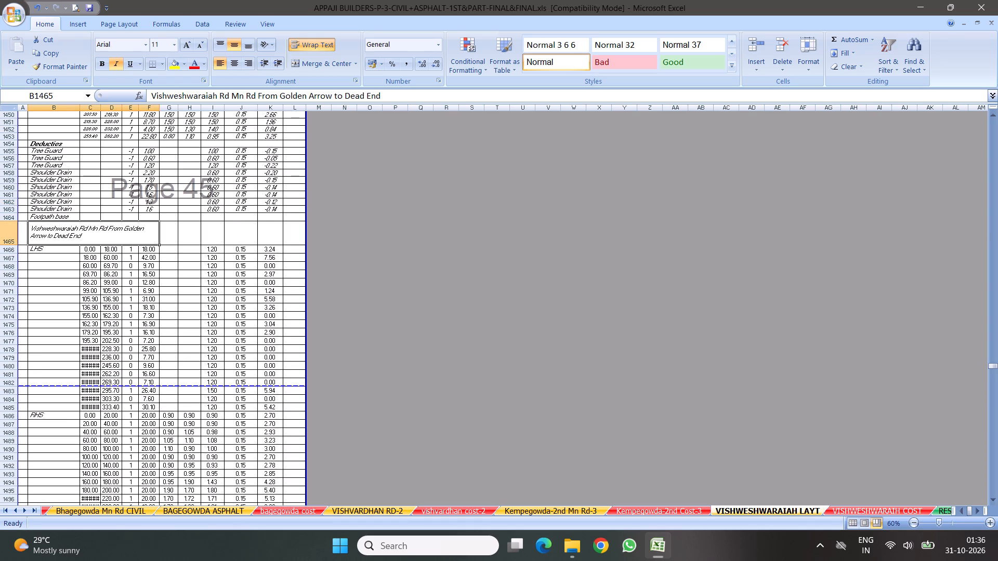
drag(13, 245, 18, 236)
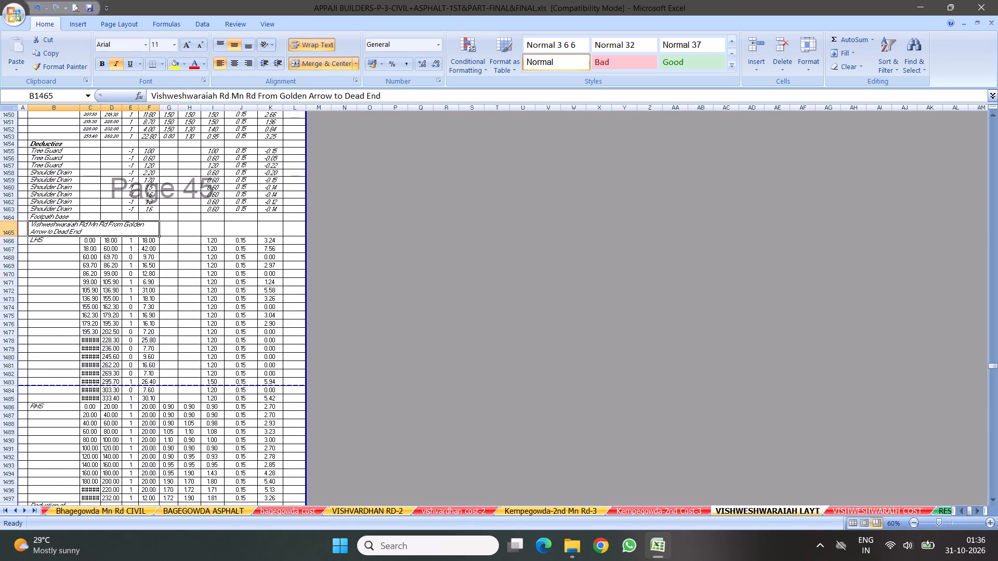
Check where the page breaks fall on pages 46 and 47, including the signature block around rows 1561 to 1563.
scroll(163, 324, down, 15)
scroll(170, 327, down, 10)
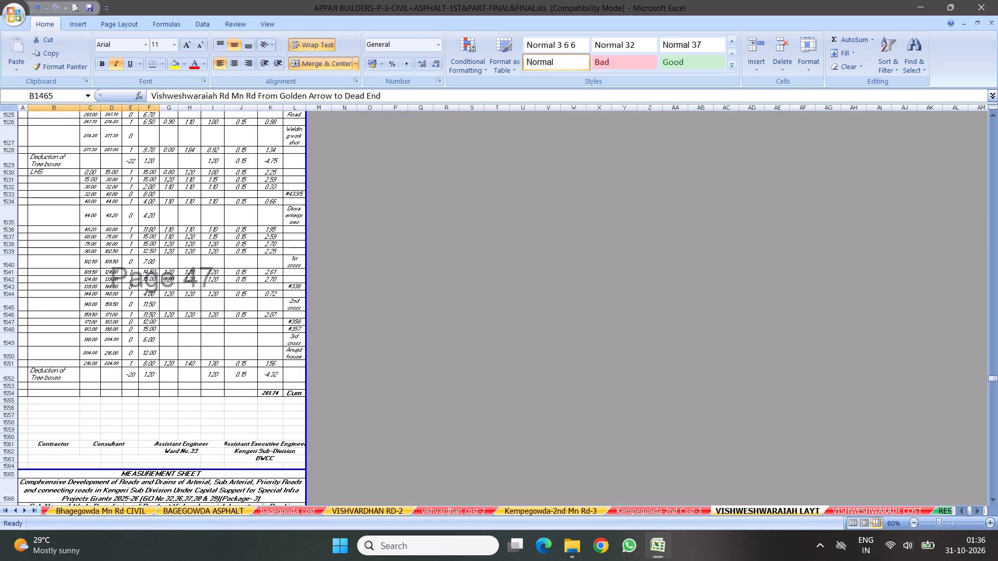
scroll(109, 348, down, 4)
scroll(114, 270, up, 13)
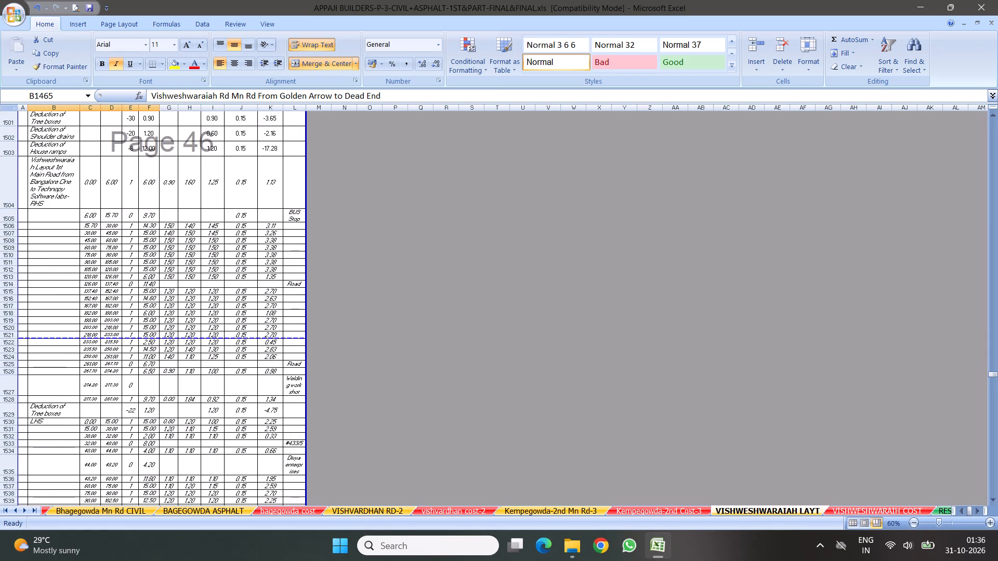
Apply shrink-to-fit to the chainage cells C1473:C1497 so their values fit the column width.
scroll(141, 275, up, 8)
scroll(141, 195, up, 2)
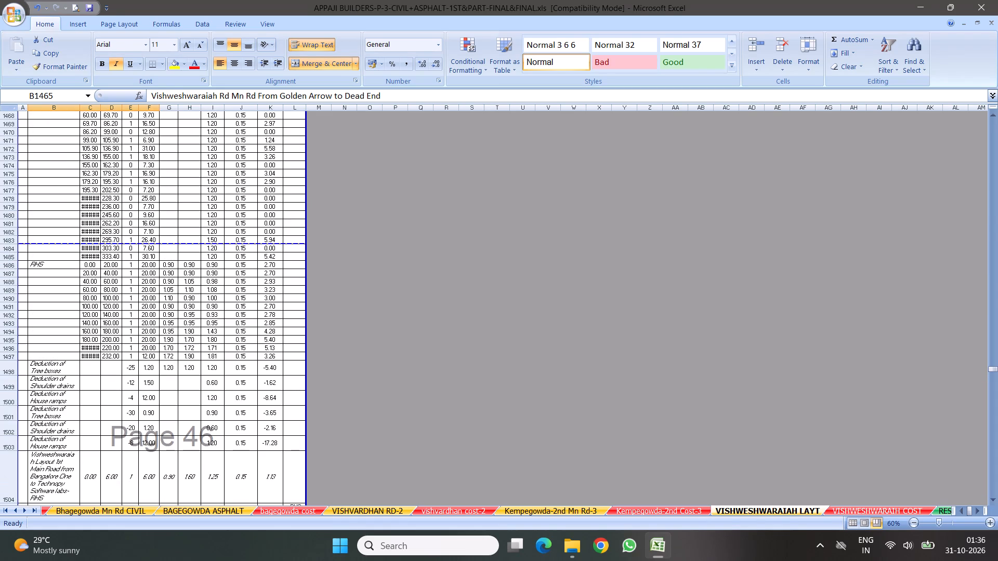
drag(94, 157, 101, 351)
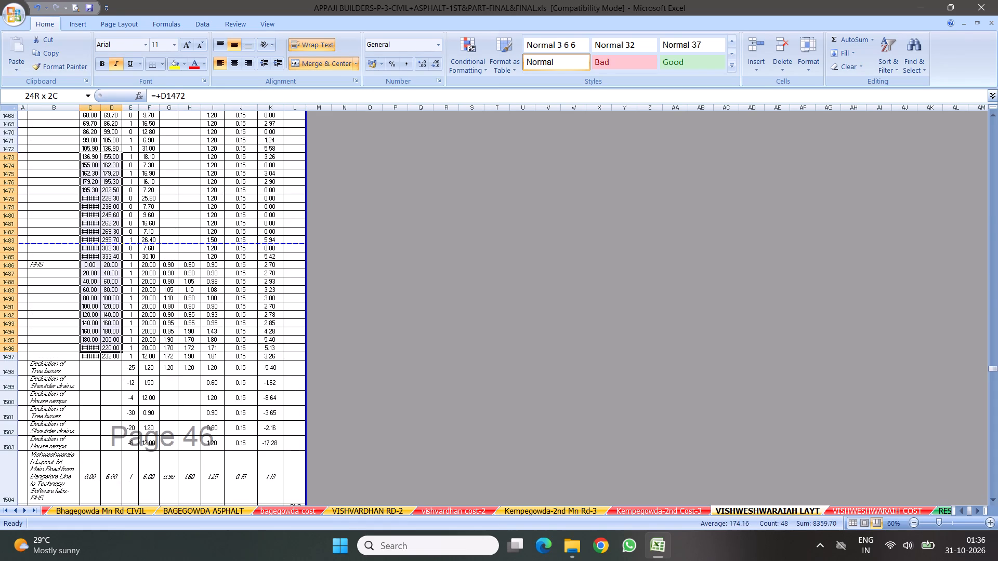
drag(101, 351, 95, 354)
right_click(95, 351)
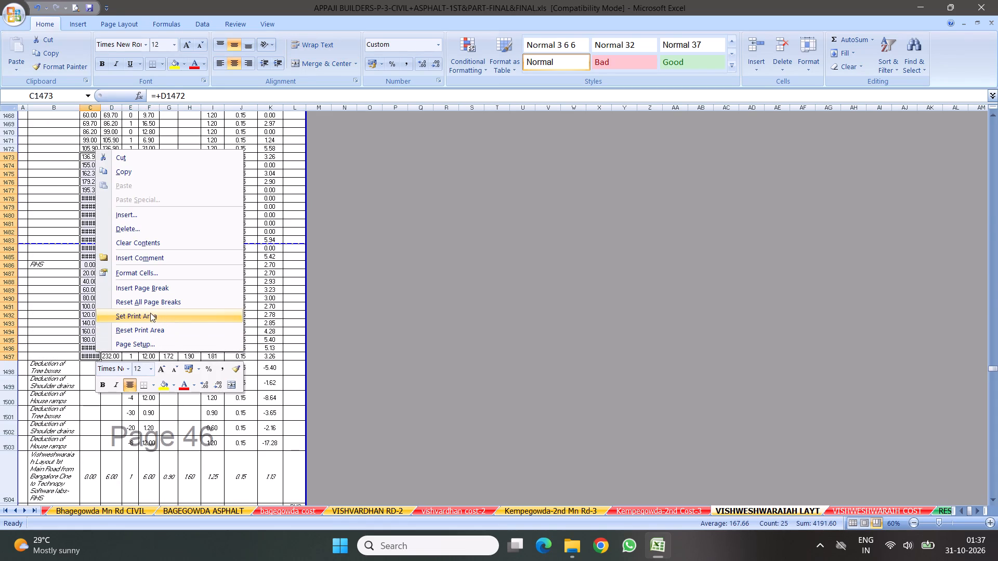
click(147, 267)
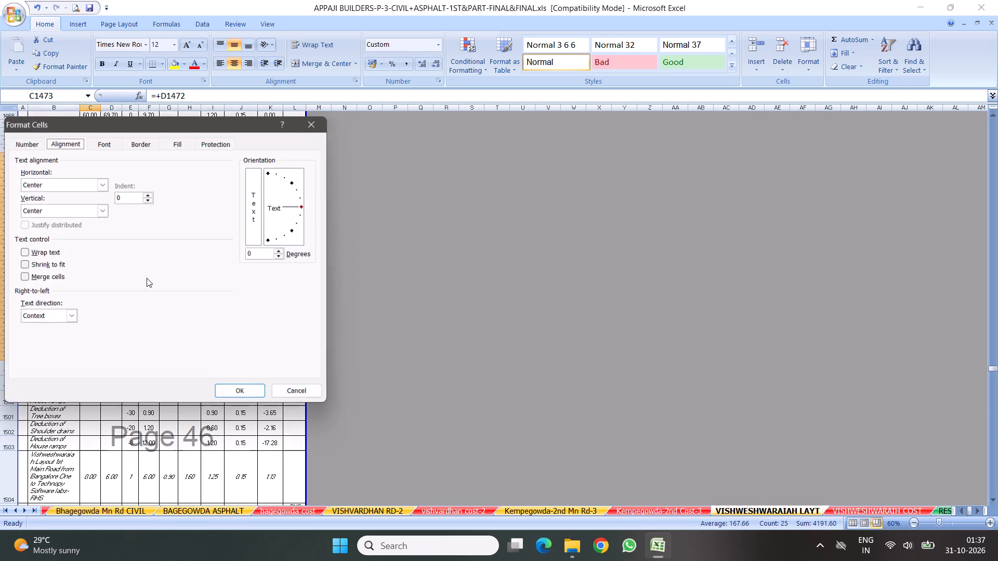
click(31, 265)
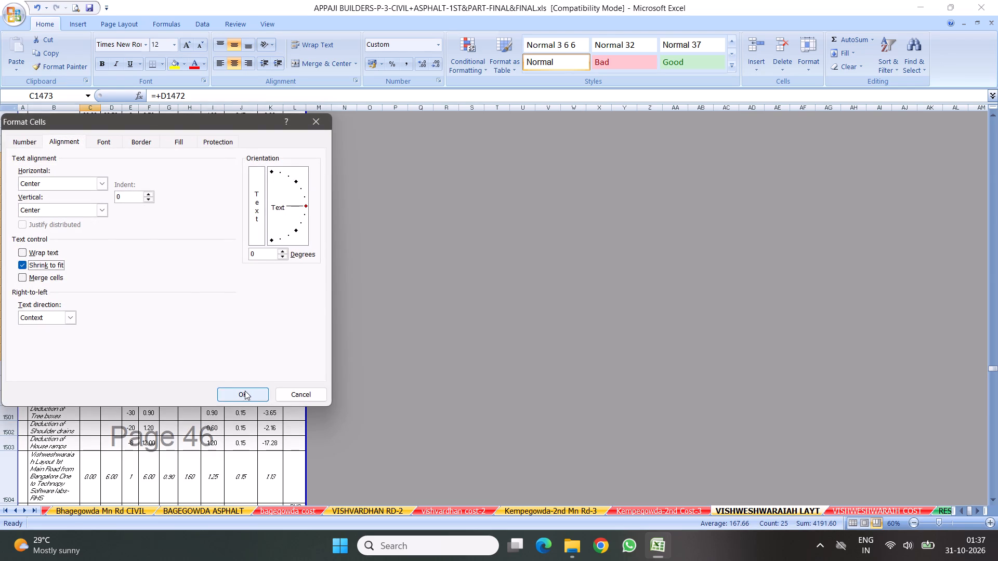
click(245, 391)
Slightly reduce the height of row 1571, the Cement Concrete item description on page 48.
scroll(179, 353, down, 19)
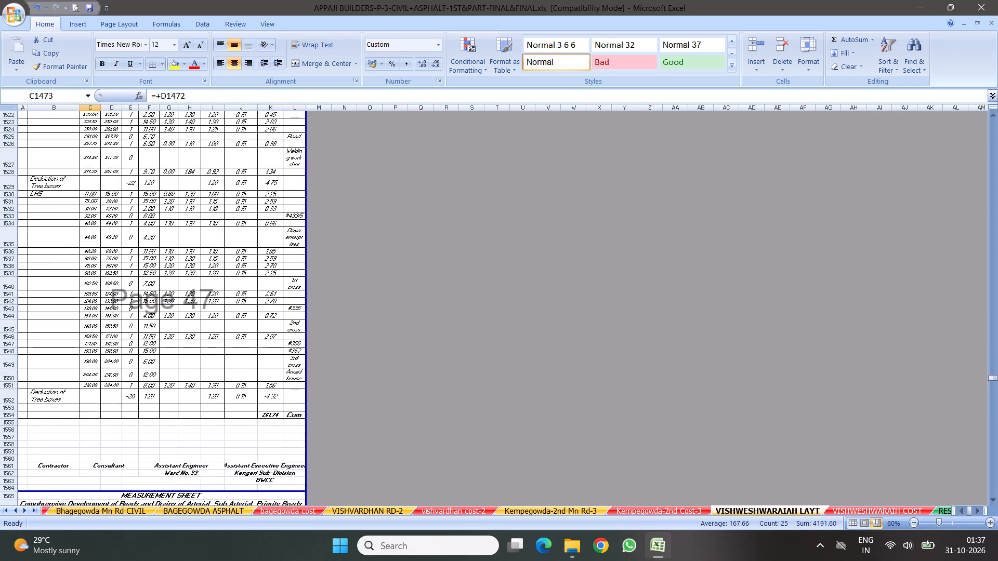
scroll(158, 343, down, 12)
scroll(199, 330, down, 16)
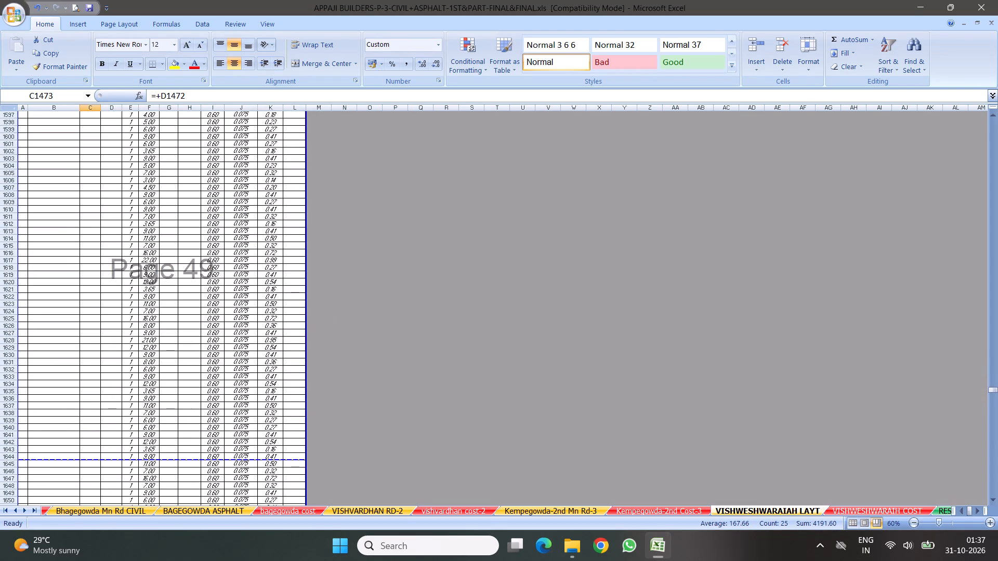
scroll(179, 303, down, 10)
scroll(172, 329, up, 18)
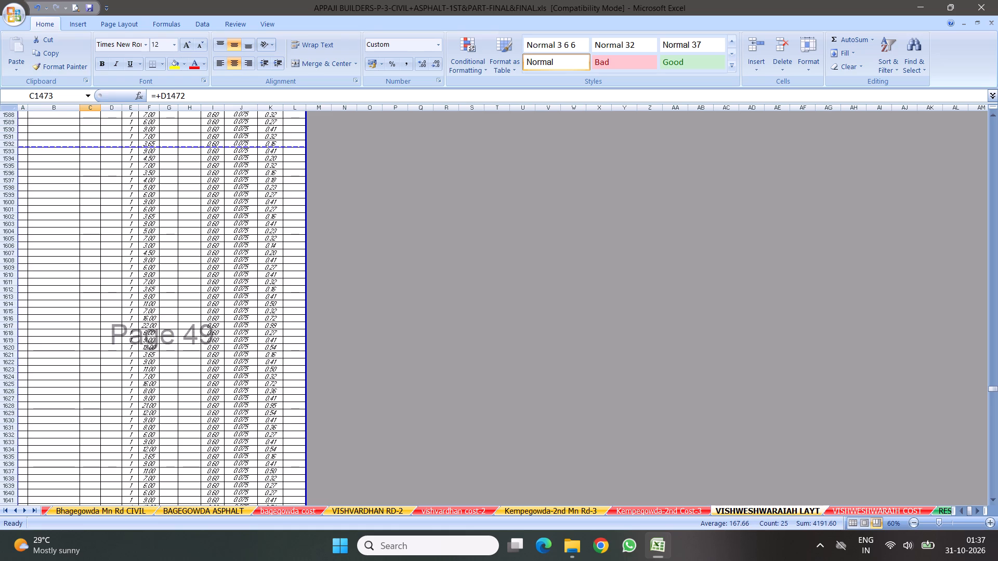
scroll(177, 260, up, 9)
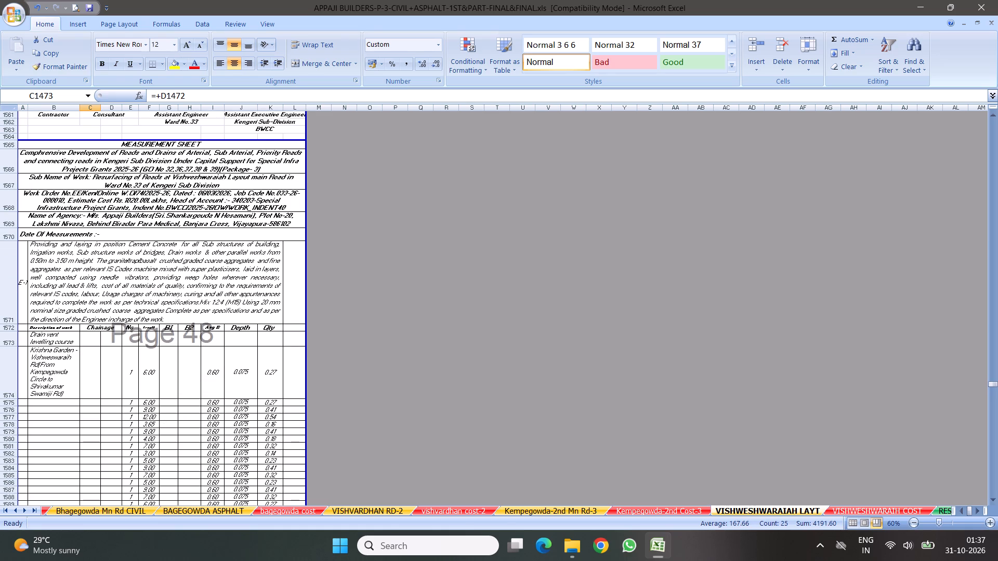
drag(11, 322, 17, 315)
Shorten the "Qty Reserved" label in the total row 1855 to "Qty".
scroll(215, 415, down, 14)
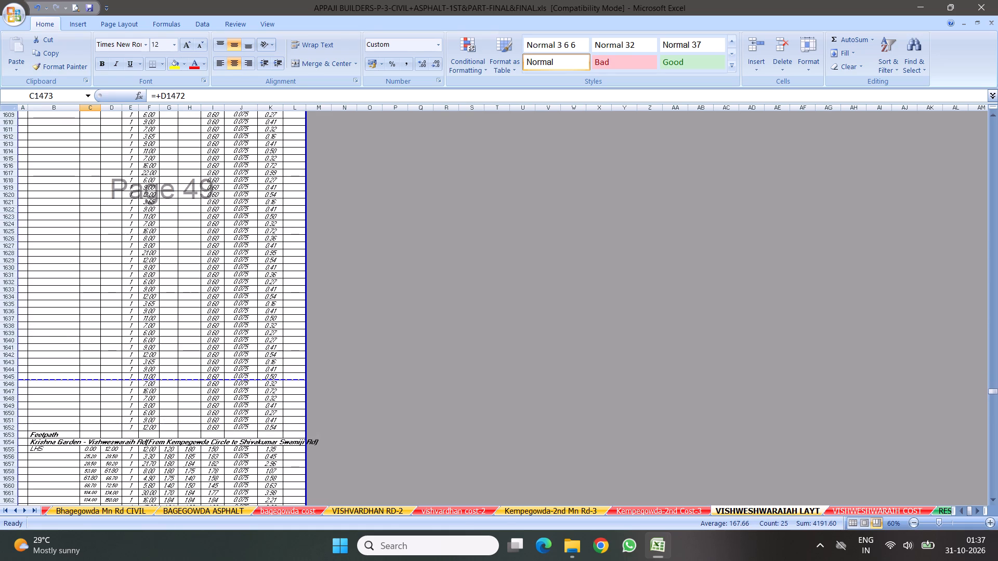
scroll(187, 349, down, 11)
scroll(175, 385, up, 1)
scroll(175, 385, down, 19)
scroll(196, 328, down, 3)
scroll(199, 330, up, 1)
scroll(200, 330, down, 6)
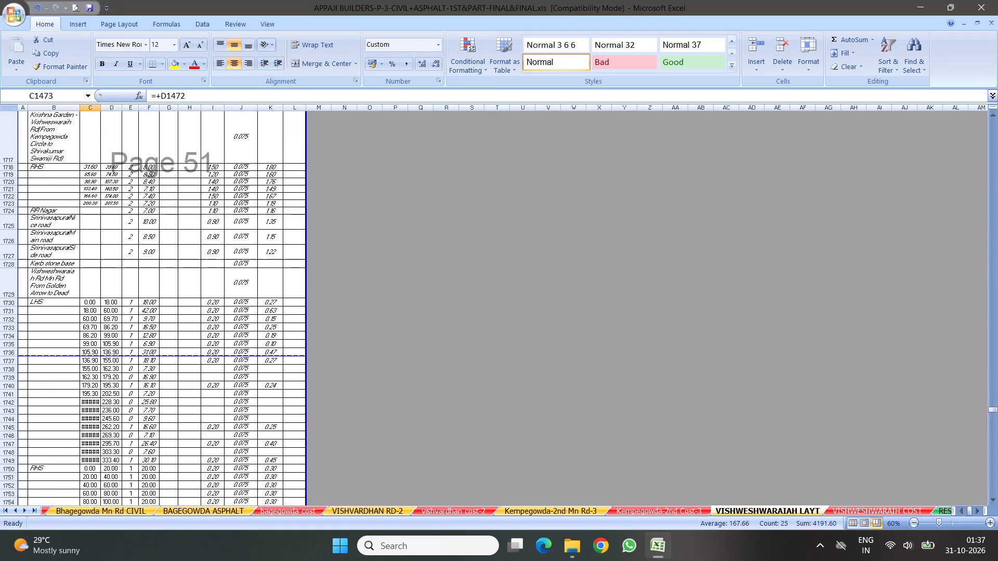
scroll(217, 338, down, 15)
scroll(232, 312, down, 14)
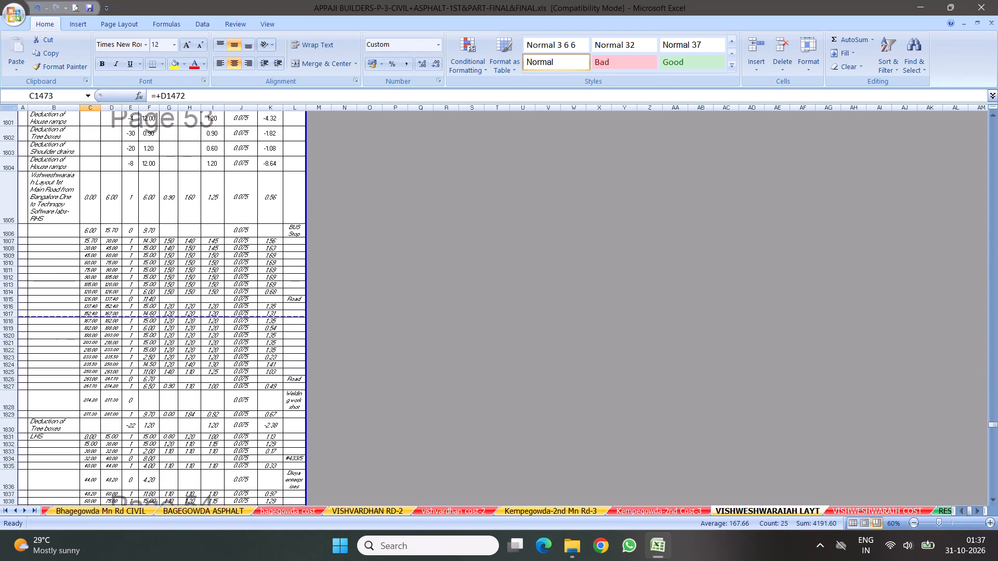
scroll(287, 312, down, 13)
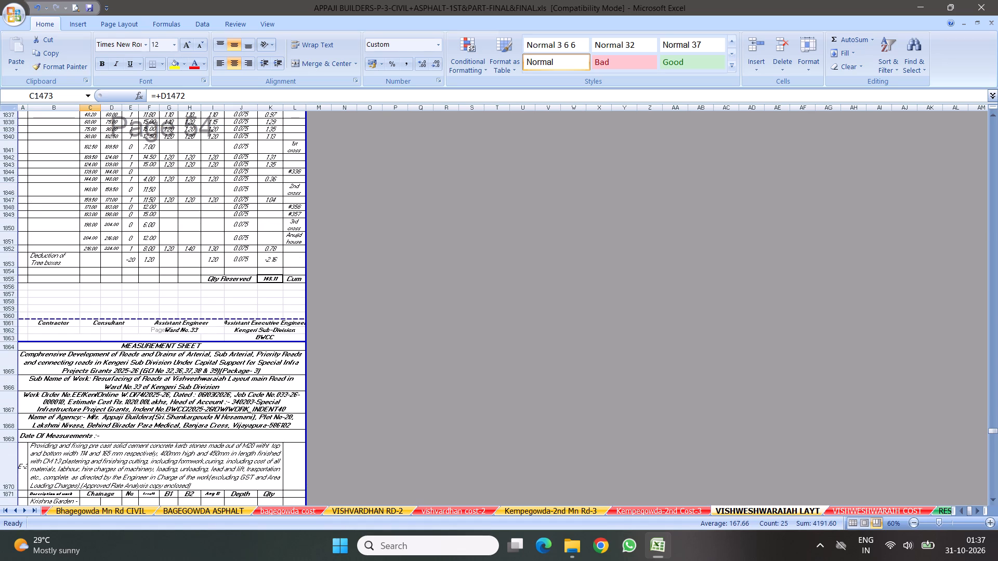
double_click(222, 277)
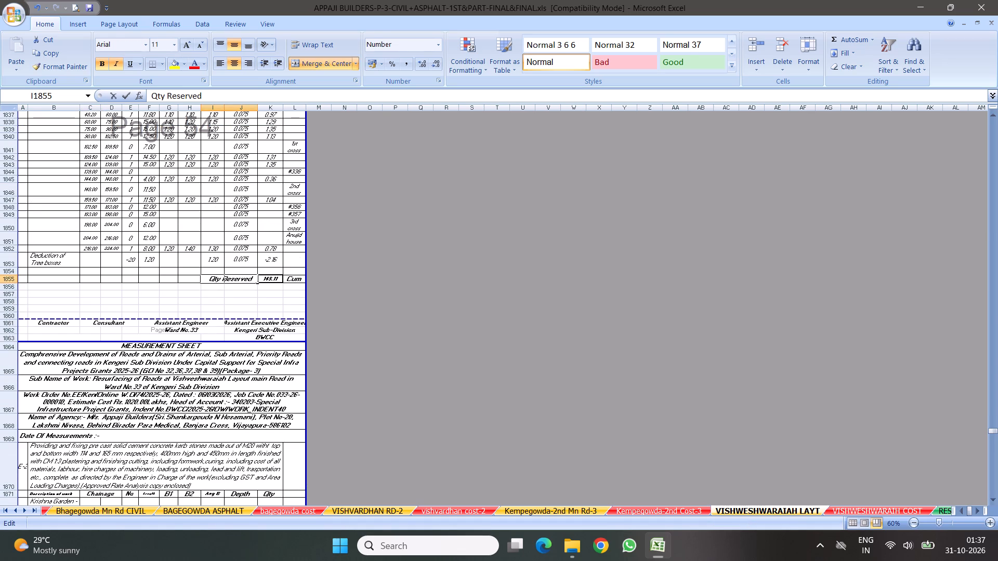
drag(222, 277, 280, 287)
key(Delete)
key(BackSpace)
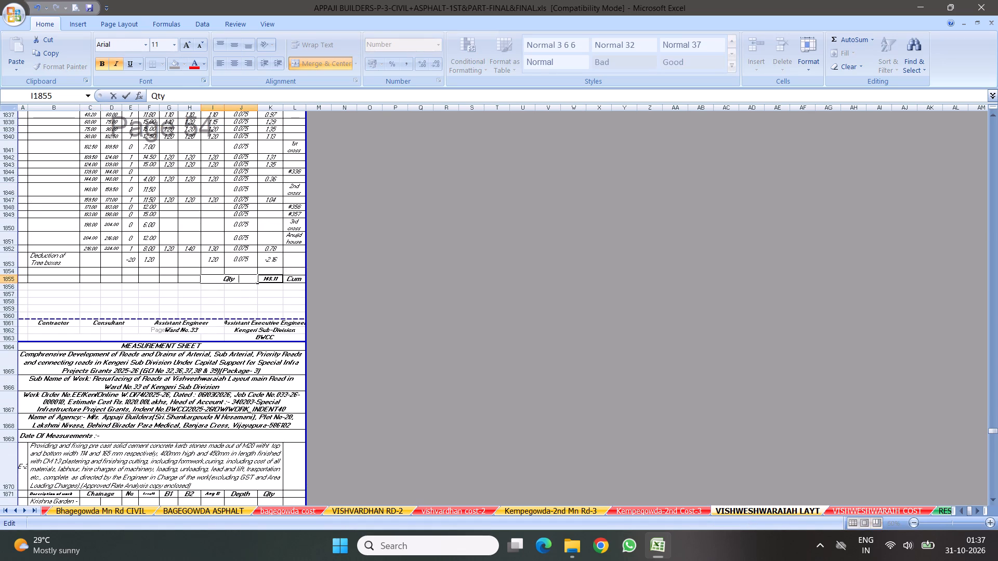
click(251, 223)
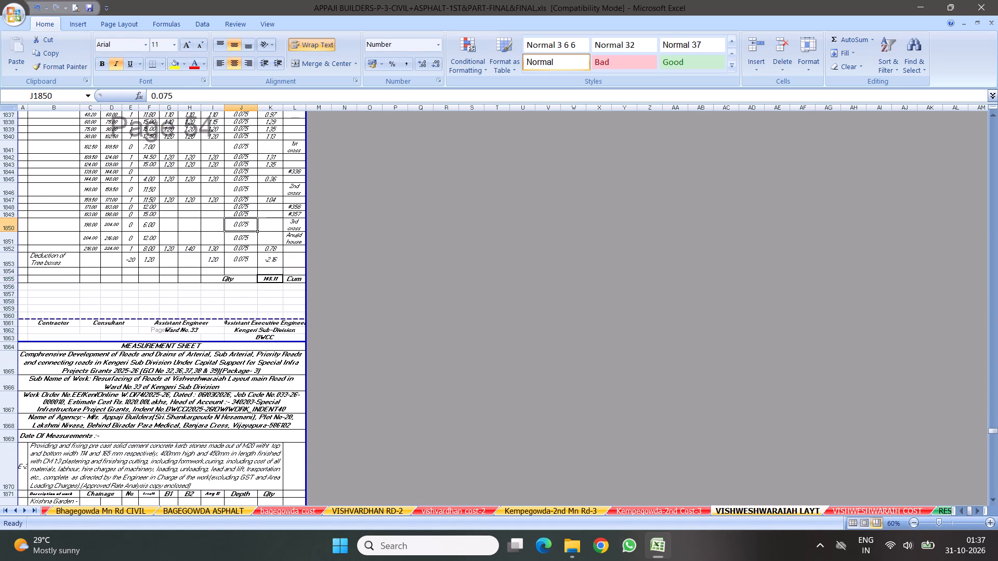
Move the page break above the signature block at row 1861 up to between rows 1851 and 1852.
drag(187, 318, 214, 241)
Shorten the "Qty Reserved" label in the total row 2006 to "Qty".
scroll(169, 376, down, 15)
scroll(174, 323, up, 1)
scroll(174, 323, down, 3)
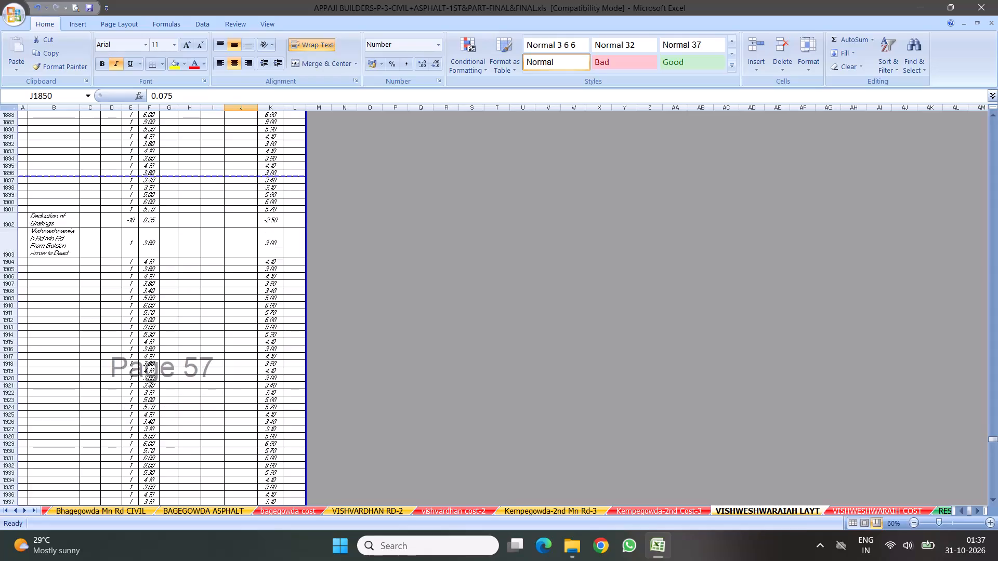
scroll(184, 339, down, 4)
scroll(194, 368, up, 1)
scroll(195, 371, down, 20)
scroll(195, 371, down, 4)
scroll(183, 320, down, 7)
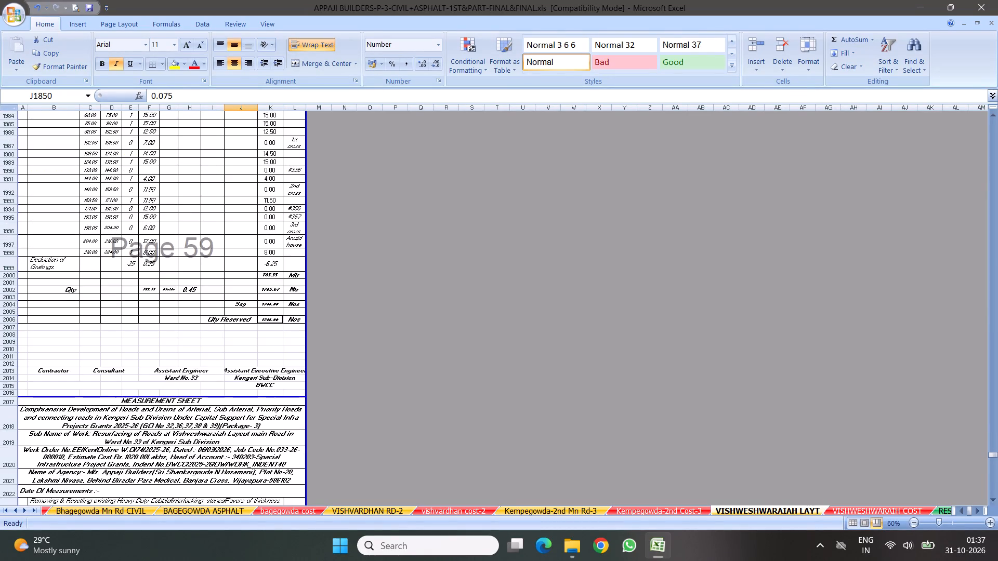
scroll(190, 290, down, 4)
scroll(201, 280, down, 17)
scroll(213, 292, up, 3)
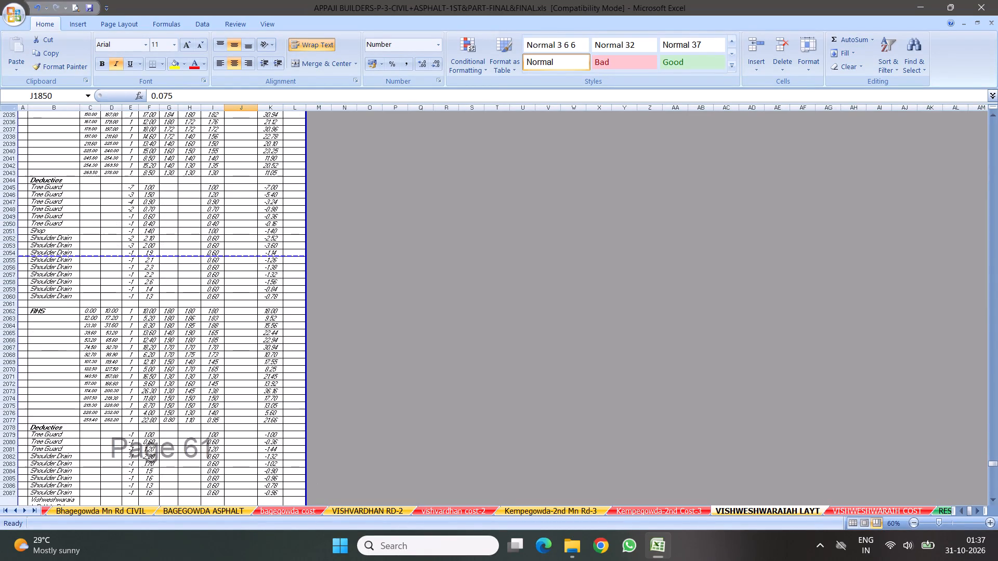
scroll(205, 282, up, 15)
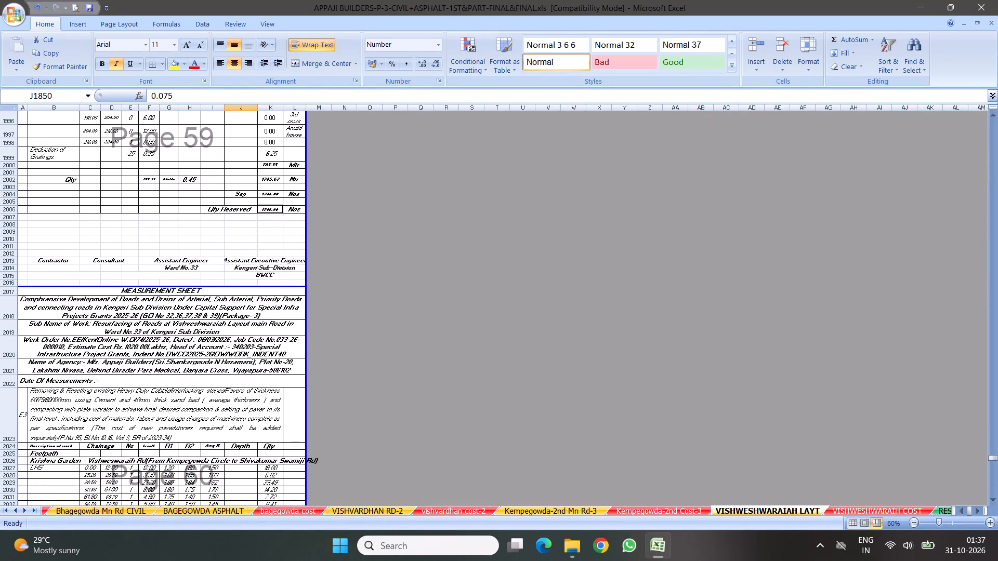
click(220, 208)
drag(220, 208, 273, 223)
key(Delete)
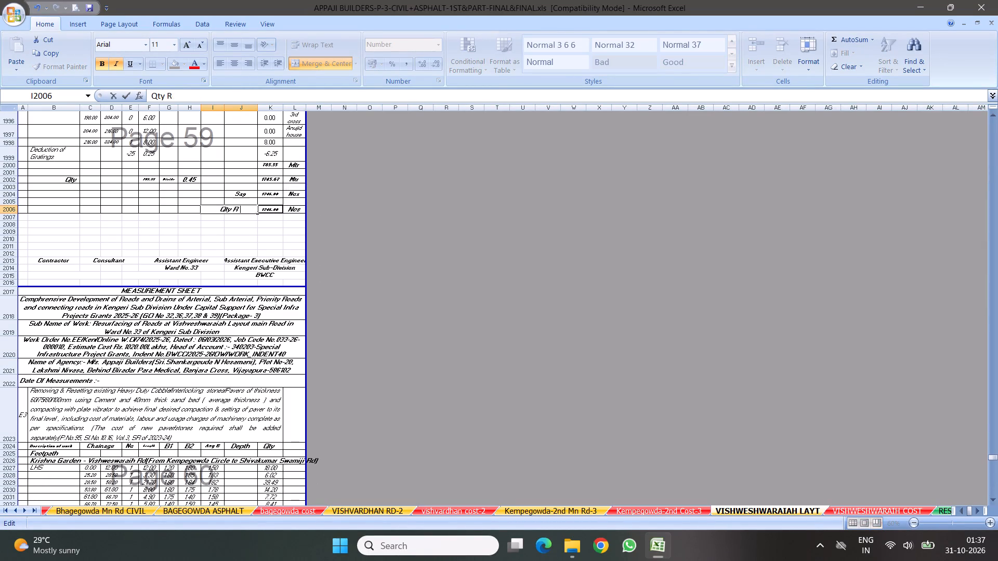
key(BackSpace)
click(215, 225)
Review the page breaks going back up from page 59 to the start of page 48.
scroll(226, 195, up, 7)
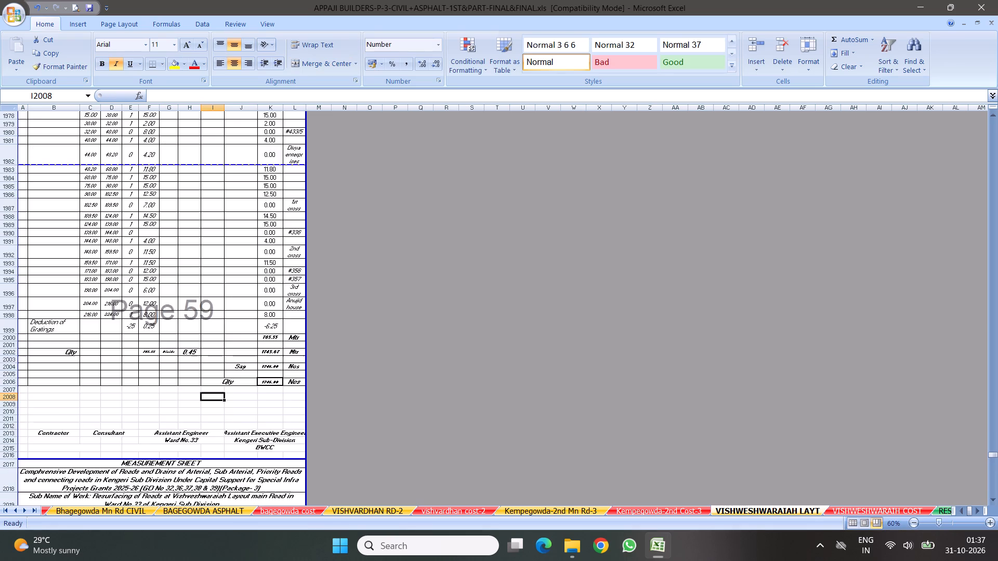
scroll(226, 195, up, 20)
scroll(226, 195, up, 20)
scroll(226, 195, up, 2)
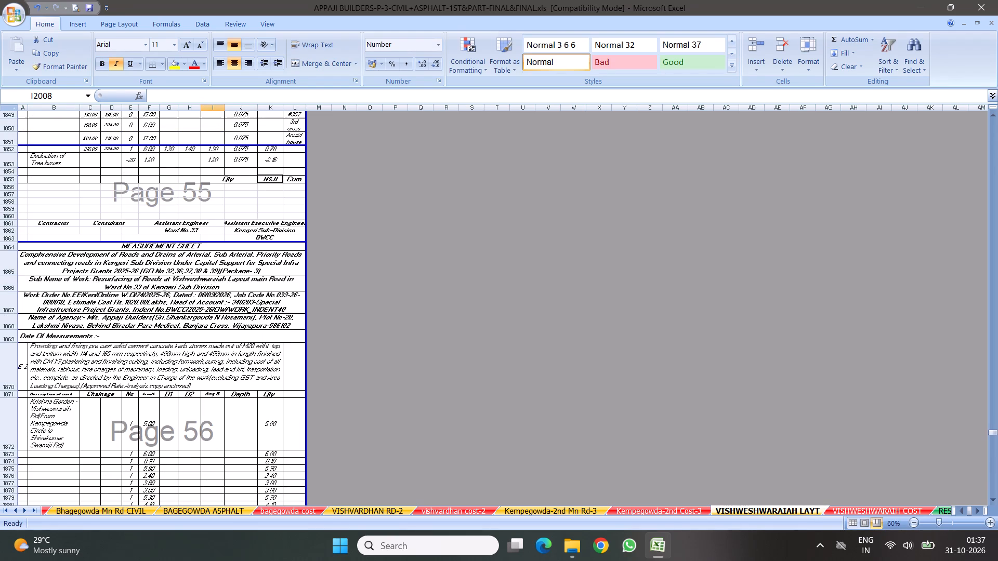
scroll(226, 195, up, 20)
scroll(226, 195, up, 5)
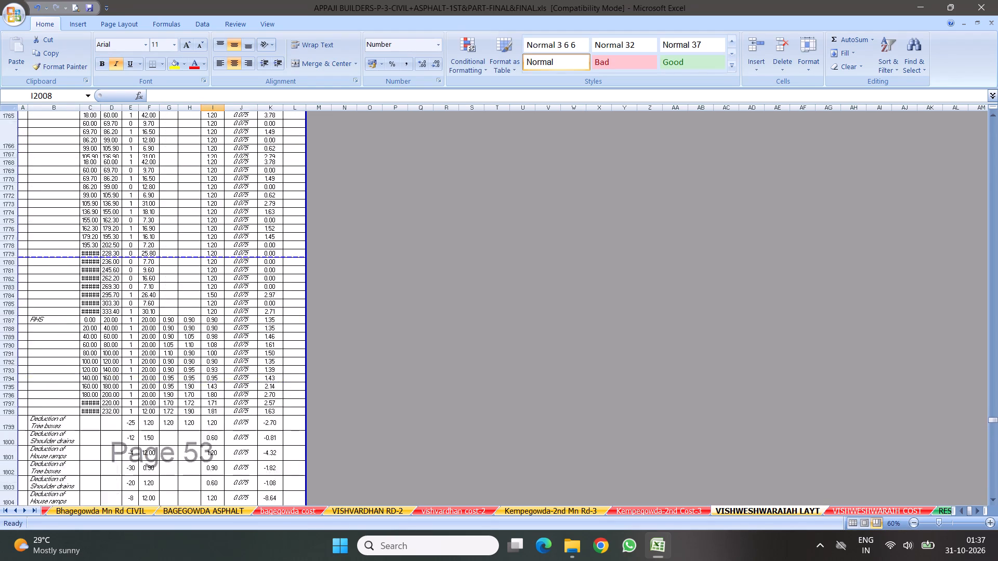
scroll(226, 195, up, 20)
scroll(226, 195, up, 20)
scroll(226, 195, up, 6)
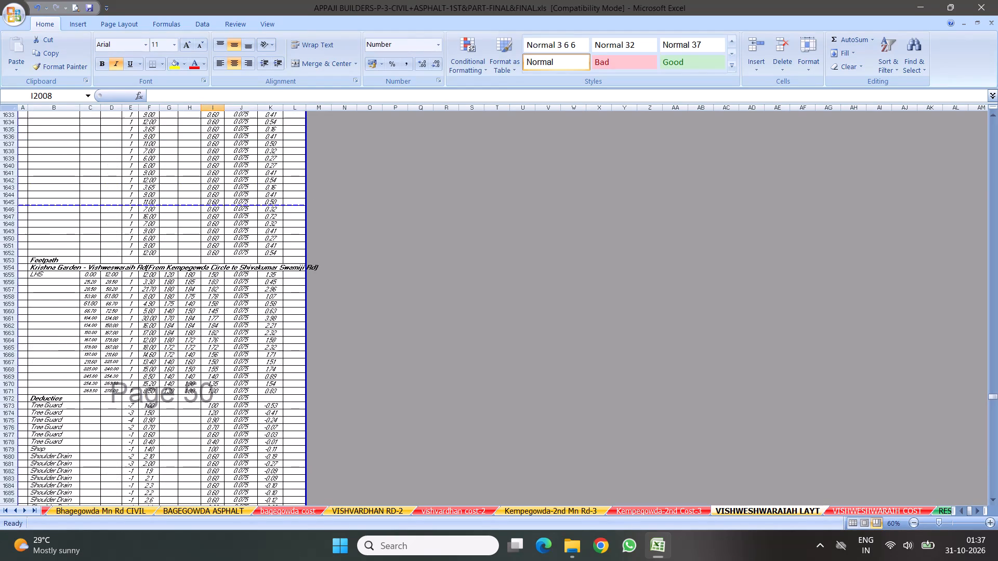
scroll(226, 195, up, 20)
scroll(226, 195, up, 9)
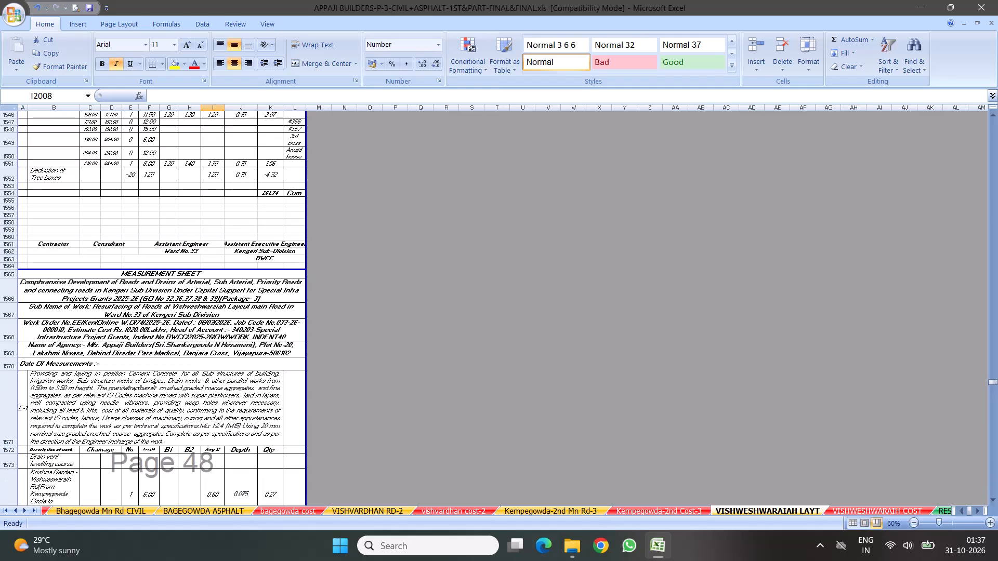
Examine the page breaks, quantity labels and signature blocks from page 48 down to page 65, around row 2235.
scroll(232, 315, down, 10)
scroll(189, 382, up, 1)
scroll(191, 382, down, 16)
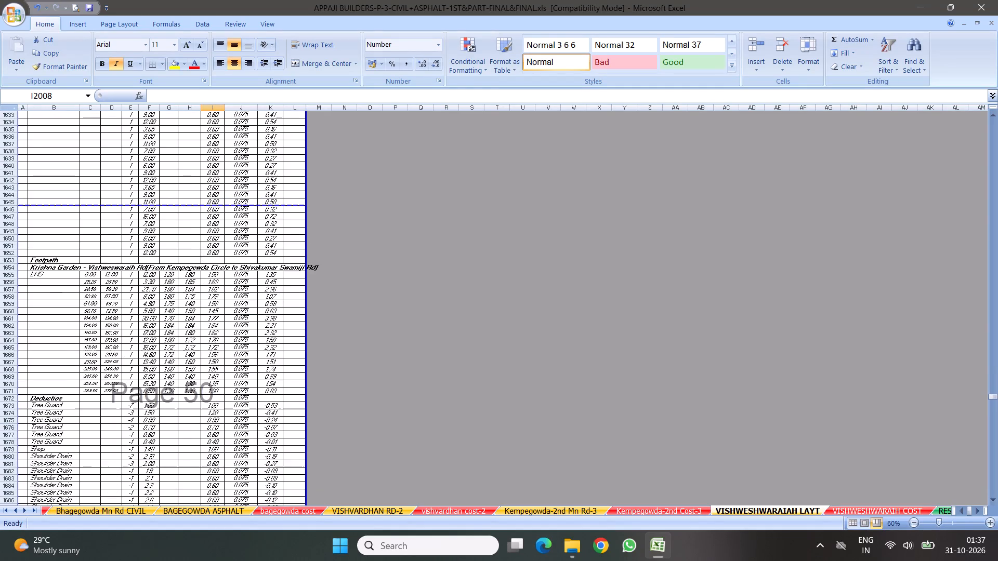
scroll(202, 353, down, 16)
scroll(191, 356, down, 20)
scroll(191, 356, down, 5)
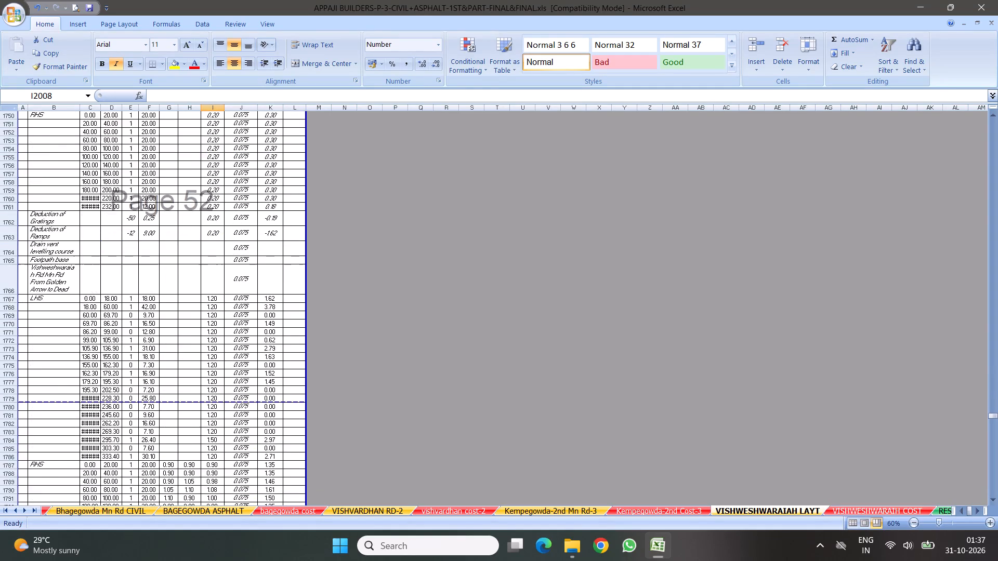
scroll(241, 396, down, 20)
scroll(241, 396, down, 15)
scroll(255, 410, up, 1)
scroll(256, 410, down, 11)
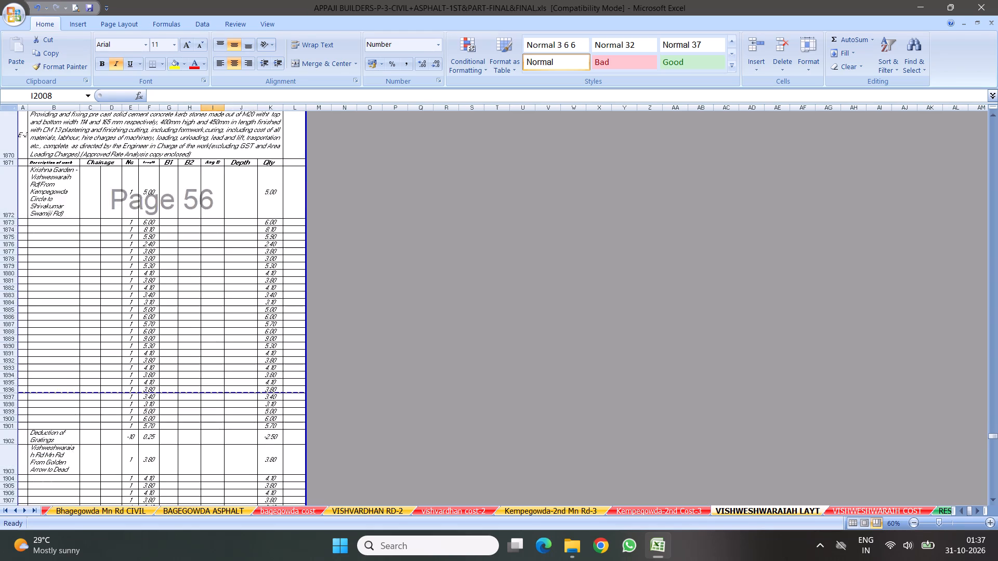
scroll(252, 392, down, 20)
scroll(234, 348, down, 13)
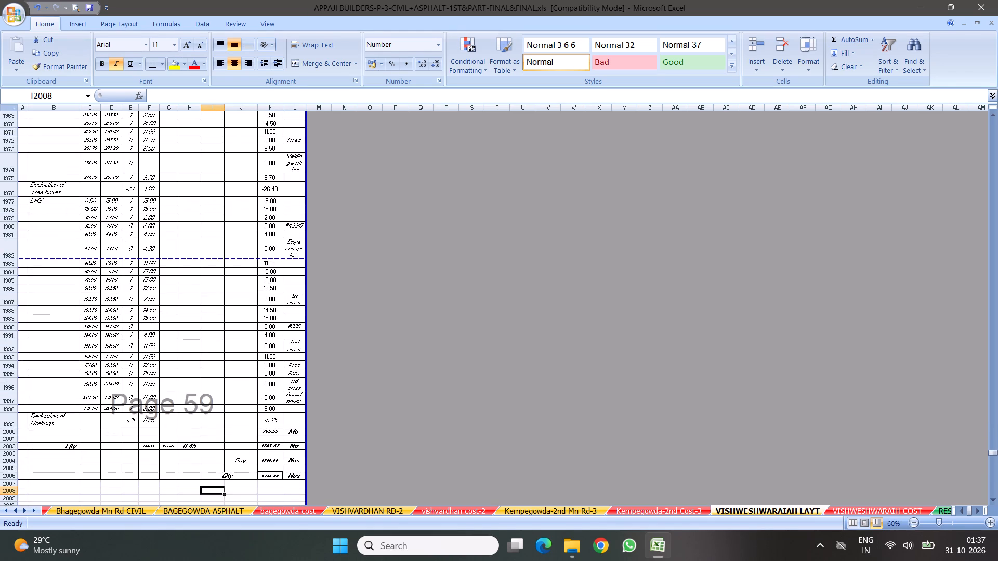
scroll(235, 335, down, 17)
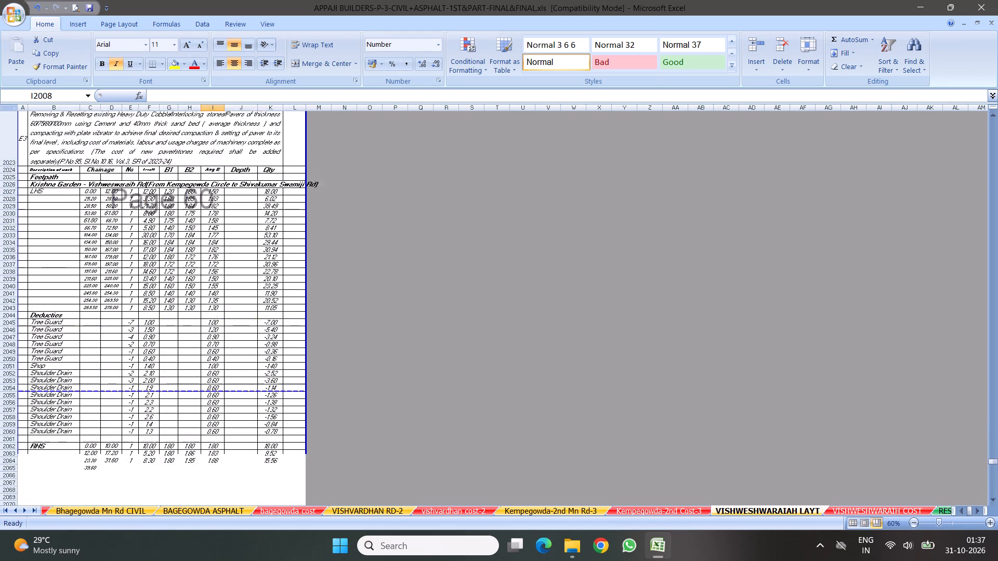
scroll(257, 310, down, 2)
scroll(253, 316, down, 20)
scroll(253, 316, down, 3)
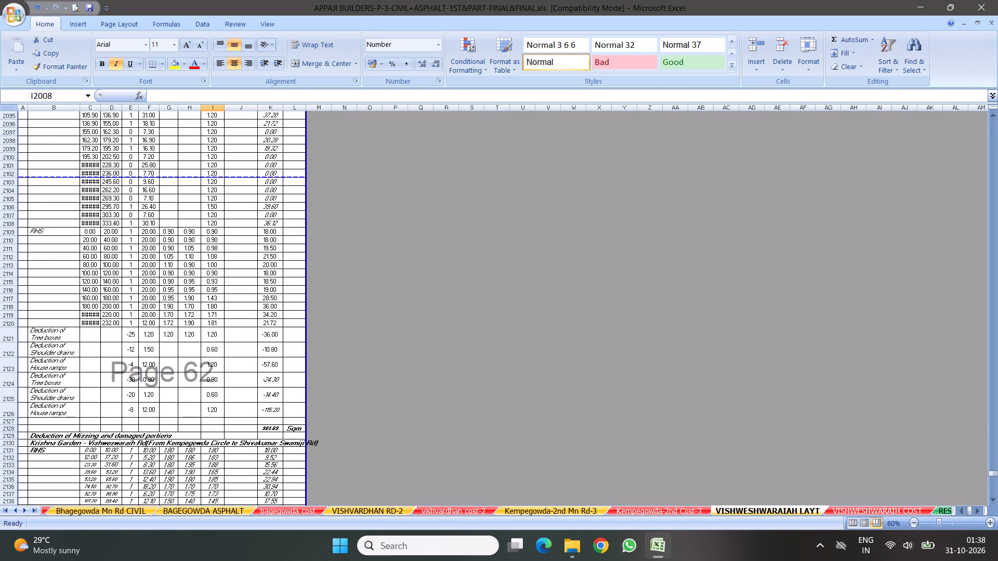
scroll(218, 353, down, 12)
scroll(230, 333, down, 13)
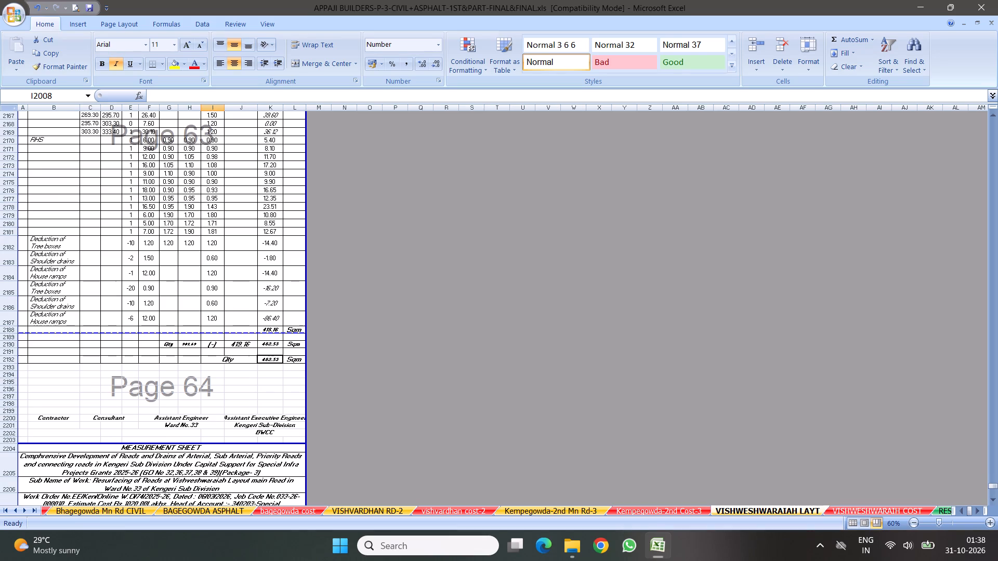
scroll(264, 353, down, 6)
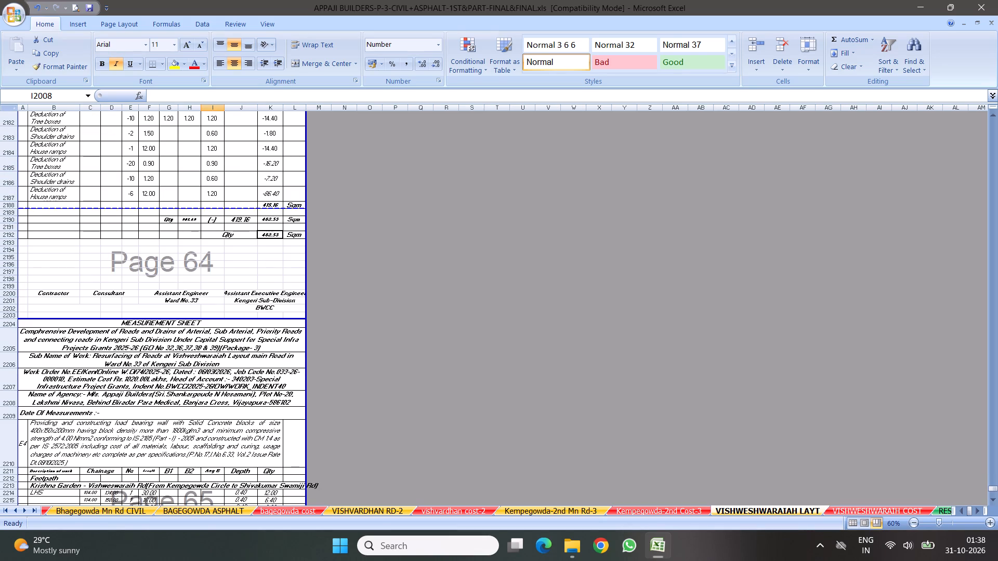
scroll(238, 328, down, 6)
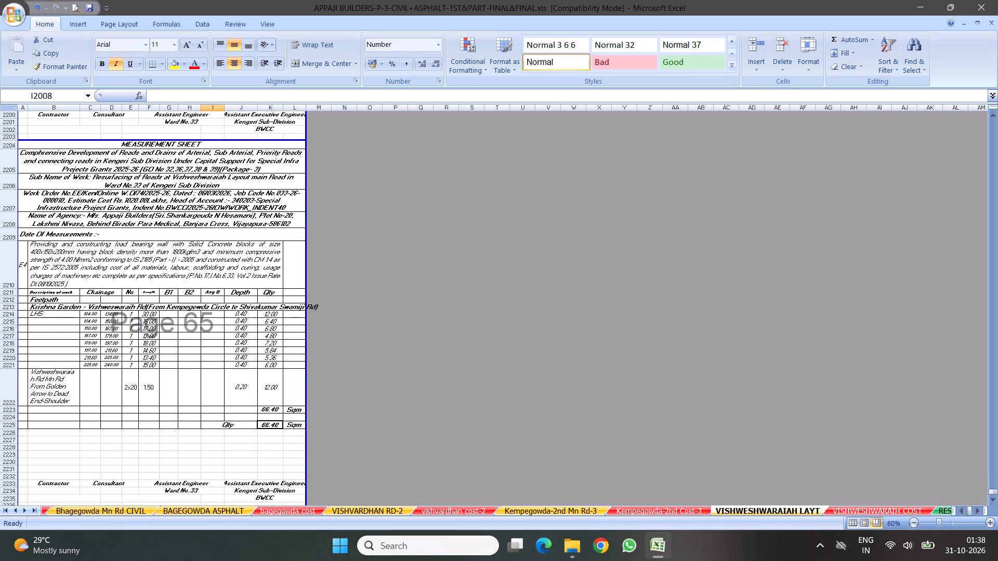
Check the last measurement sheet on page 65, including its road heading in row 2213, and save the workbook.
scroll(250, 326, down, 2)
scroll(182, 283, up, 2)
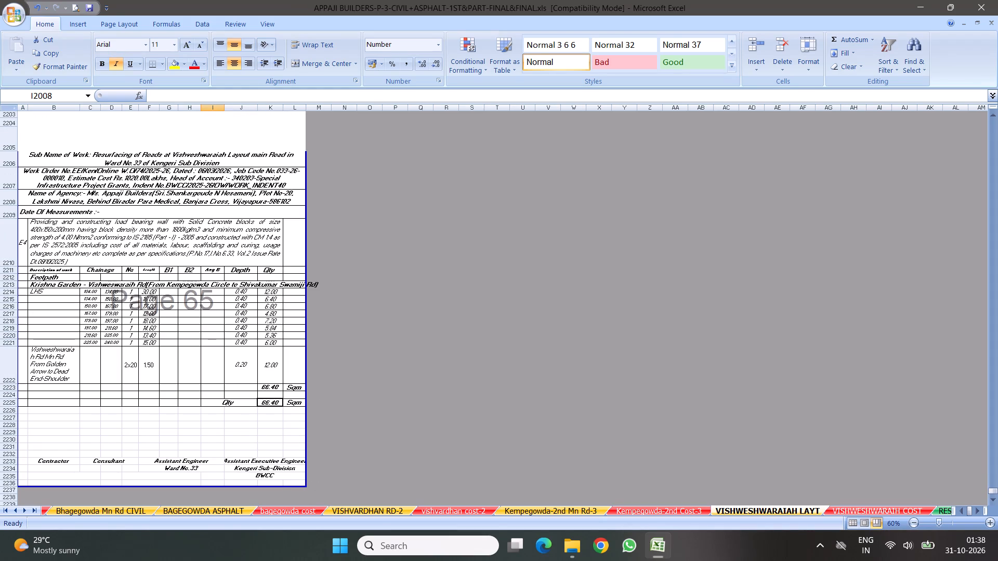
click(282, 287)
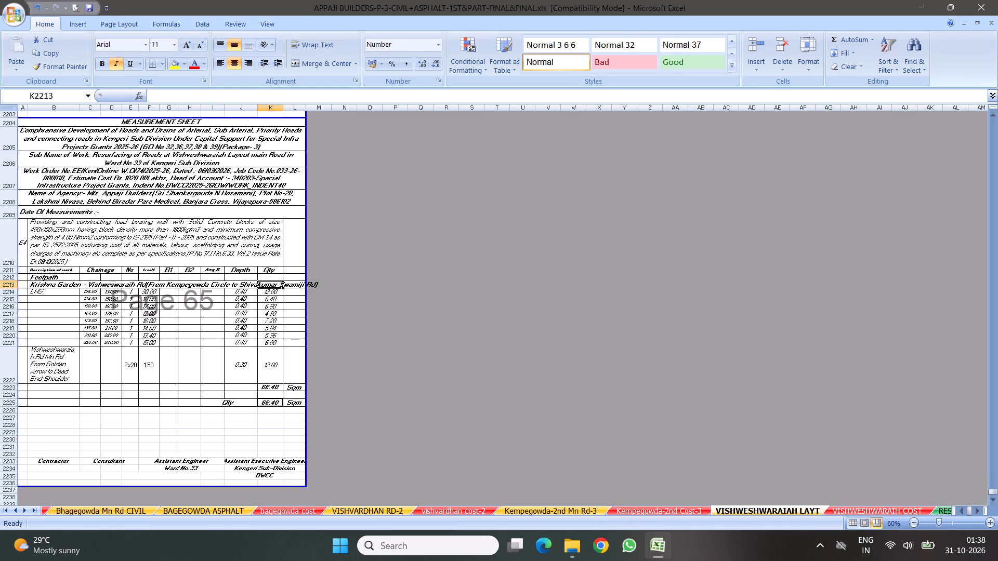
click(40, 285)
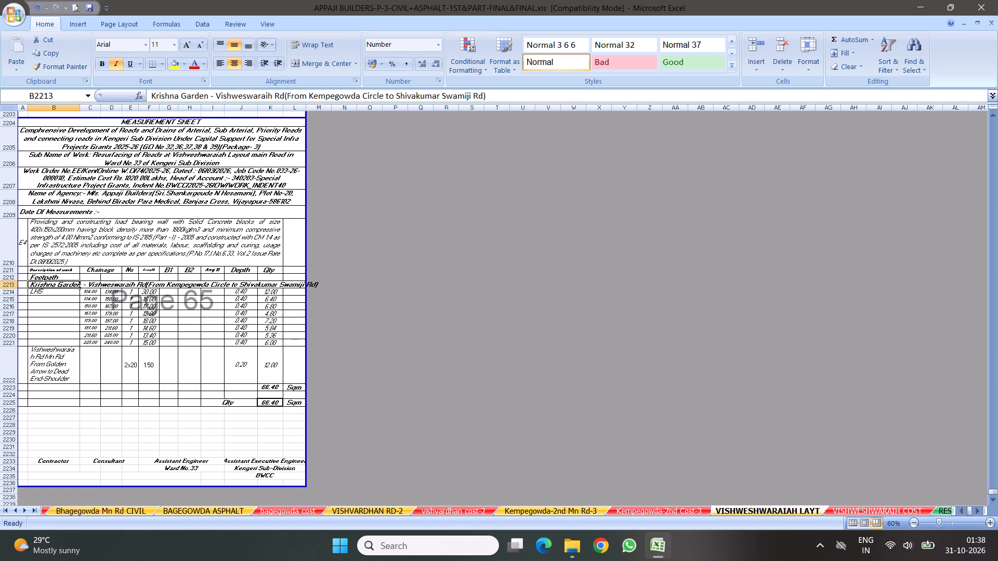
click(511, 359)
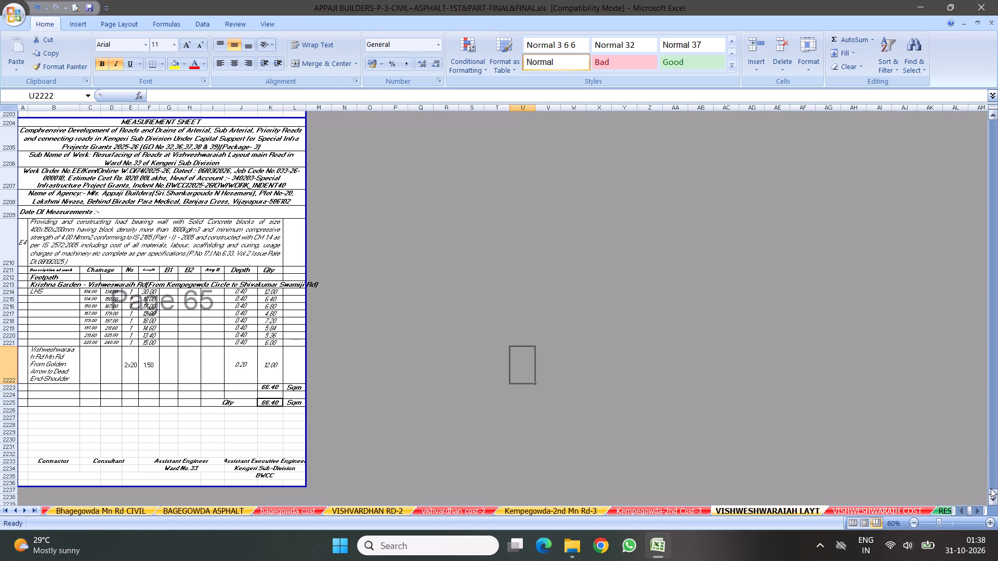
drag(991, 488, 997, 0)
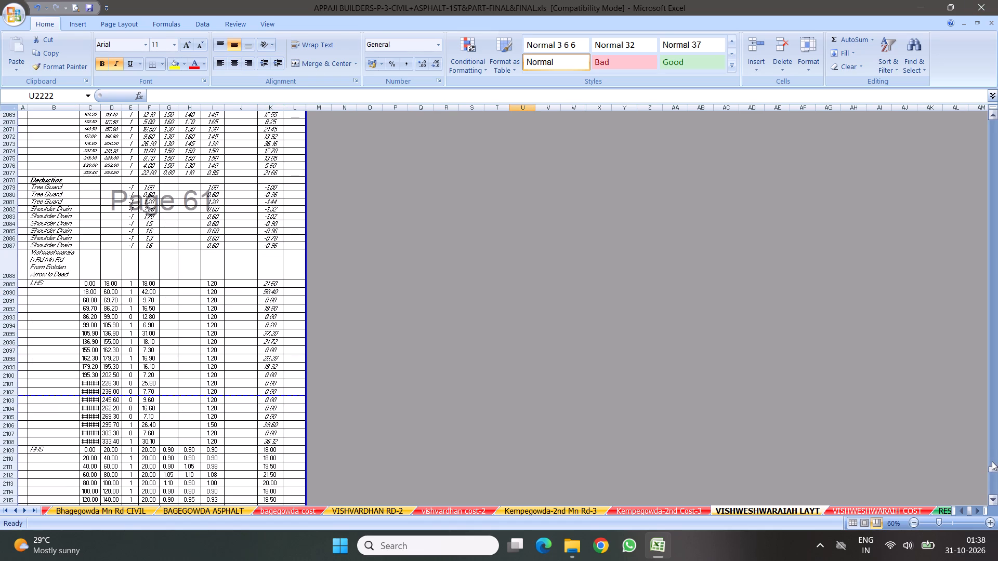
drag(992, 468, 997, 0)
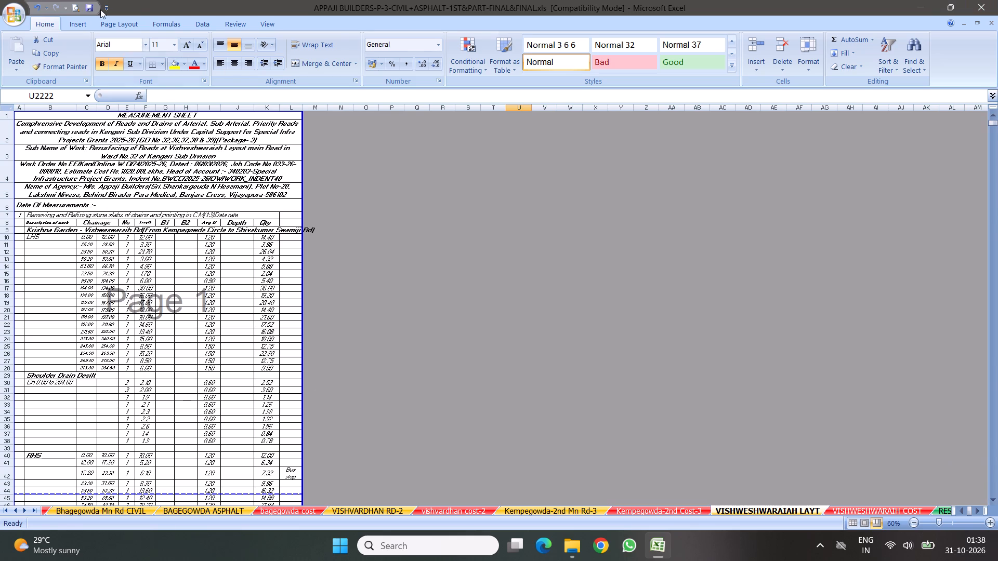
click(88, 7)
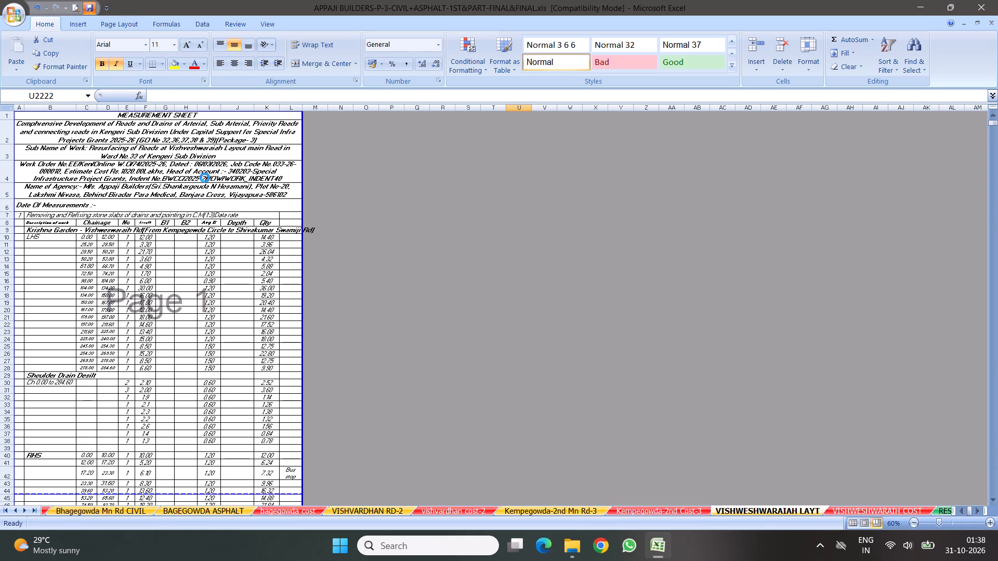
Review the print preview of the VISHWESHWARAIAH LAYT measurement sheets from page 1 through page 65.
click(76, 6)
click(468, 296)
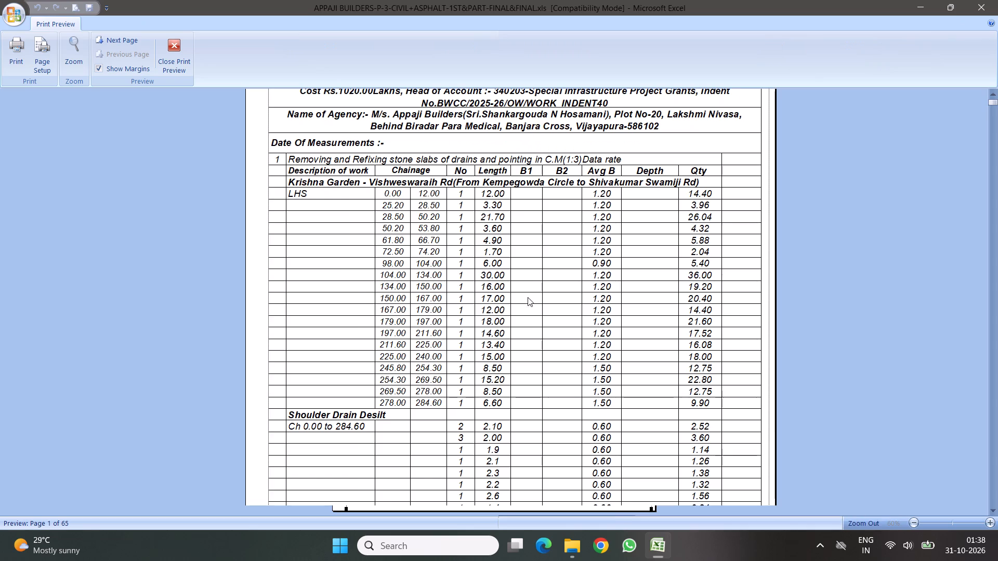
click(528, 297)
key(Down)
key(Down)
key(Down)
key(Down)
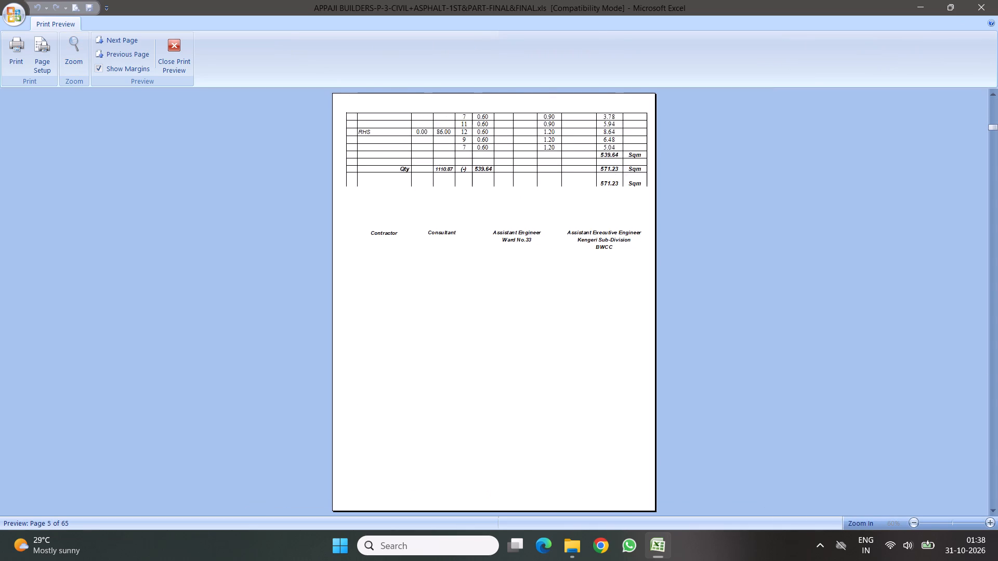
key(Down)
key(Down)
key(Down)
key(Down)
key(Down)
key(Down)
key(Down)
key(Down)
key(Down)
key(Down)
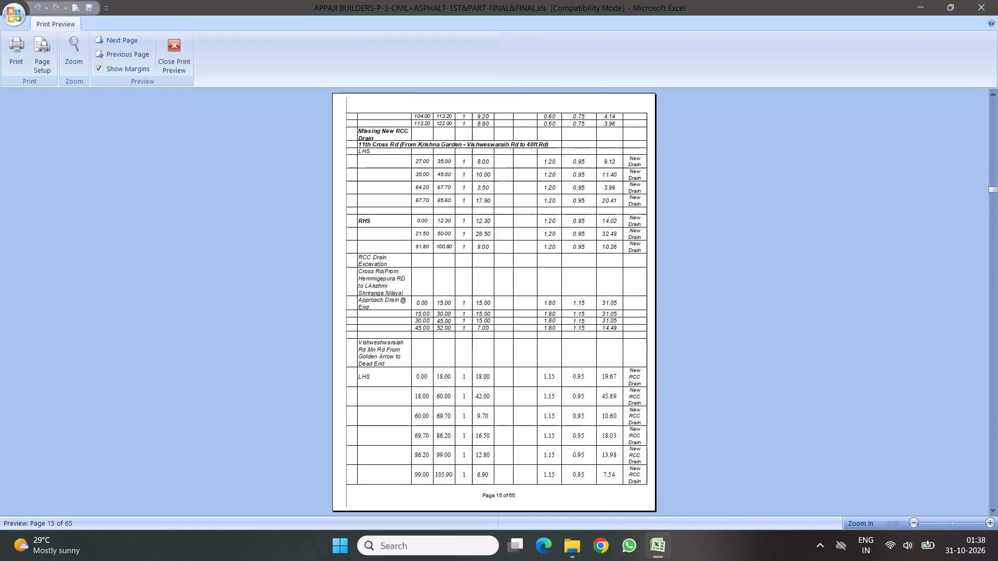
key(Down)
key(Down)
key(Down)
key(Down)
key(Down)
key(Down)
key(Down)
key(Down)
key(Down)
key(Down)
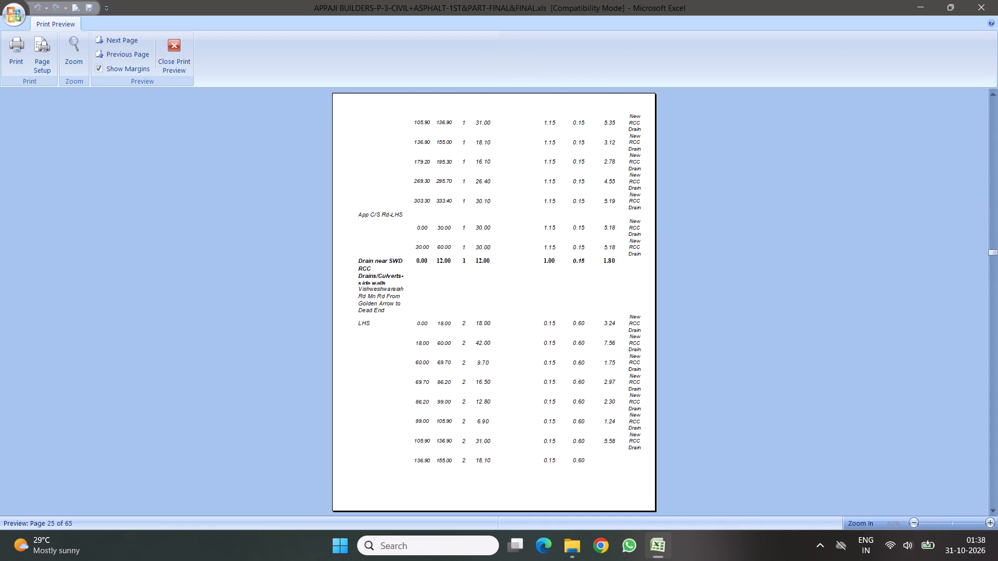
key(Down)
key(Down)
key(Down)
key(Down)
key(Down)
key(Down)
key(Down)
key(Down)
key(Down)
key(Down)
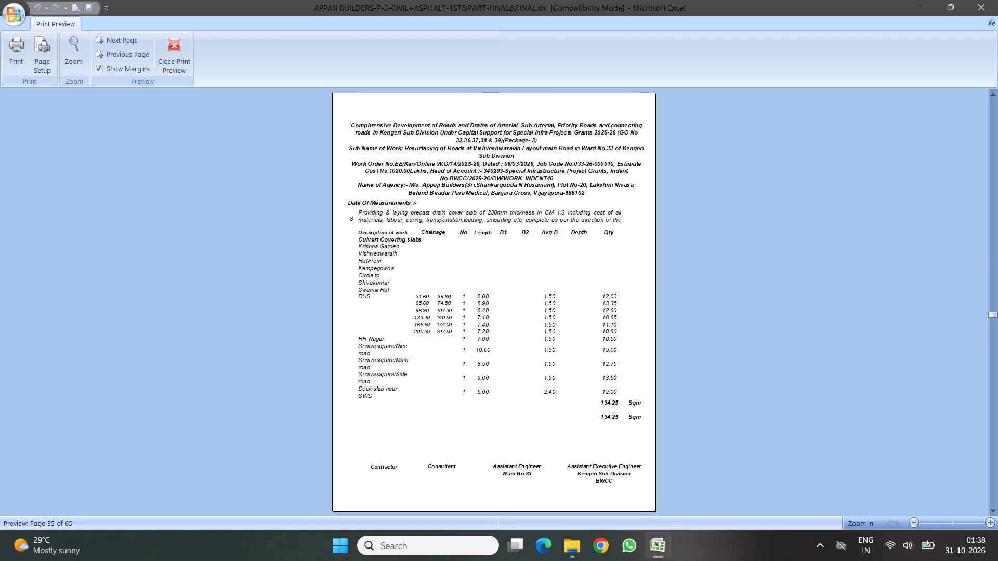
key(Down)
key(Down)
key(Down)
key(Down)
key(Down)
key(Down)
key(Down)
key(Down)
key(Down)
key(Down)
key(Down)
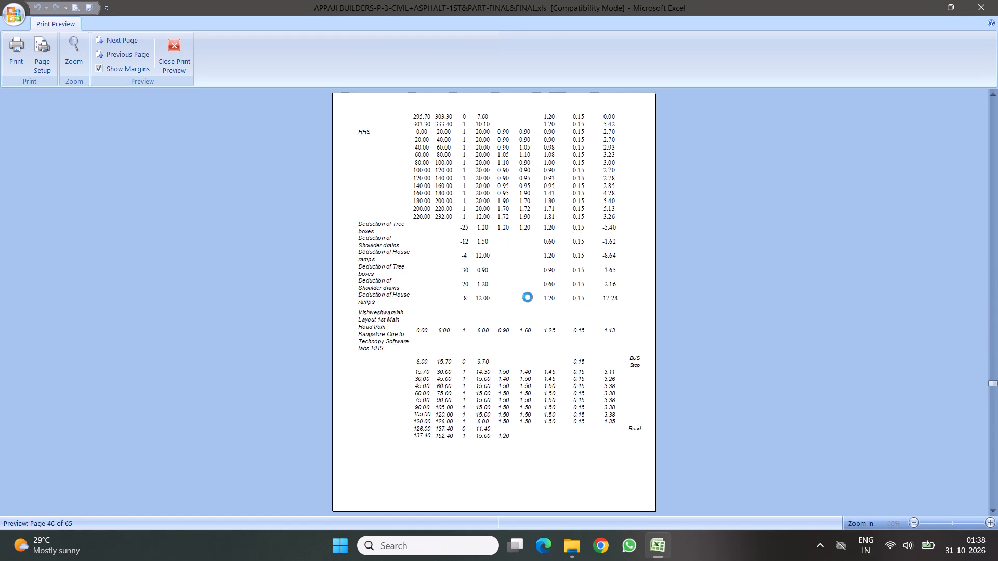
key(Down)
key(Down)
key(Down)
key(Down)
key(Down)
key(Down)
key(Down)
key(Down)
key(Down)
key(Down)
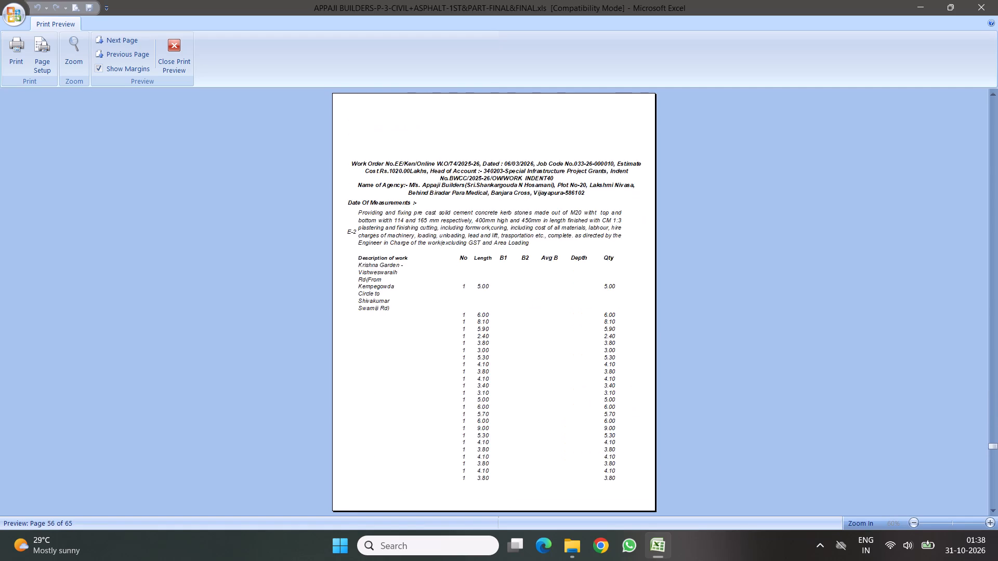
key(Down)
key(Down)
key(Down)
key(Down)
key(Down)
key(Down)
key(Down)
key(Down)
key(Down)
key(Down)
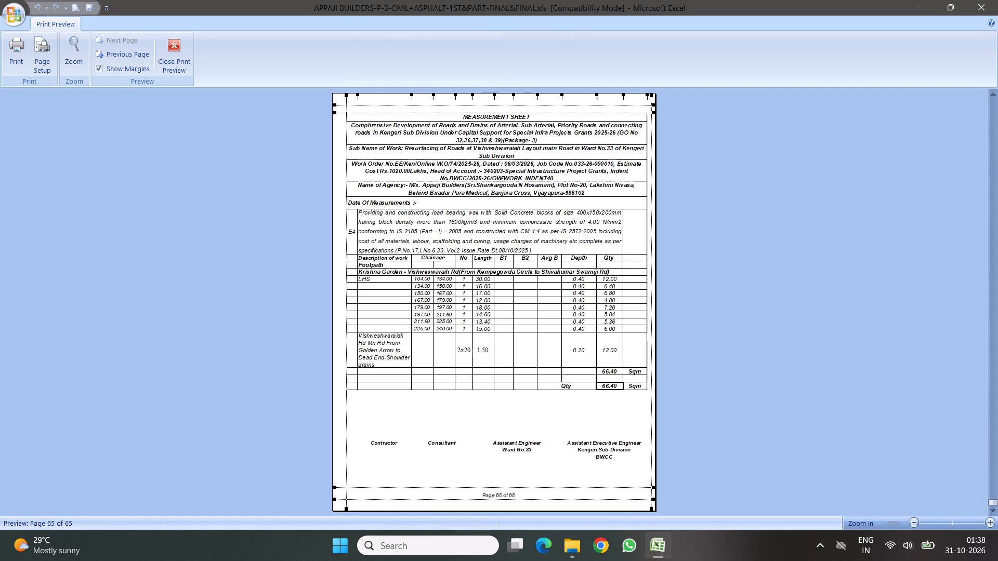
key(Down)
key(Down)
key(Down)
key(Escape)
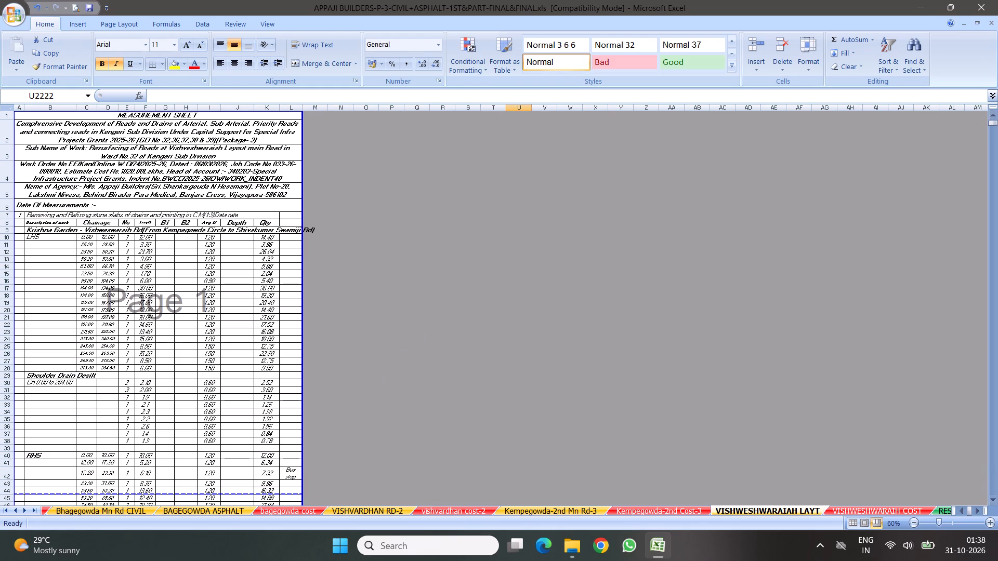
On the VISHWESHWARAIH COST sheet, clear the stray amounts below the total in cells F38 to F40.
click(848, 509)
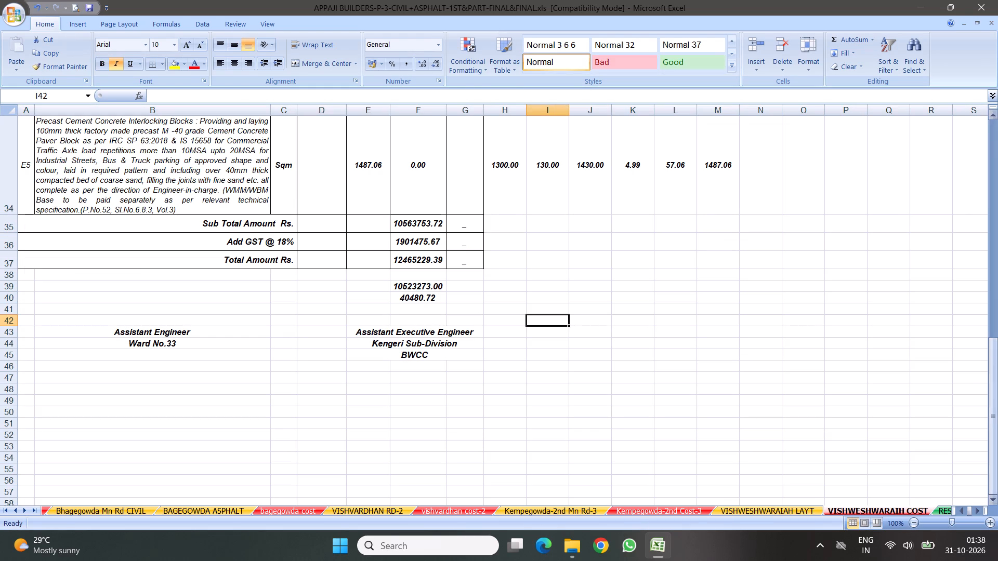
drag(410, 273, 403, 302)
key(Delete)
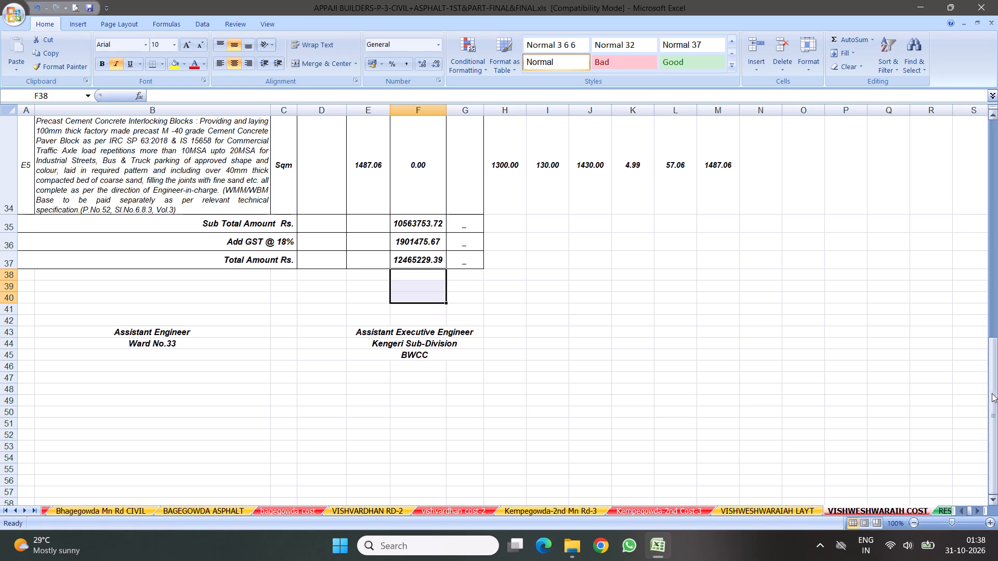
Review the VISHWESHWARAIH COST abstract in print preview from its first page to the signature block.
drag(993, 393, 990, 0)
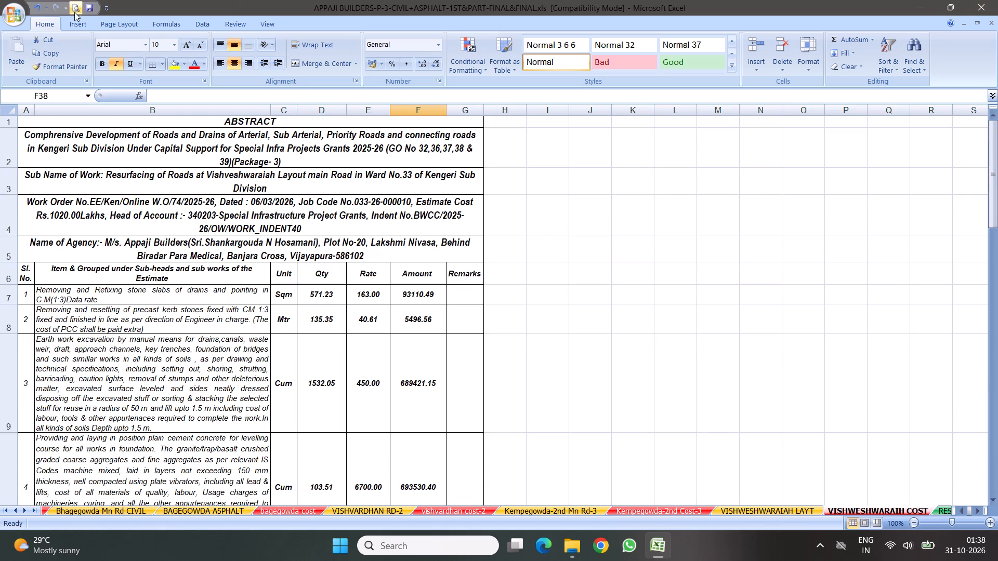
click(74, 4)
scroll(509, 224, down, 12)
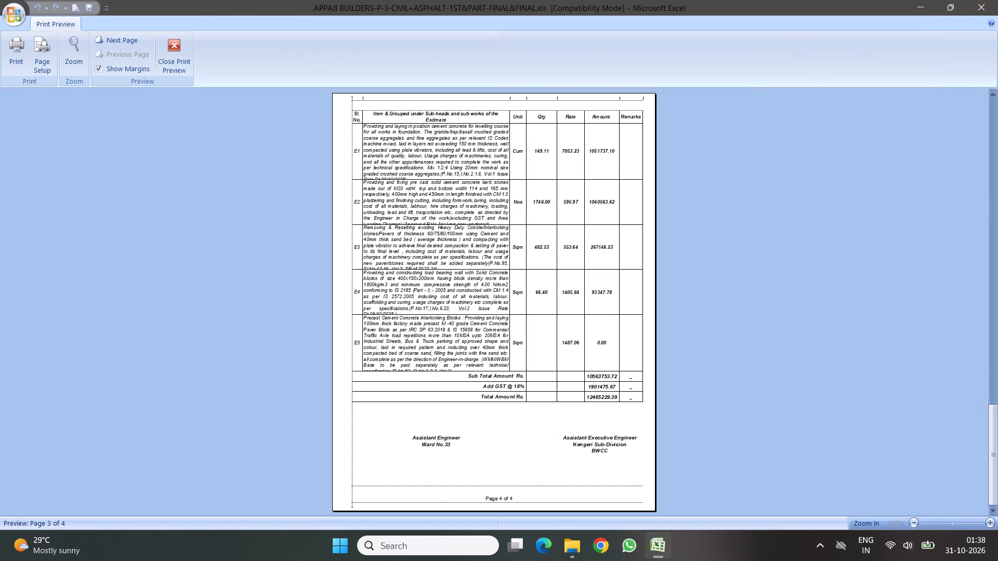
scroll(503, 235, down, 7)
key(Escape)
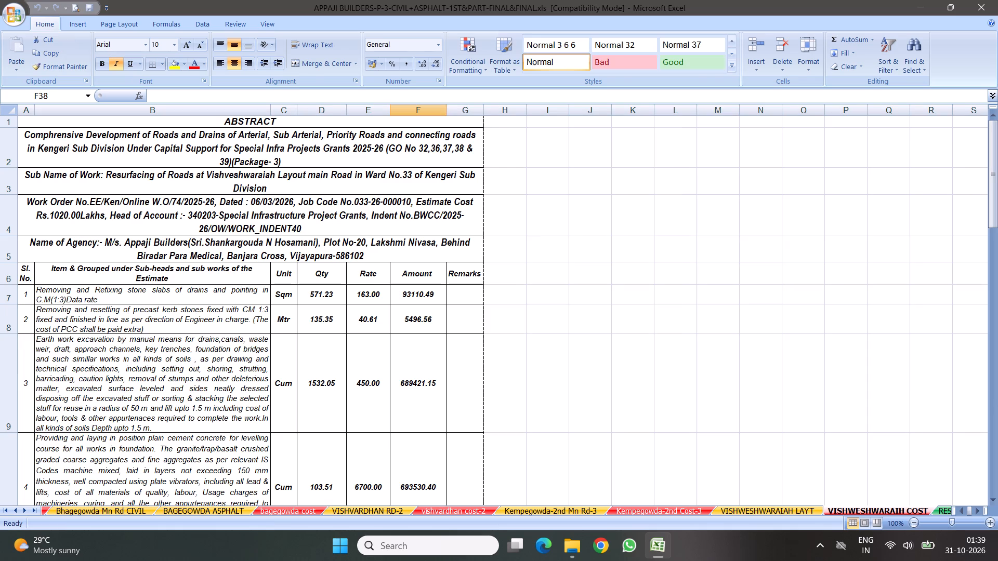
Move the RESIDUE ASPHALT sheet ahead of the RESIDUE COST sheet.
triple_click(26, 509)
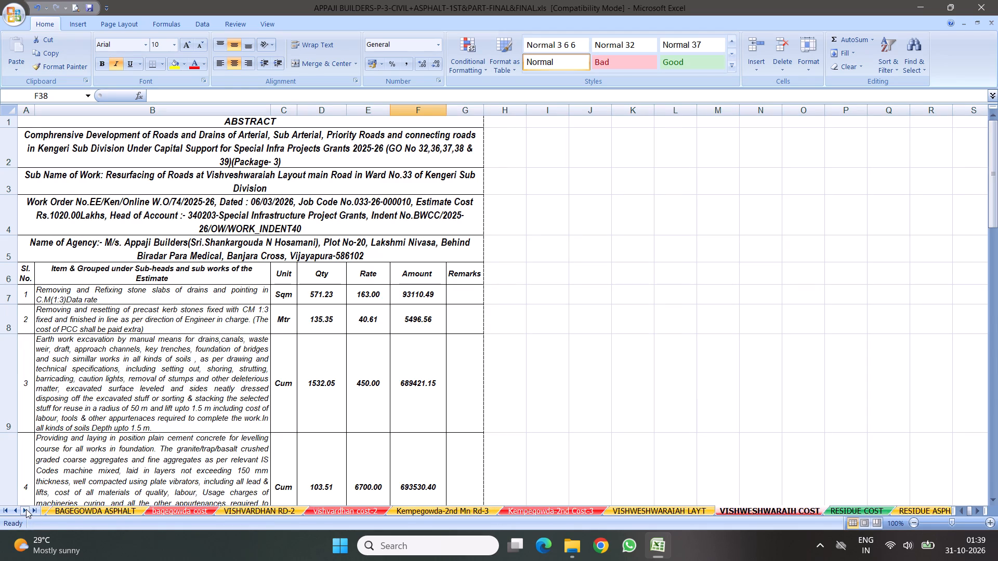
click(26, 509)
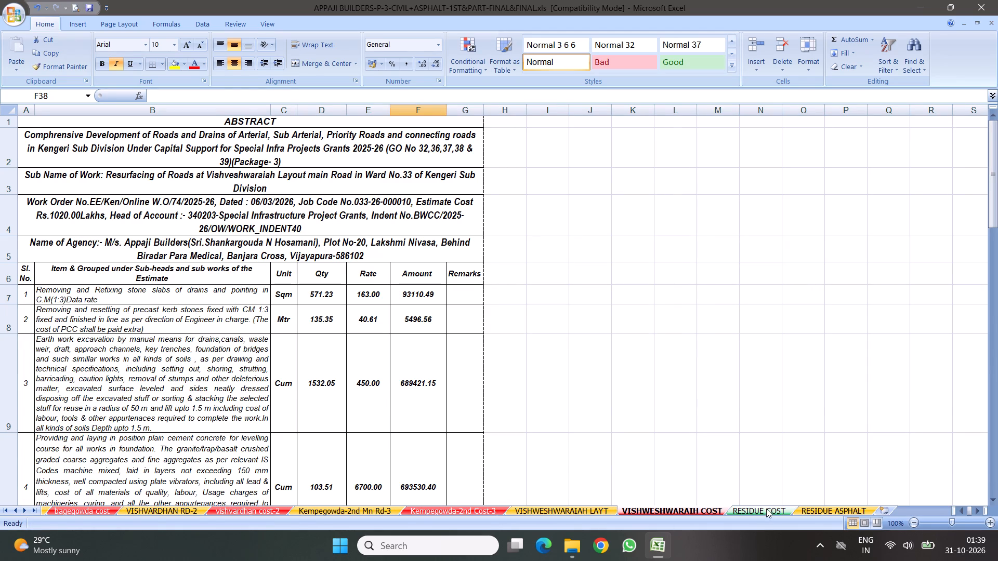
click(766, 509)
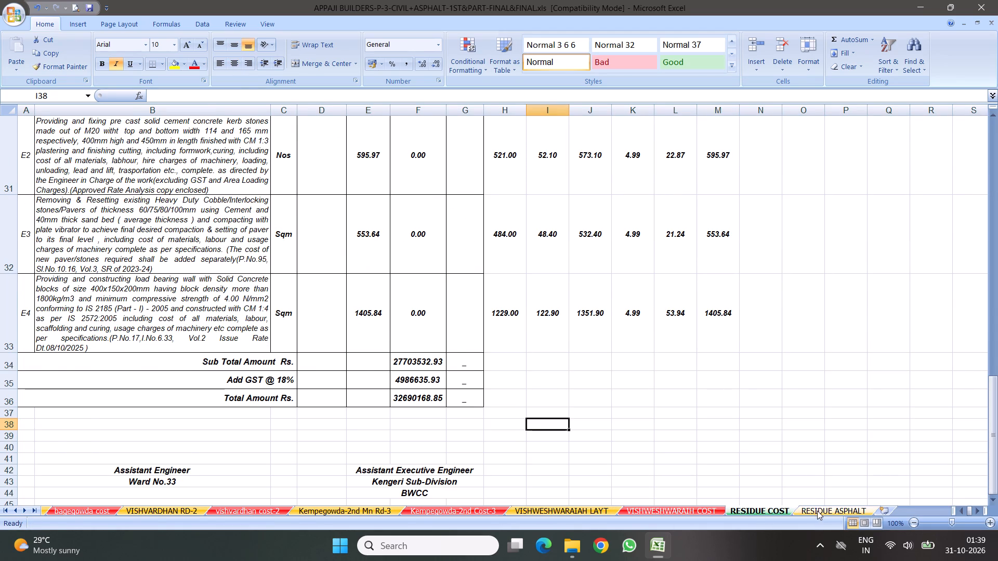
click(817, 510)
drag(810, 509, 752, 509)
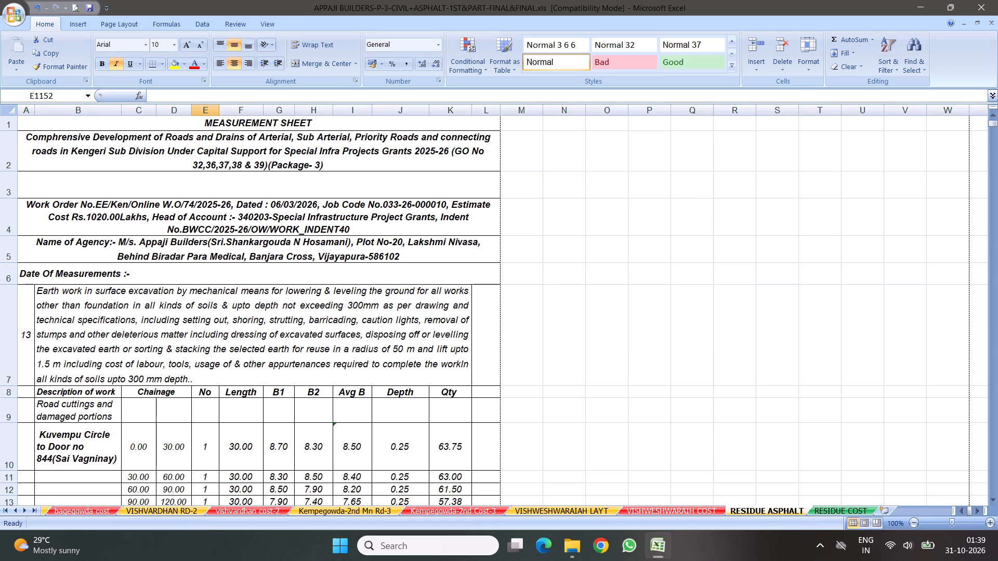
Compare the sub-work name rows in the RESIDUE ASPHALT headings and delete the blank row 3 from the first heading.
scroll(702, 247, up, 5)
click(296, 188)
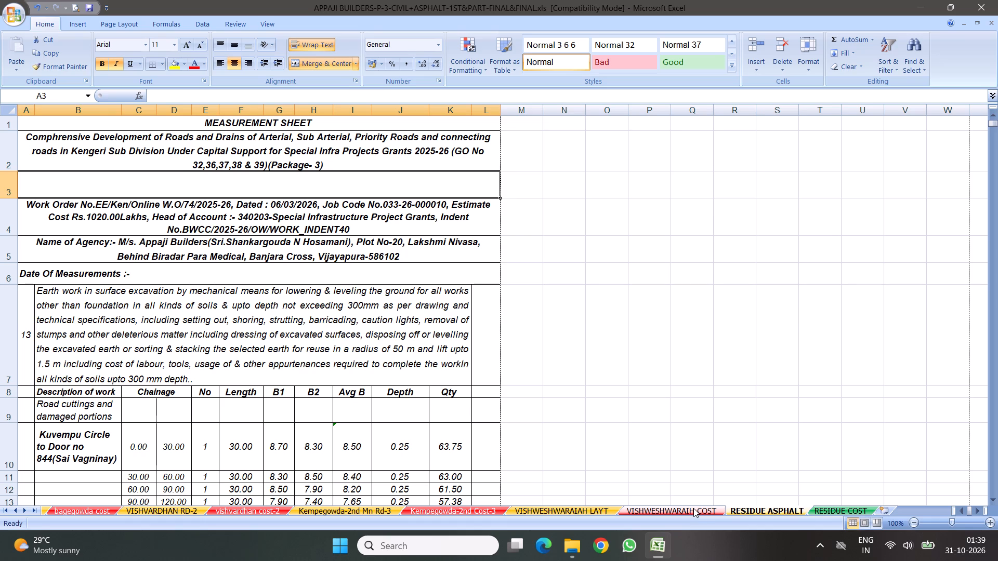
scroll(435, 355, down, 6)
scroll(441, 298, down, 5)
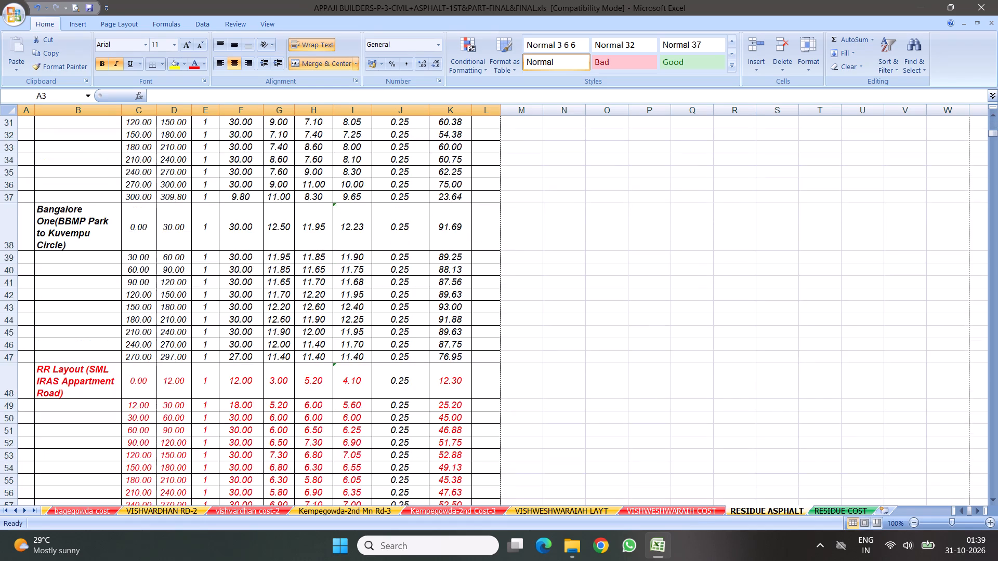
scroll(452, 287, down, 20)
scroll(452, 287, down, 19)
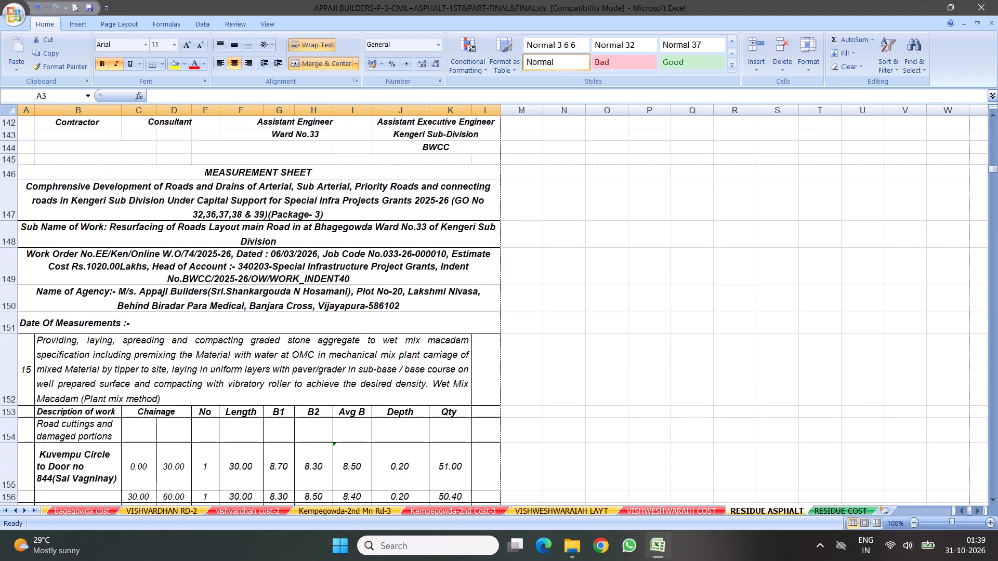
click(237, 232)
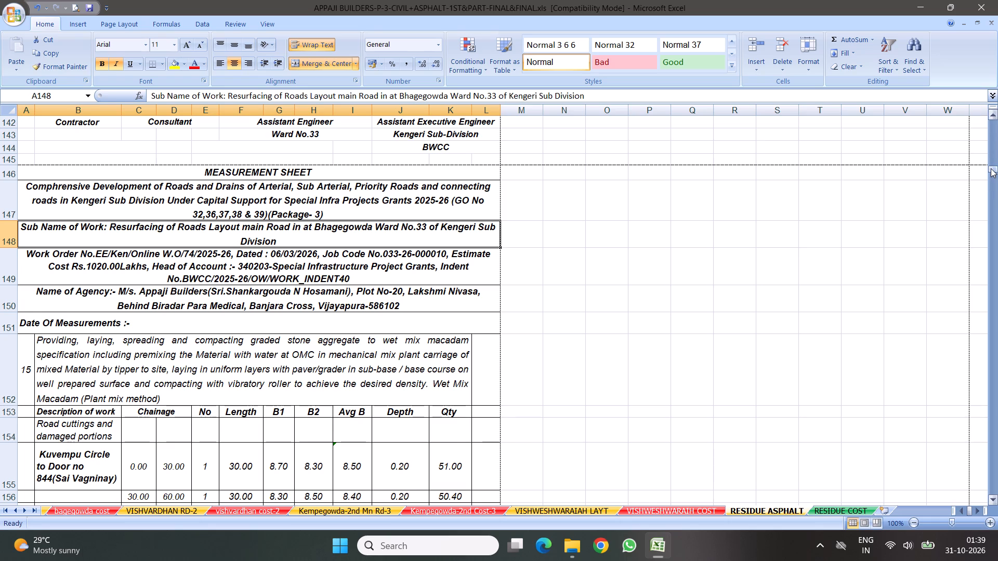
drag(991, 168, 987, 45)
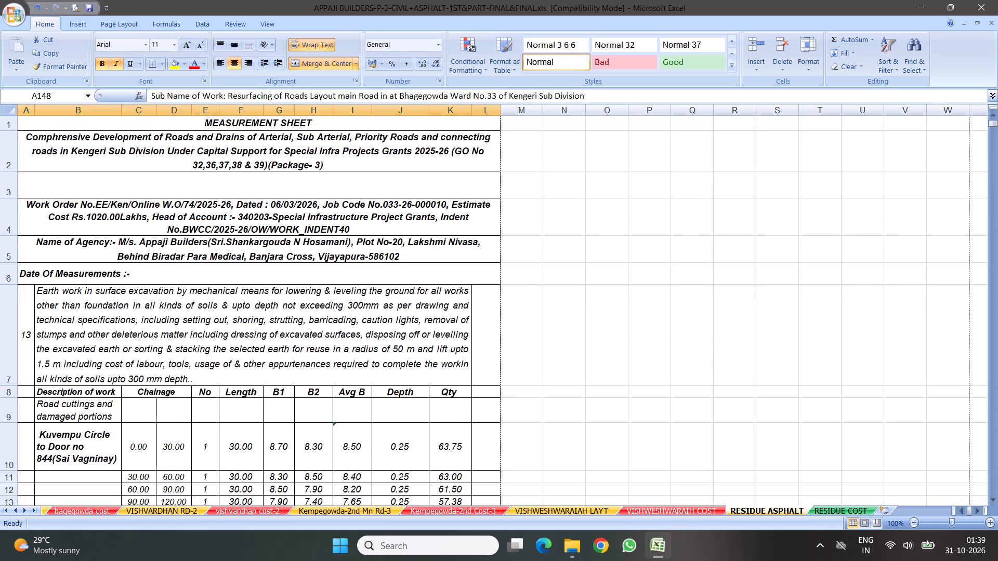
click(1, 183)
right_click(1, 183)
click(35, 261)
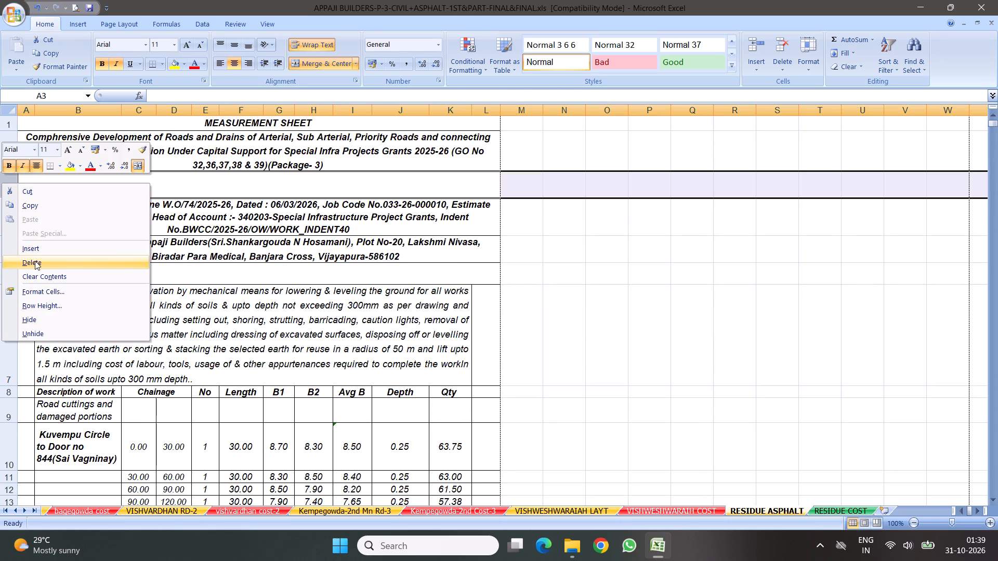
Delete the "Sub Name of Work" row 147 from the measurement sheet heading above item 15.
scroll(337, 393, down, 5)
scroll(290, 318, down, 6)
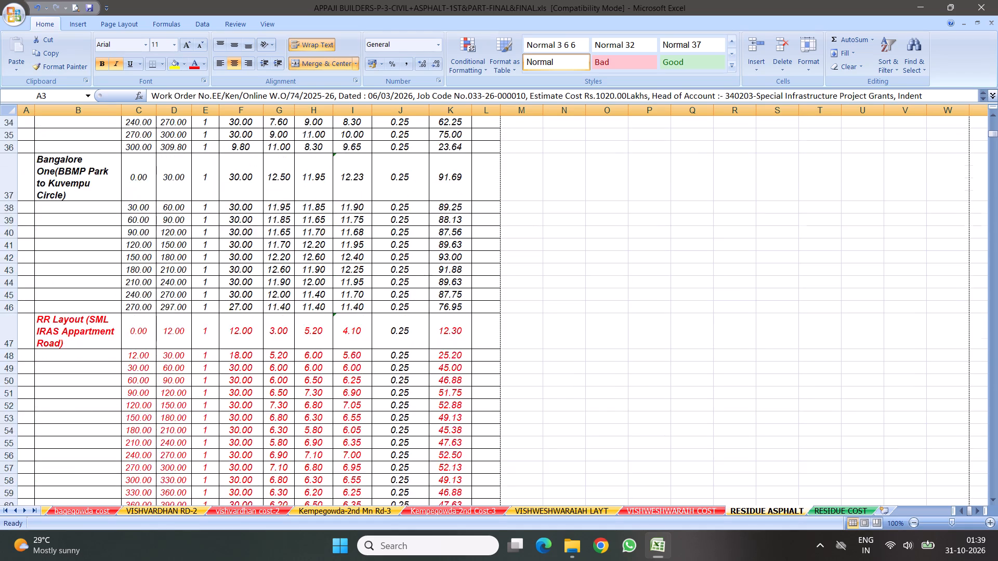
scroll(248, 261, down, 20)
scroll(248, 261, down, 16)
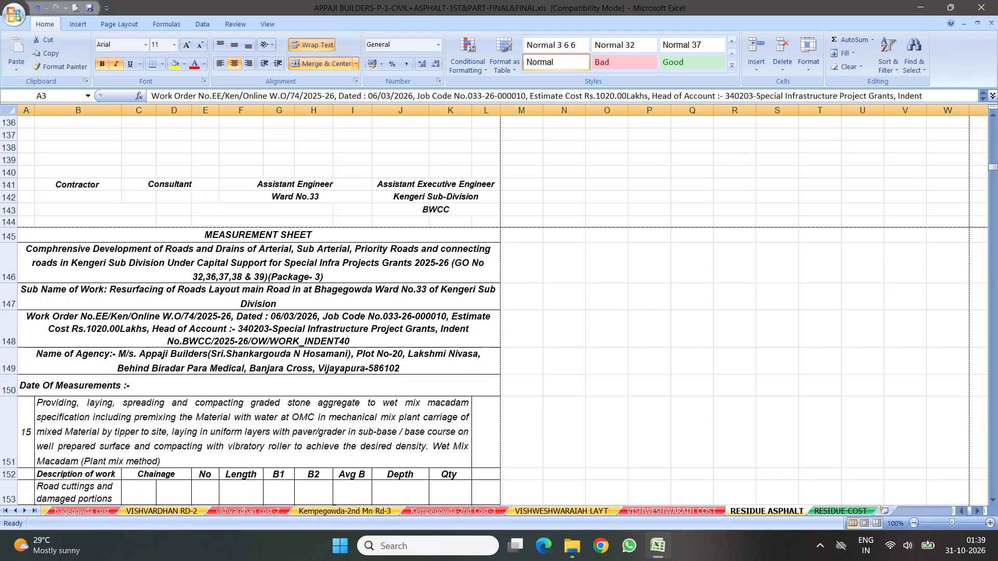
scroll(255, 250, down, 2)
click(2, 222)
right_click(2, 222)
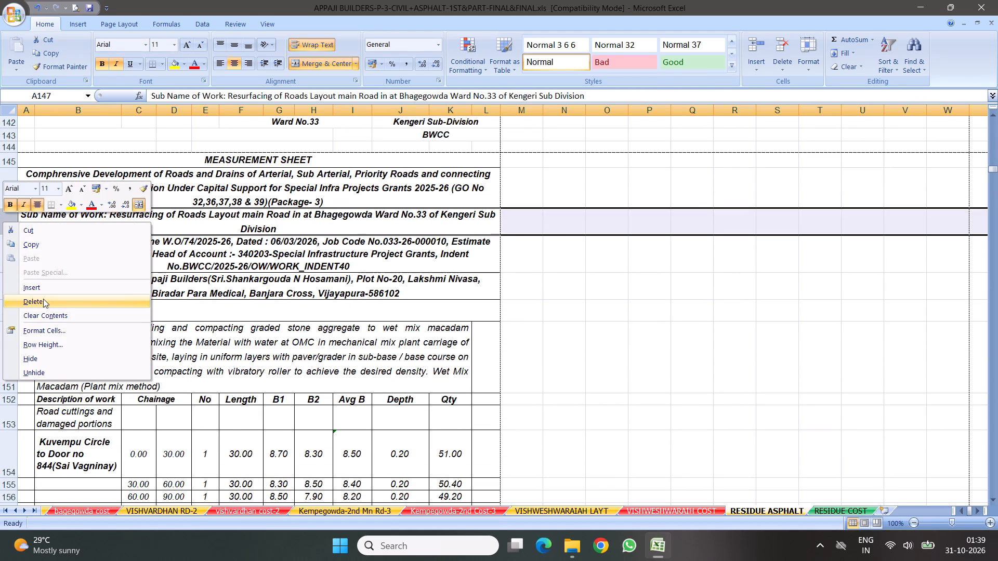
click(41, 300)
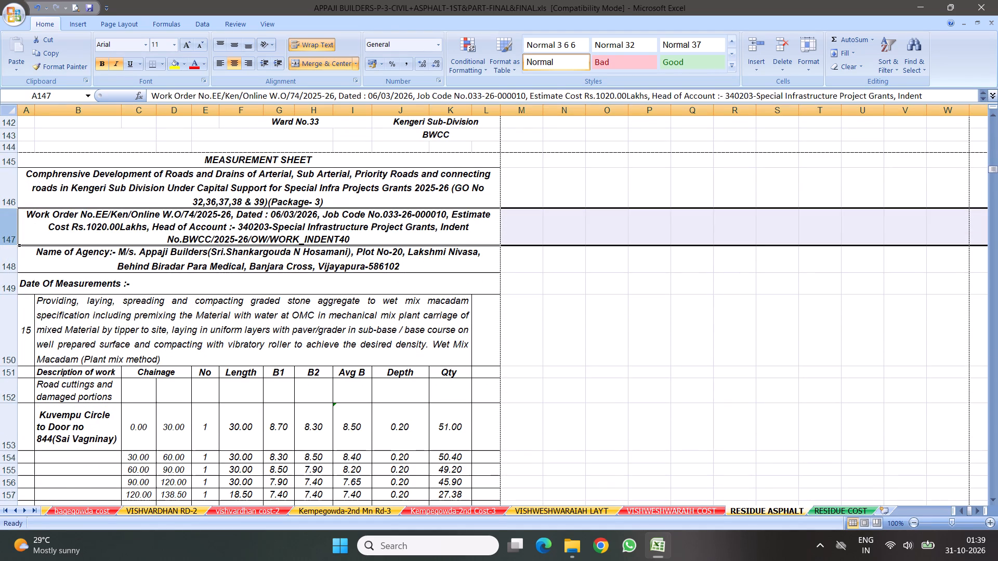
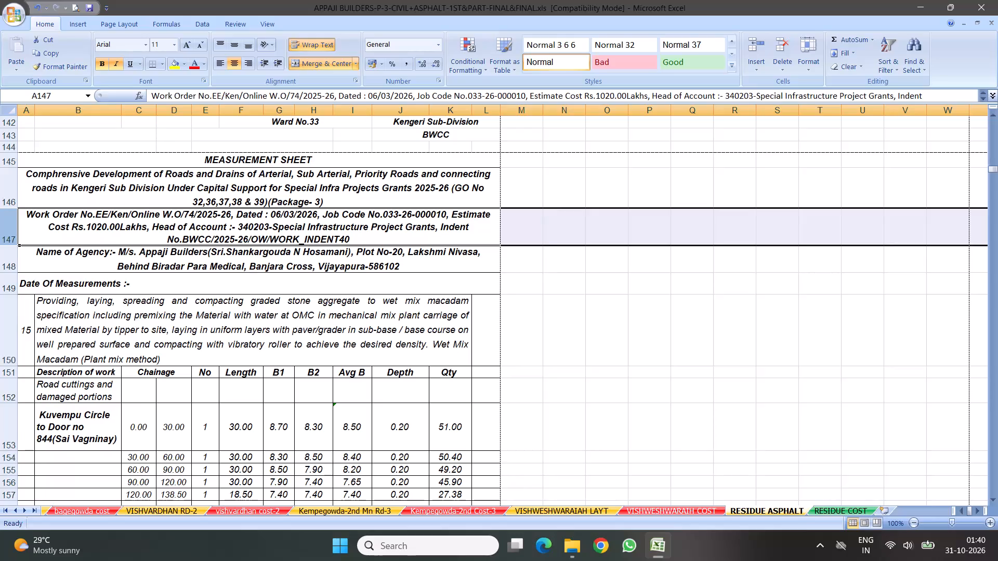
Examine the RESIDUE ASPHALT measurements from item 15, Wet Mix Macadam, through to the measurement sheet heading of item 16, primer coat.
scroll(275, 420, down, 11)
scroll(323, 397, down, 19)
scroll(316, 389, down, 6)
scroll(279, 366, down, 7)
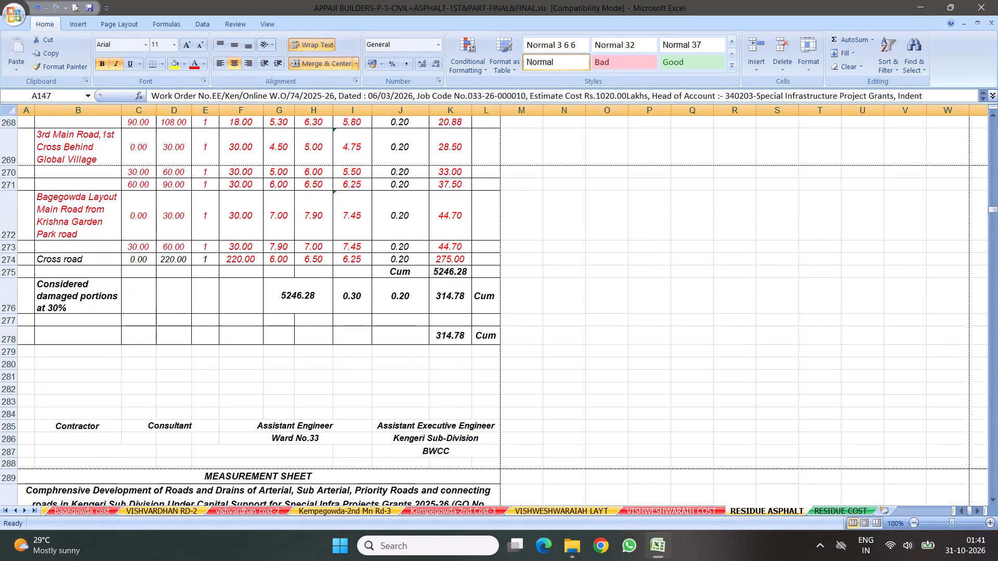
scroll(274, 369, down, 5)
scroll(336, 332, down, 2)
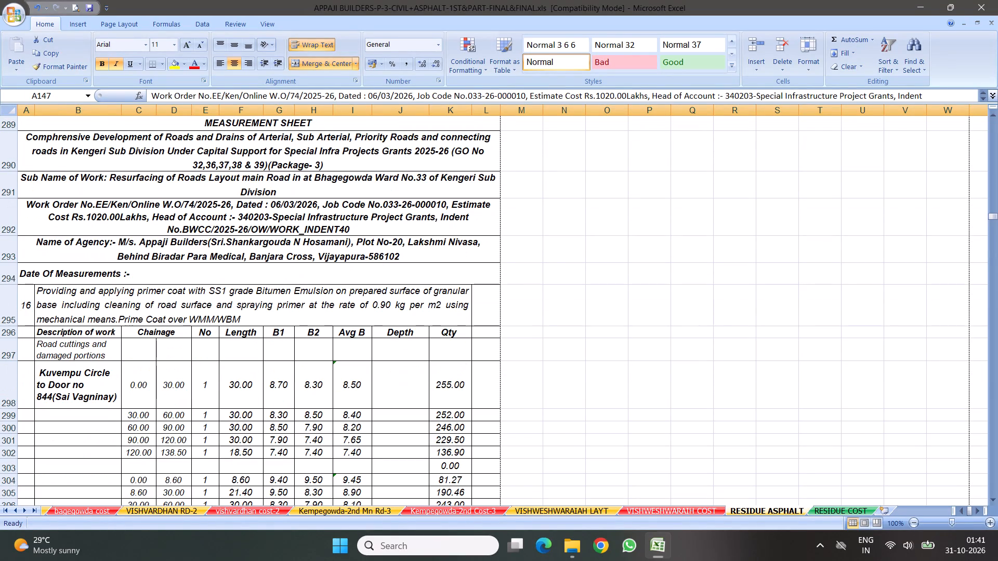
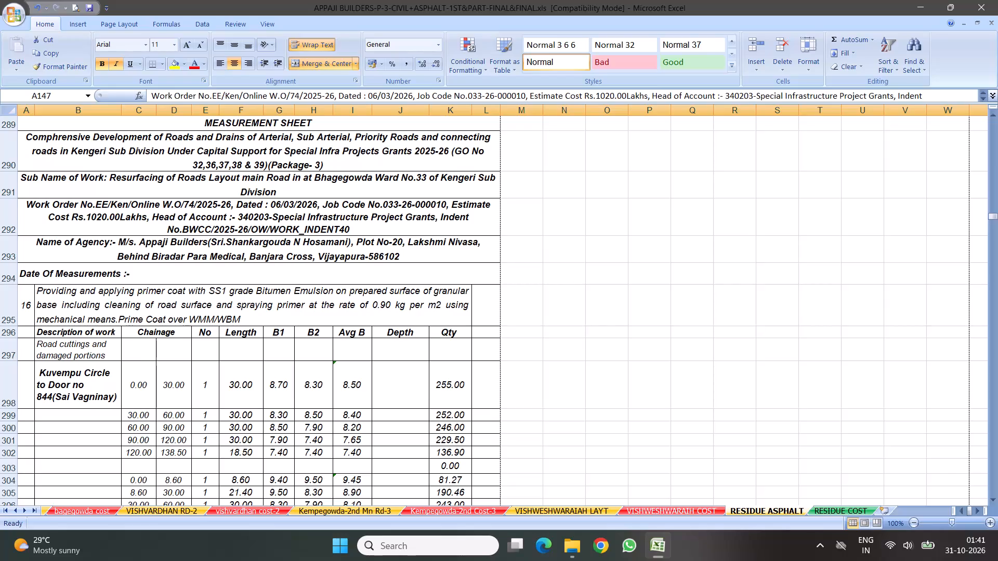
Examine the item 16 primer coat measurements and the Wet Mix Macadam measurements above them on the RESIDUE ASPHALT sheet.
scroll(173, 332, up, 3)
scroll(178, 363, down, 6)
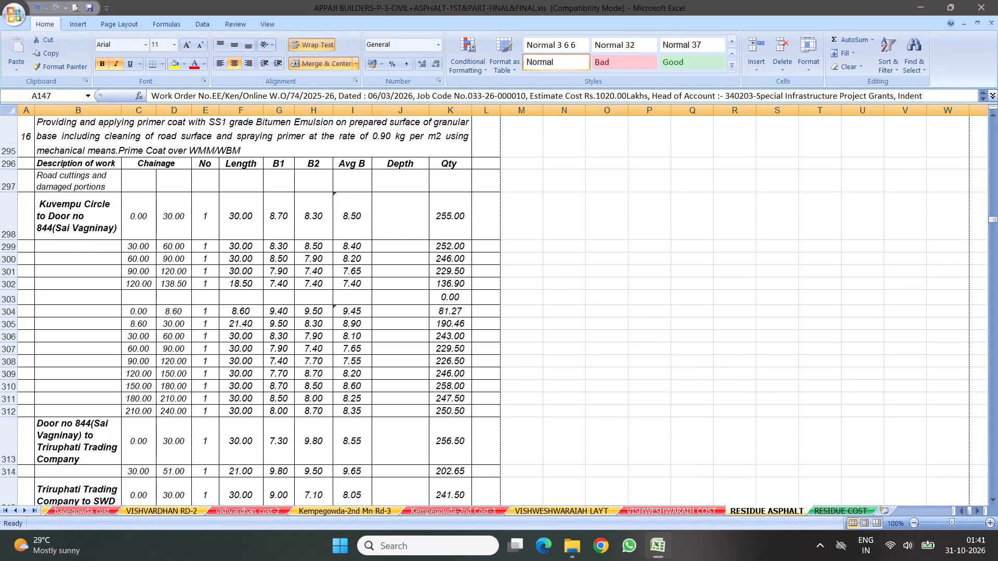
scroll(207, 326, up, 3)
scroll(161, 368, down, 3)
scroll(209, 341, down, 2)
scroll(216, 348, up, 1)
scroll(218, 349, down, 3)
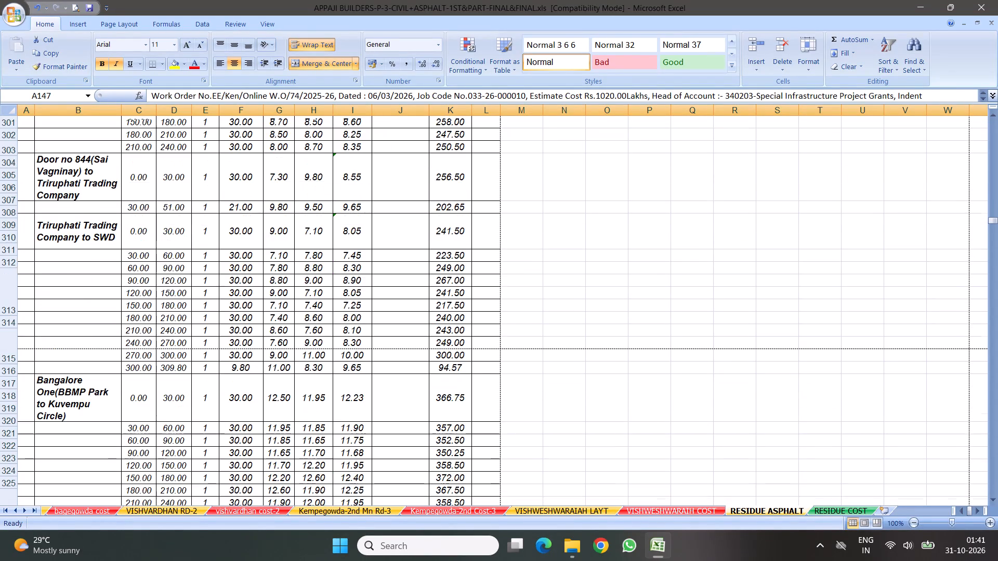
scroll(322, 284, up, 20)
scroll(322, 284, up, 15)
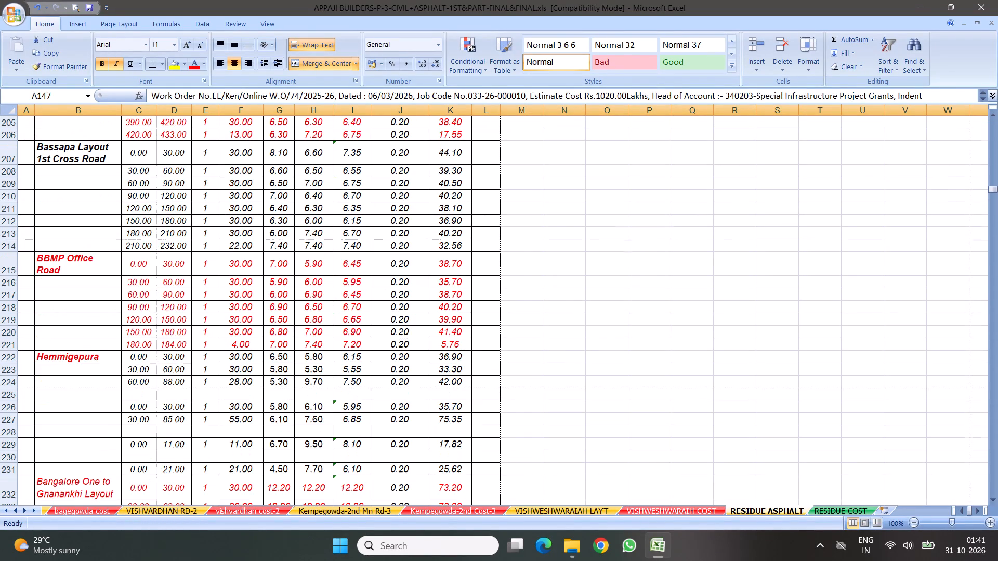
click(402, 190)
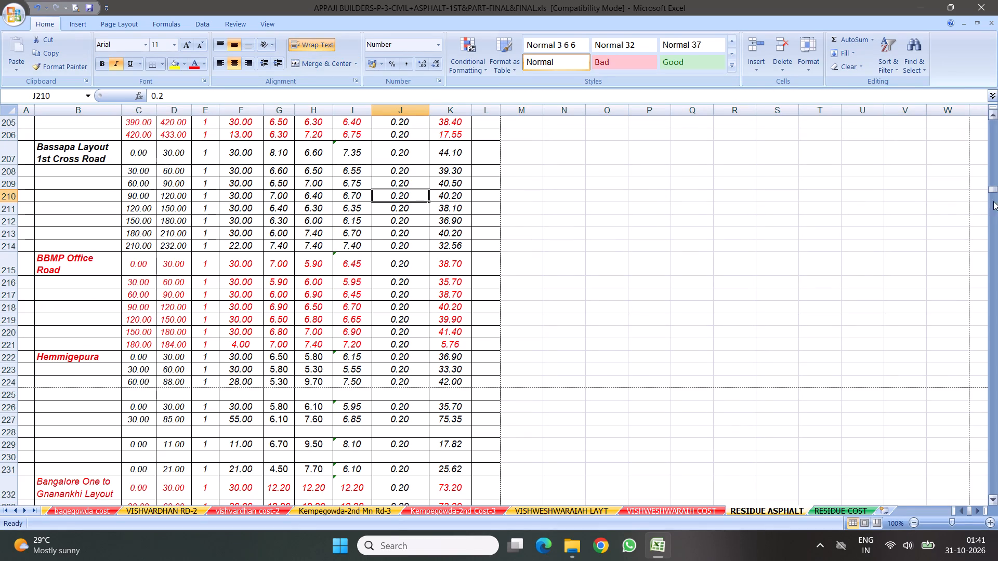
Delete the "Sub Name of Work" row from the measurement sheet heading above item 16, primer coat.
scroll(315, 339, down, 18)
scroll(265, 314, down, 4)
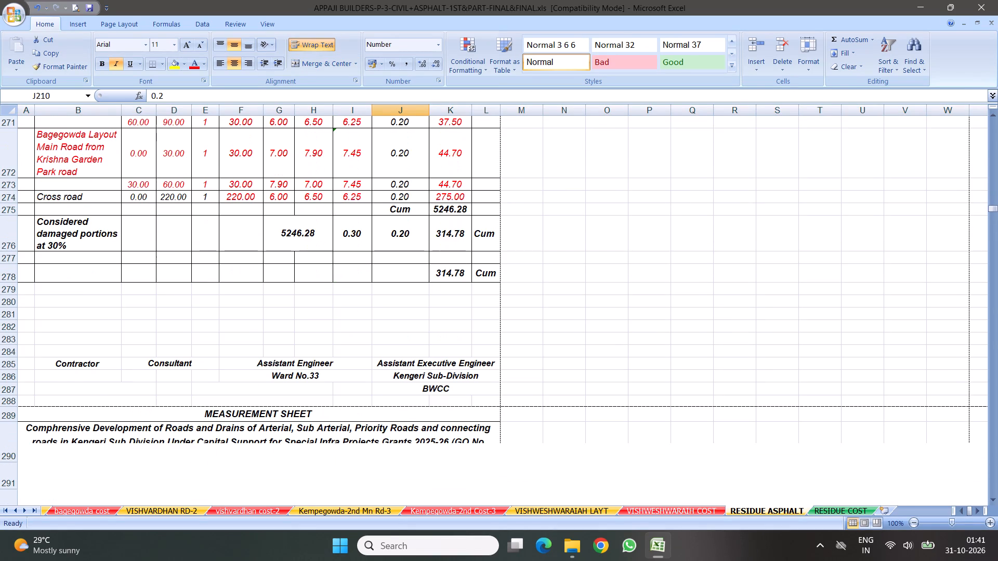
scroll(291, 345, down, 4)
click(0, 262)
right_click(0, 262)
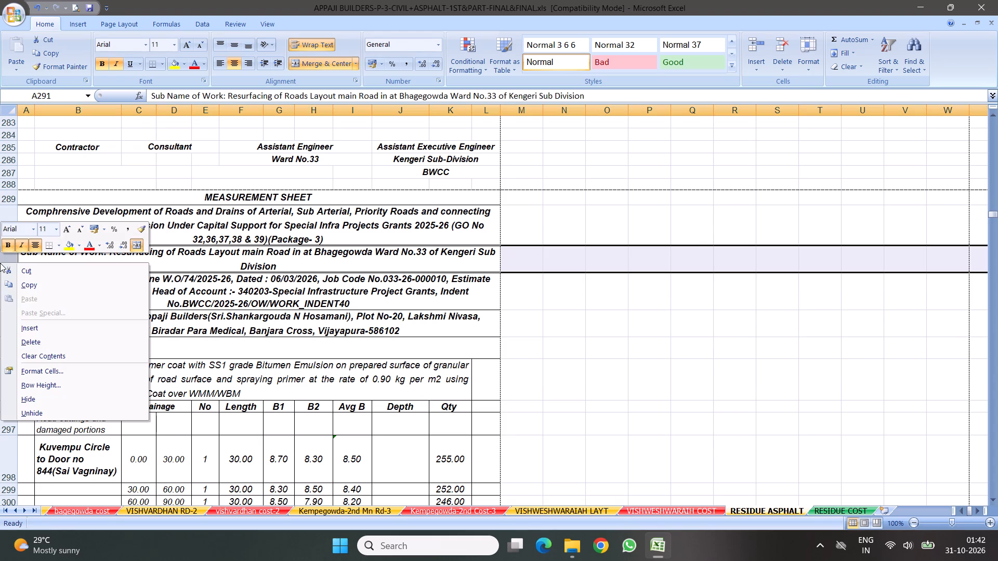
click(35, 340)
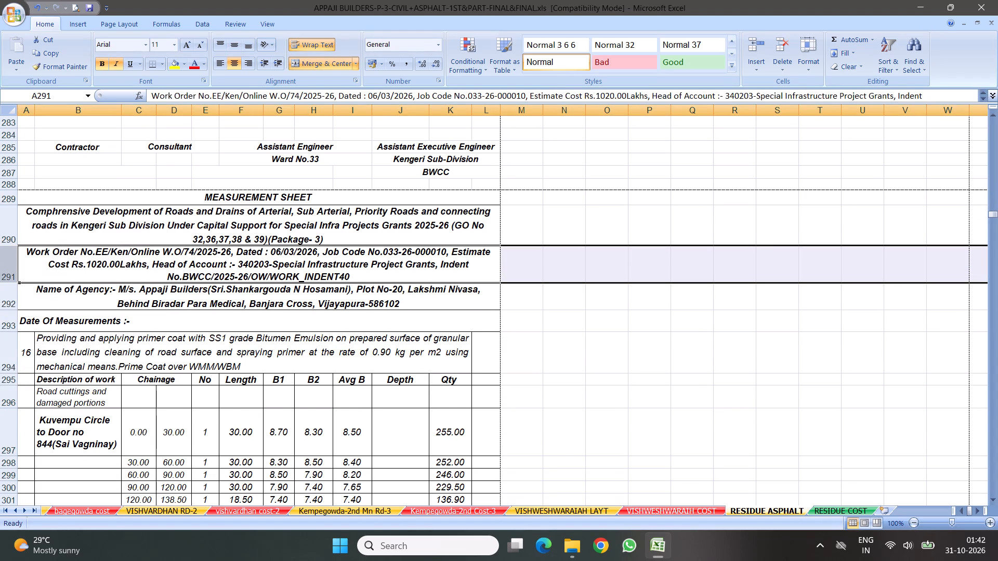
Delete the "Sub Name of Work" row from the measurement sheet heading of the tack coat item following item 16.
scroll(254, 350, down, 20)
scroll(254, 350, down, 16)
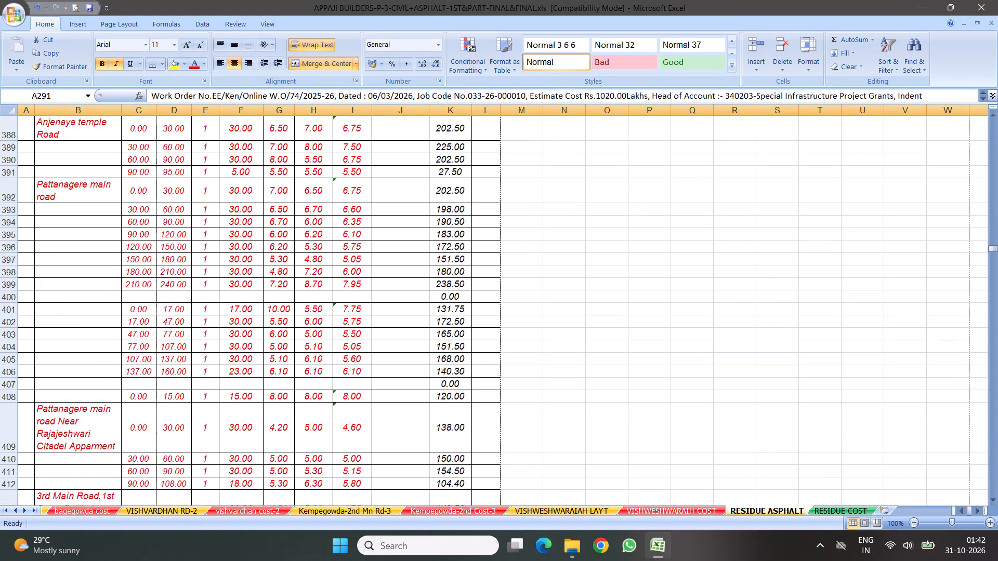
scroll(262, 325, down, 12)
right_click(0, 262)
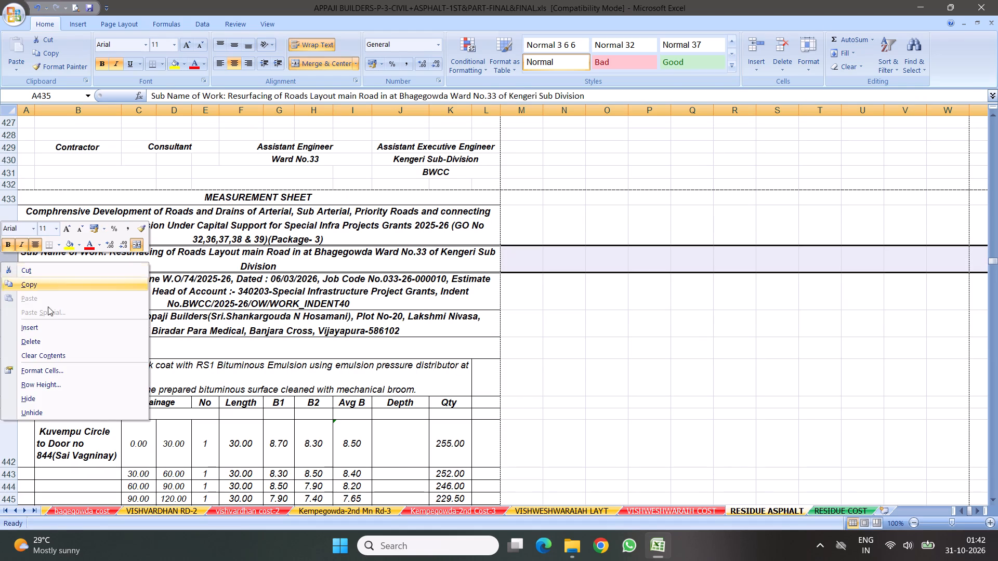
click(35, 338)
Delete the "Sub Name of Work" row from the measurement sheet heading of the Bituminous Macadam item, VG-30 at 3.4%.
scroll(264, 347, down, 8)
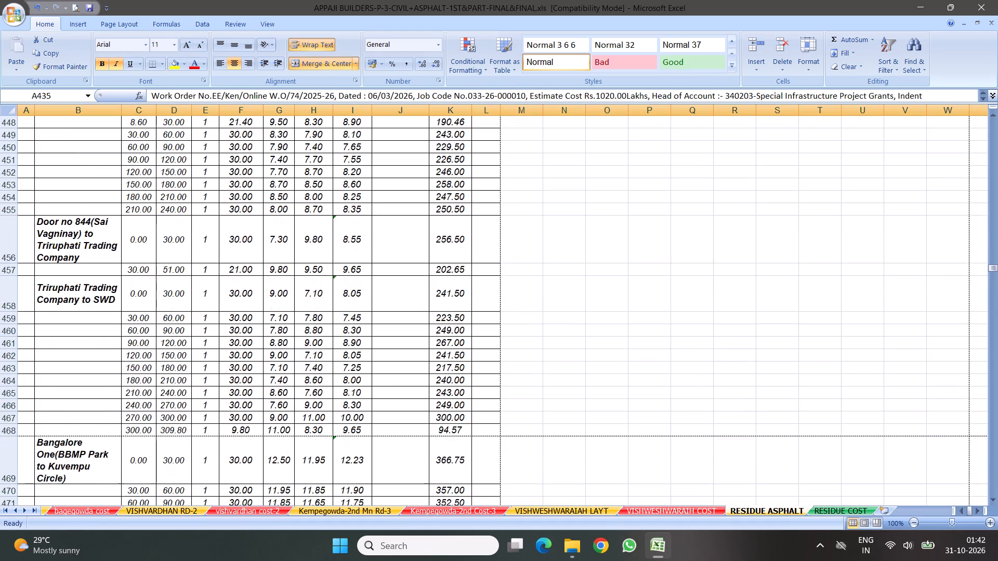
scroll(391, 312, down, 1)
scroll(392, 312, up, 1)
scroll(393, 311, down, 15)
scroll(313, 309, down, 19)
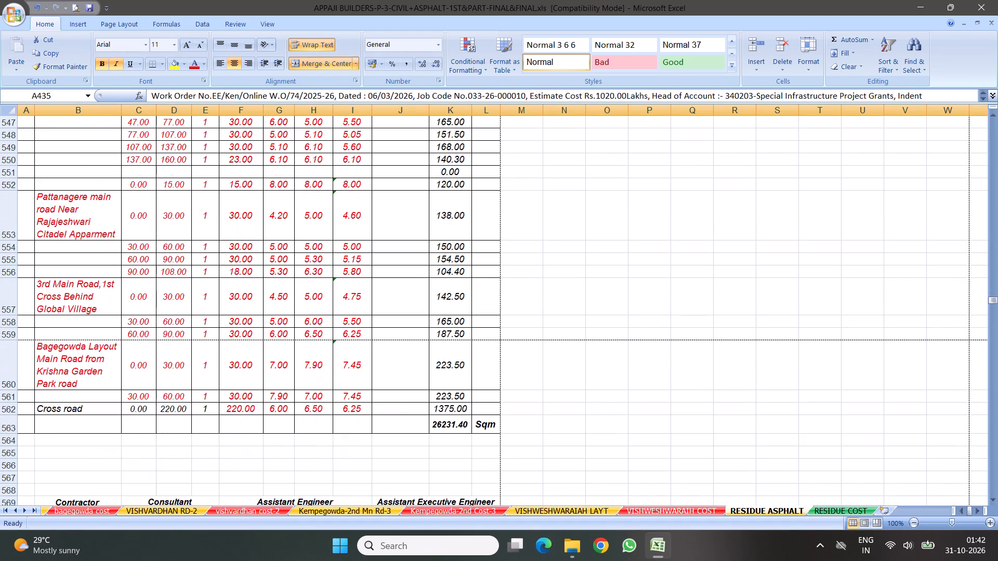
scroll(249, 310, down, 4)
right_click(0, 278)
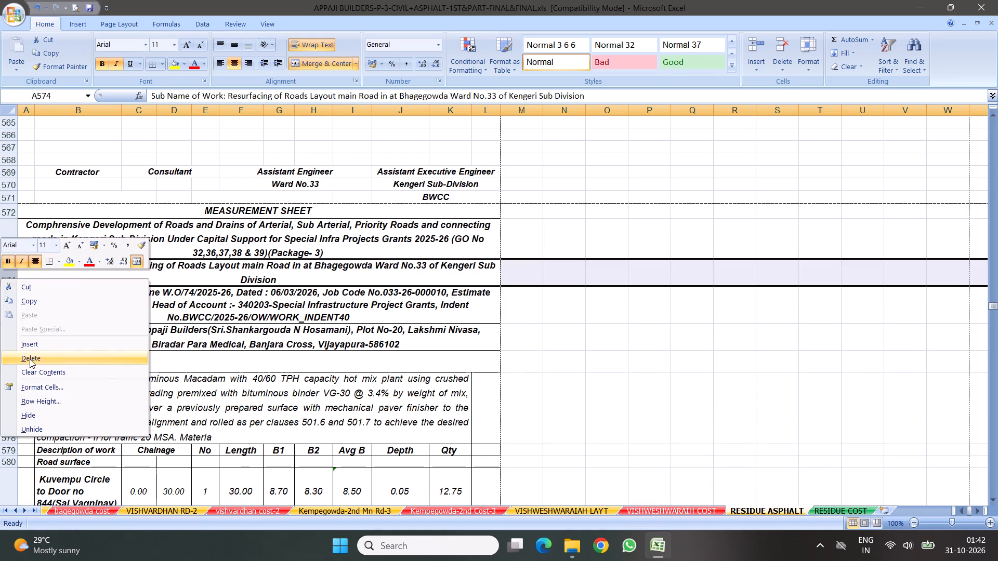
click(30, 359)
Delete the "Sub Name of Work" row from the measurement sheet heading above item 18, RS1 tack coat.
scroll(203, 367, down, 7)
scroll(248, 363, down, 9)
scroll(281, 323, up, 1)
scroll(281, 323, down, 5)
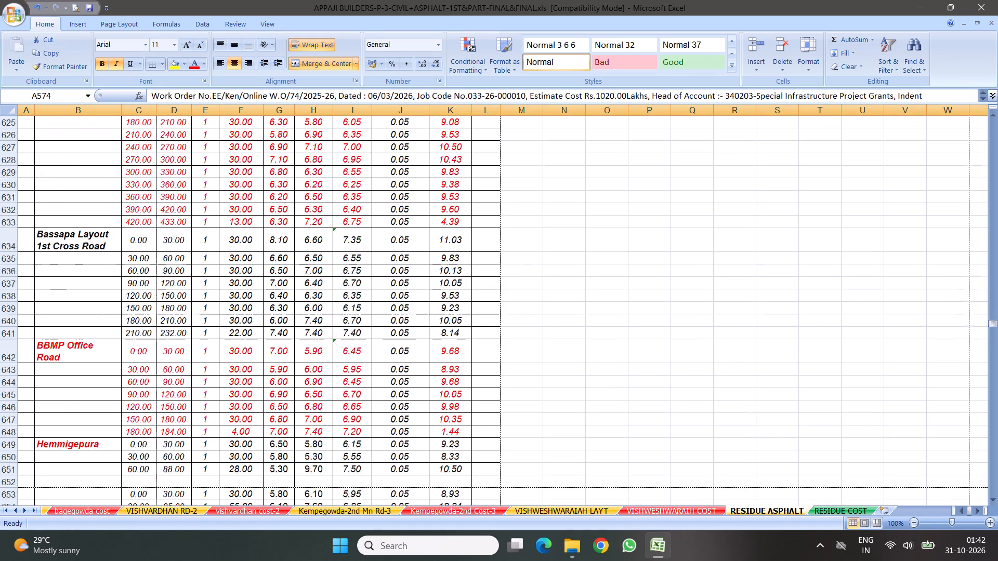
scroll(272, 319, down, 5)
scroll(251, 323, down, 20)
scroll(328, 297, down, 2)
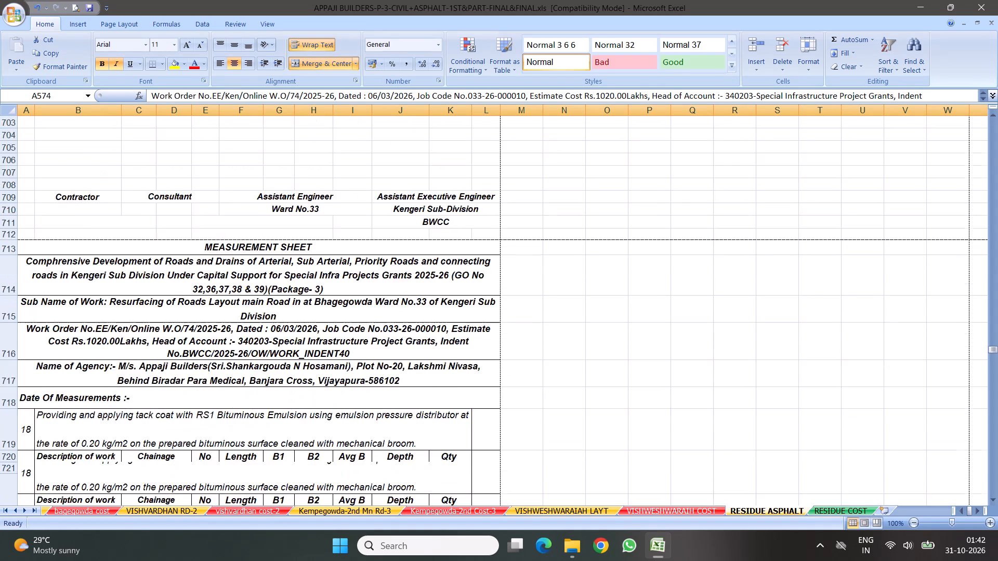
scroll(328, 297, down, 2)
right_click(0, 201)
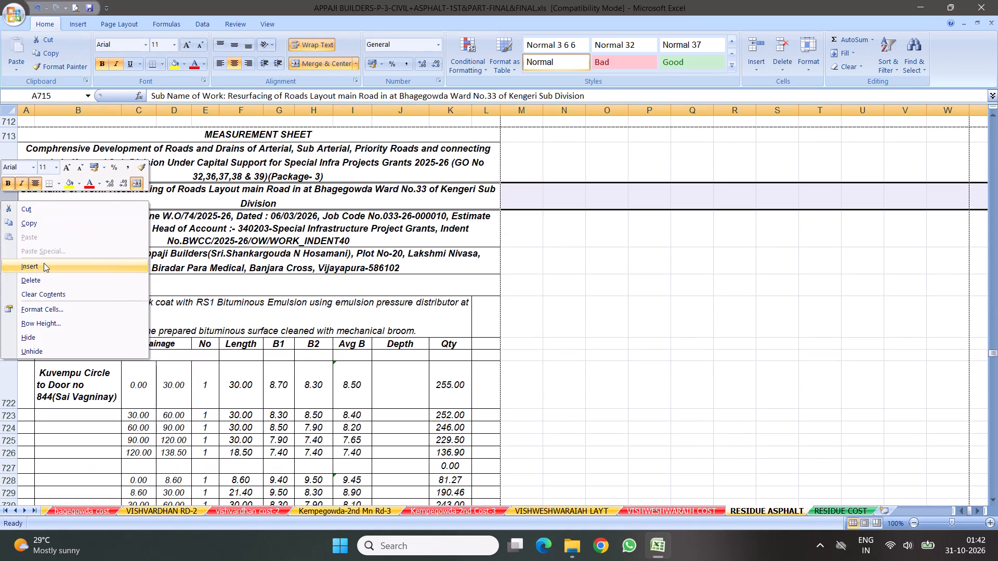
click(34, 278)
Delete the "Sub Name of Work" row from the measurement sheet heading above item 19, Bituminous Concrete.
scroll(410, 362, down, 11)
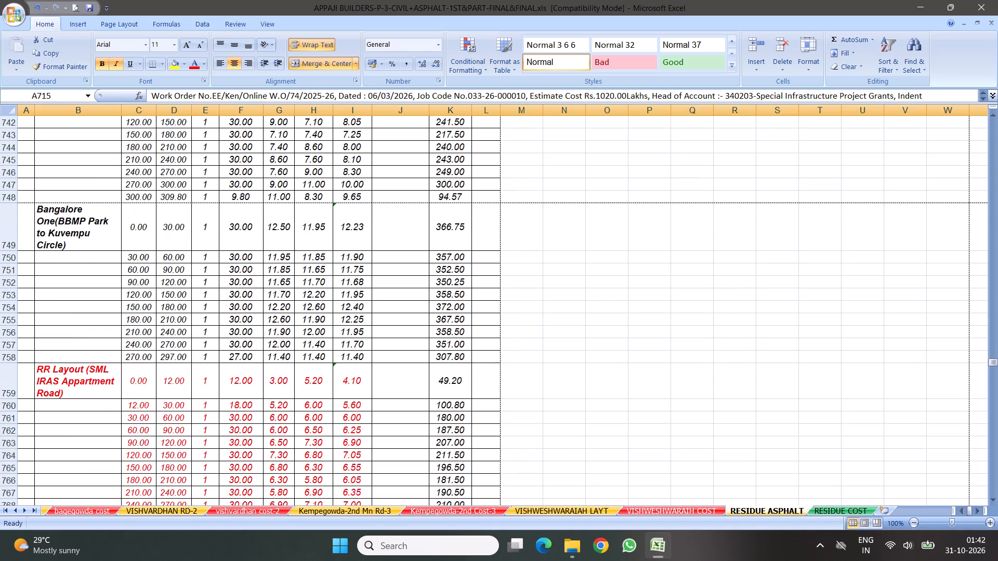
scroll(411, 303, down, 20)
scroll(317, 328, up, 1)
scroll(317, 329, down, 20)
scroll(317, 329, down, 2)
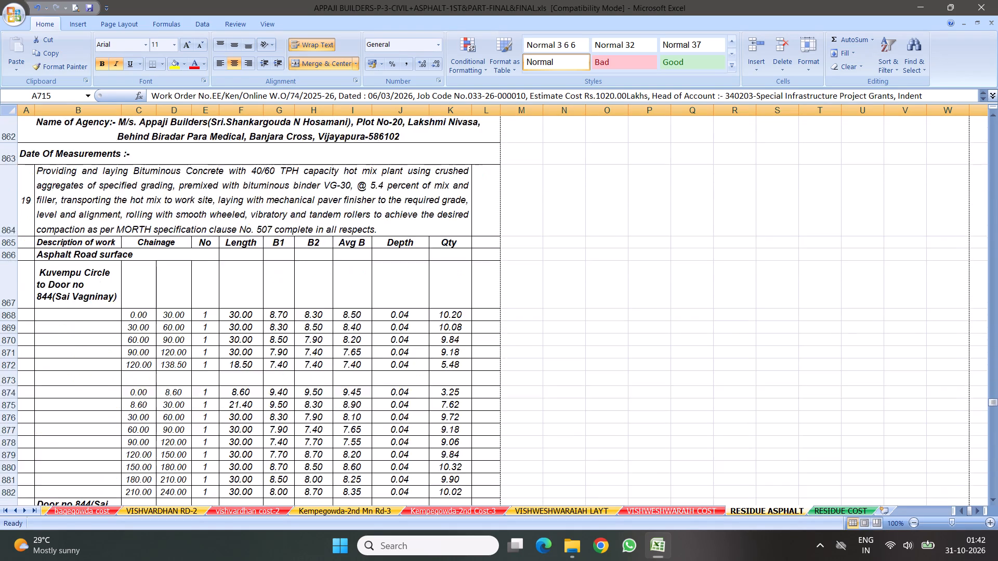
scroll(335, 316, up, 4)
right_click(0, 219)
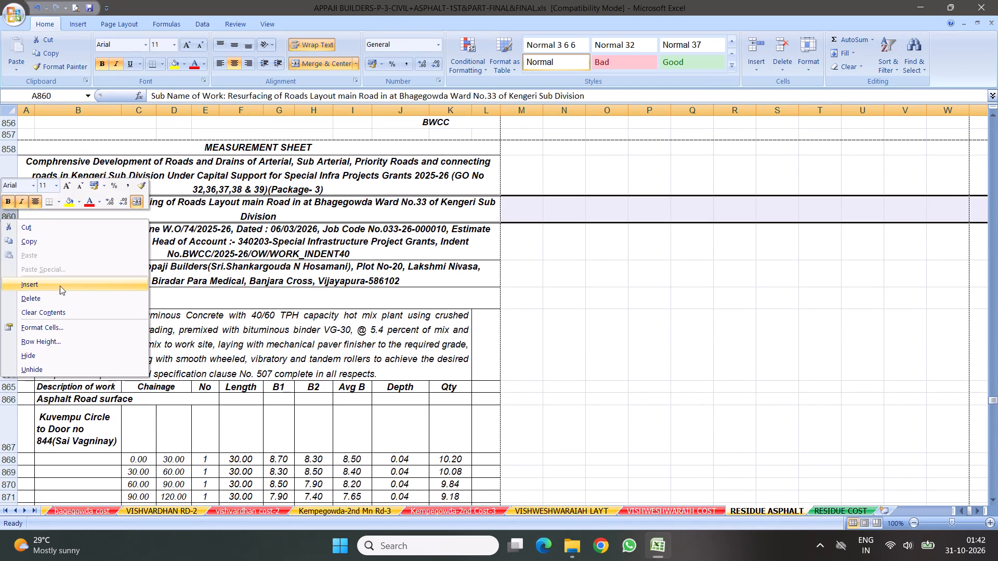
click(37, 295)
Delete the "Sub Name of Work" row from the measurement sheet heading above item 20, thermoplastic road marking.
scroll(299, 333, down, 13)
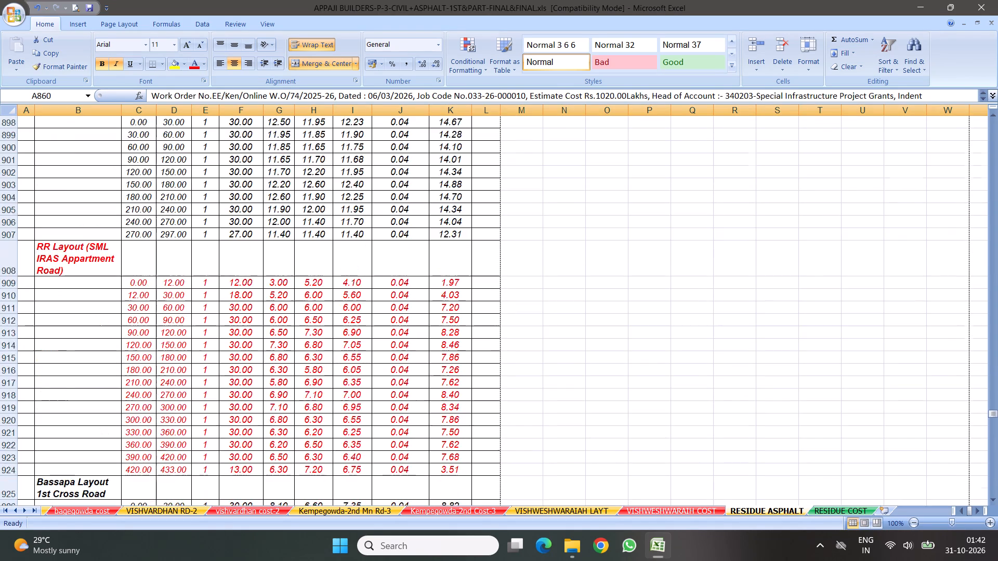
scroll(312, 325, down, 9)
scroll(301, 311, up, 1)
scroll(301, 311, down, 5)
scroll(295, 298, down, 17)
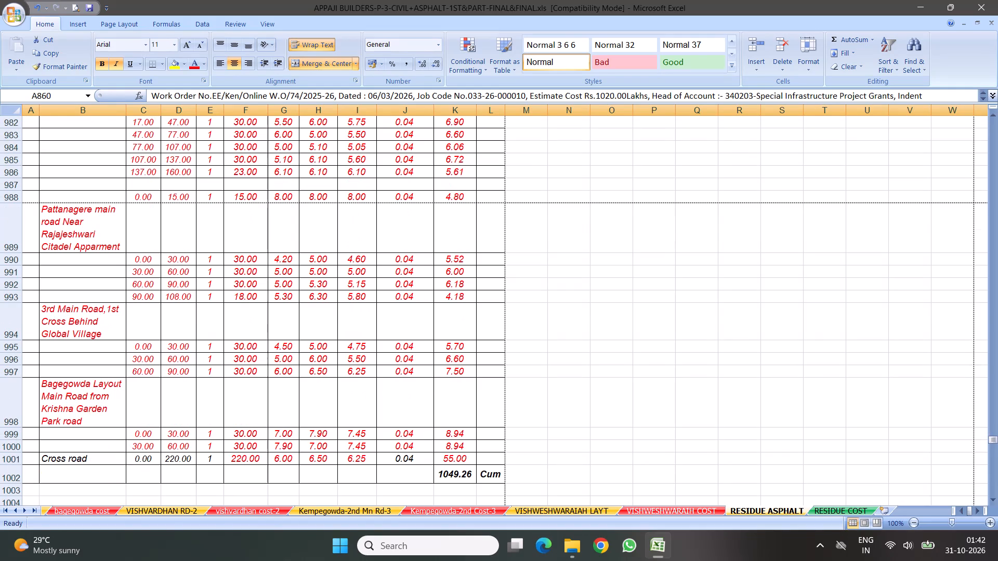
scroll(286, 300, down, 11)
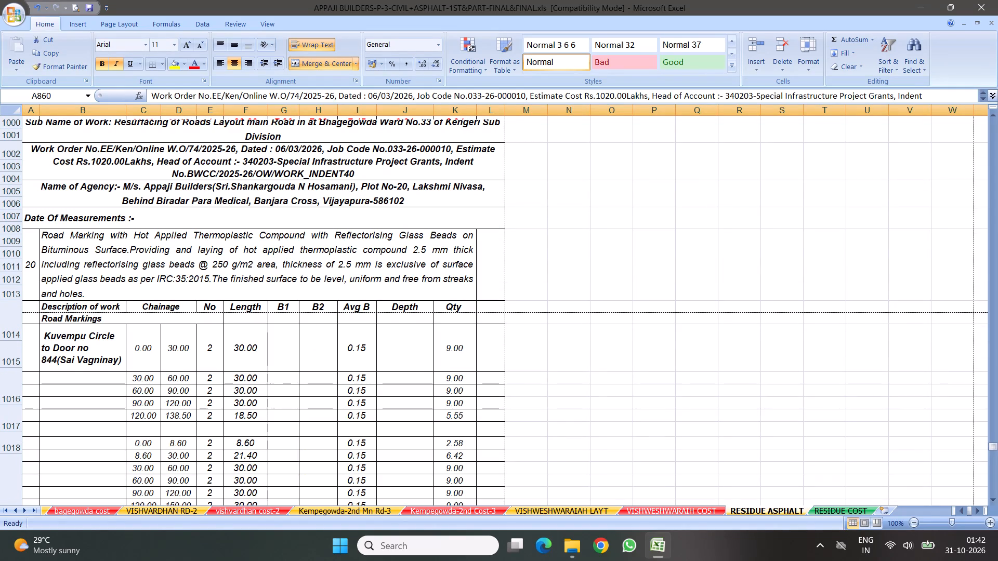
scroll(112, 177, up, 1)
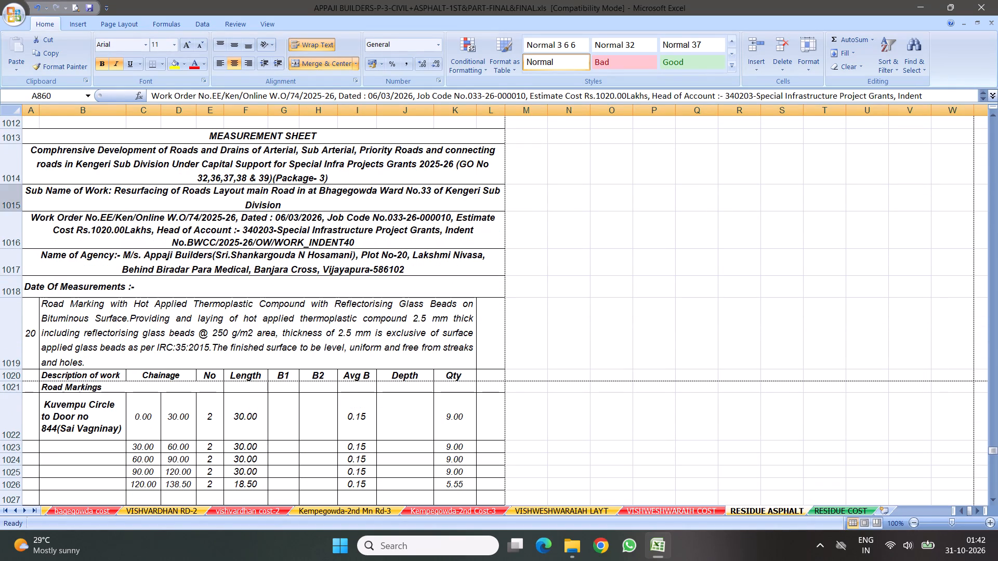
click(4, 200)
right_click(4, 200)
click(35, 279)
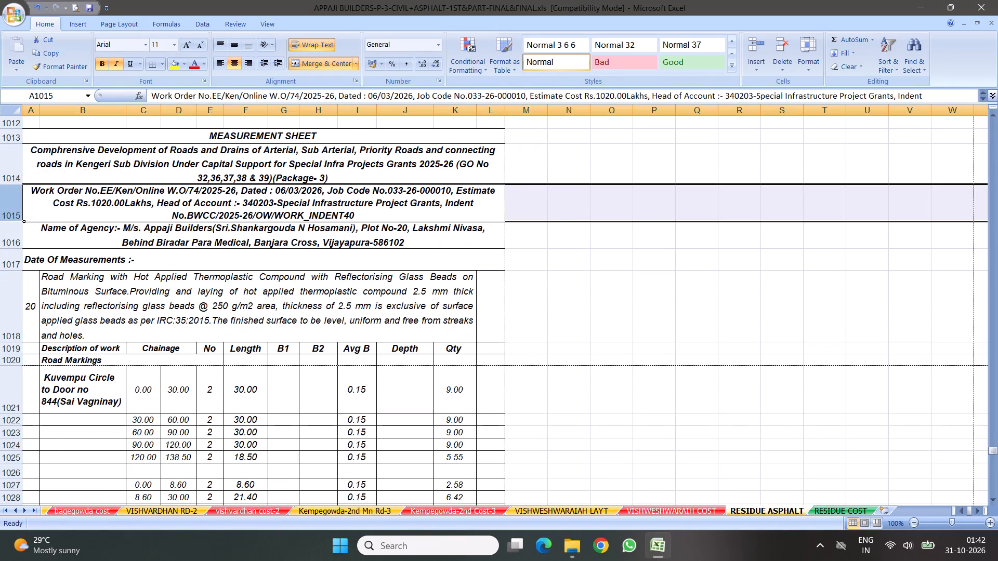
Examine the item 20 road marking measurements down to the closing signature block for any further measurement sheet headings.
scroll(299, 355, down, 13)
scroll(280, 357, down, 16)
scroll(298, 337, up, 1)
scroll(299, 337, down, 7)
scroll(296, 318, up, 1)
scroll(296, 320, down, 2)
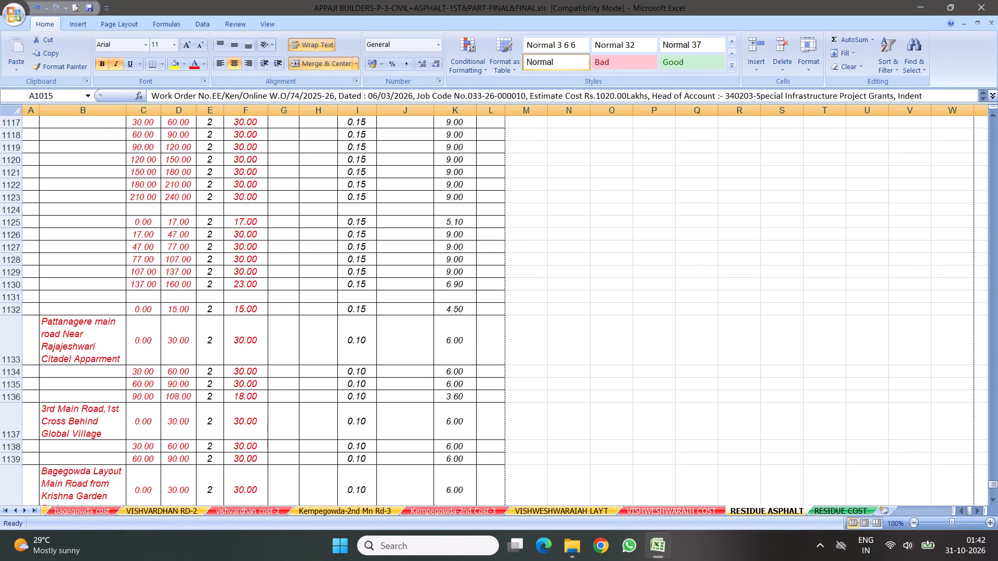
scroll(288, 329, down, 6)
click(886, 245)
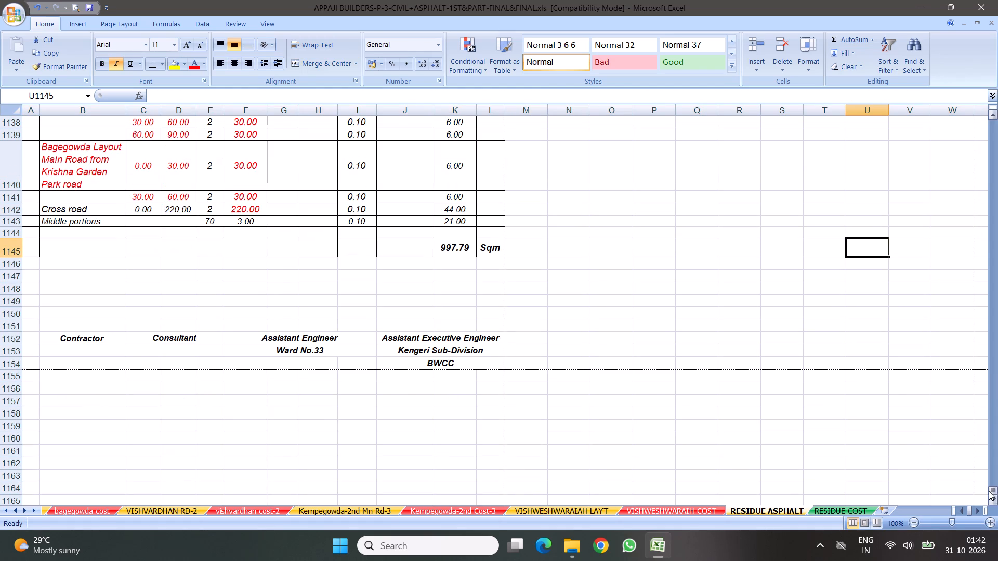
Return to the start of the RESIDUE ASPHALT sheet and check its pages in print preview towards the last page.
drag(991, 489, 995, 0)
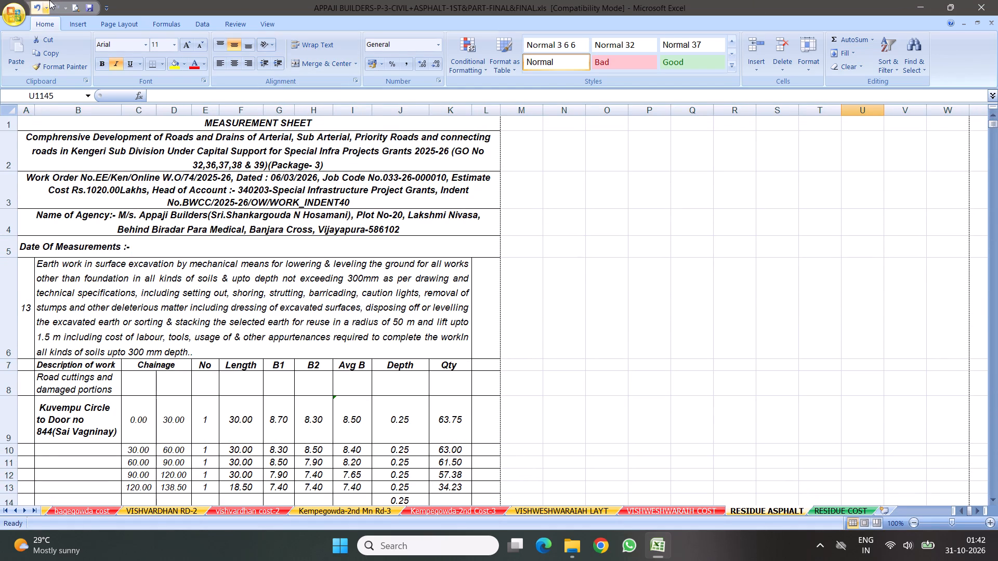
click(72, 11)
scroll(501, 256, down, 5)
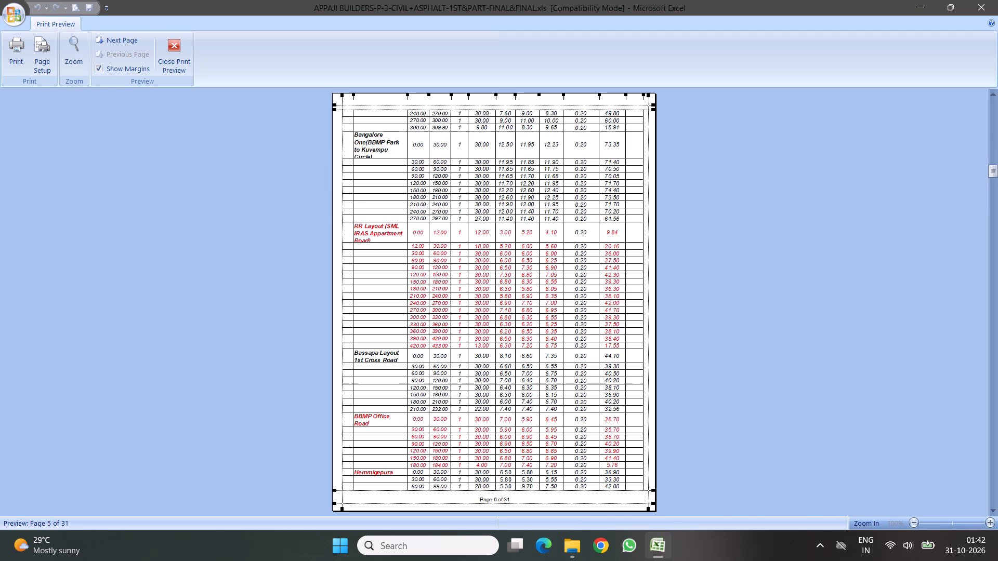
scroll(503, 247, down, 20)
scroll(503, 247, down, 20)
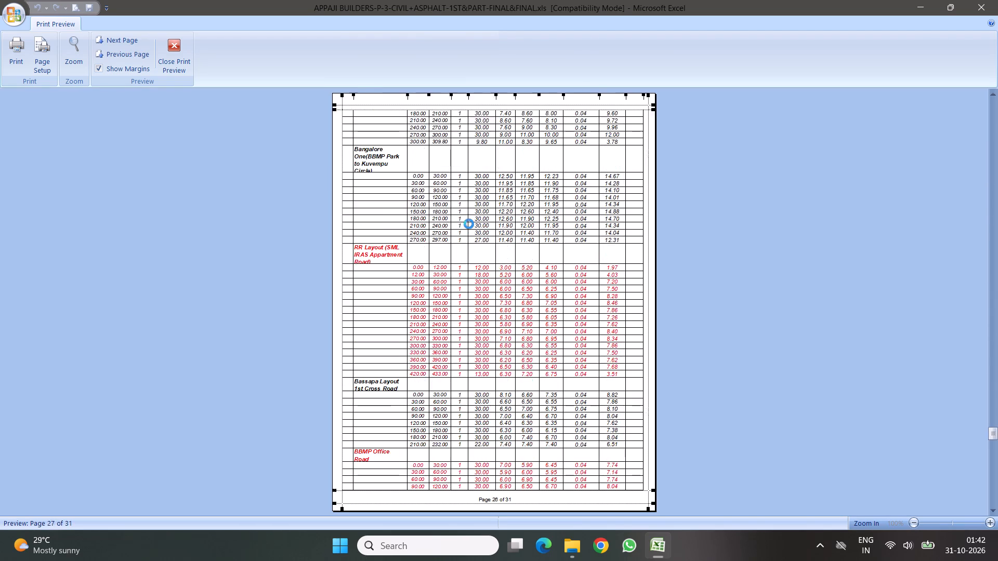
scroll(469, 224, down, 14)
Review the print preview pages backwards to page 1, checking the page layout and item 13's heading, and proceed to page 2.
scroll(468, 227, up, 3)
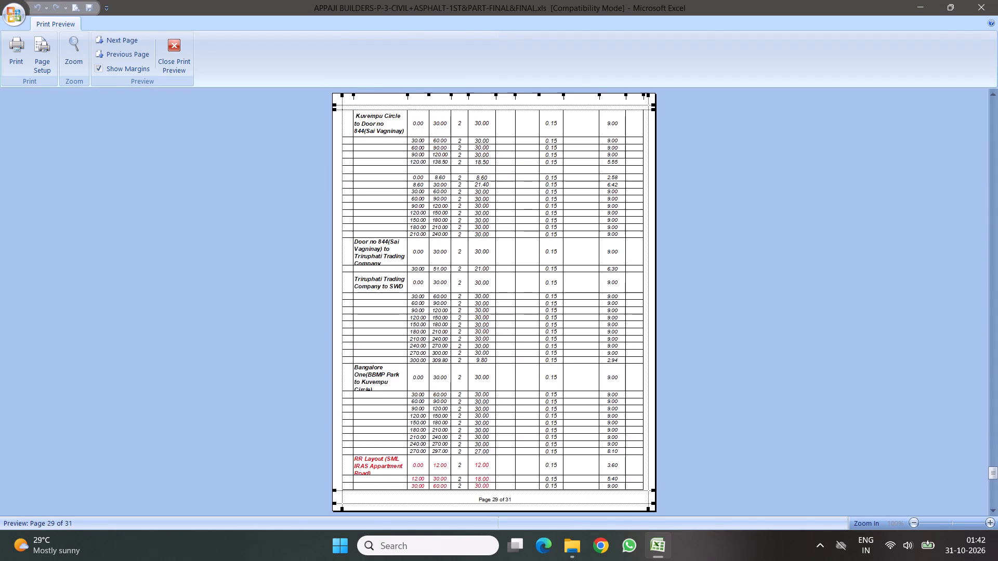
scroll(468, 226, up, 11)
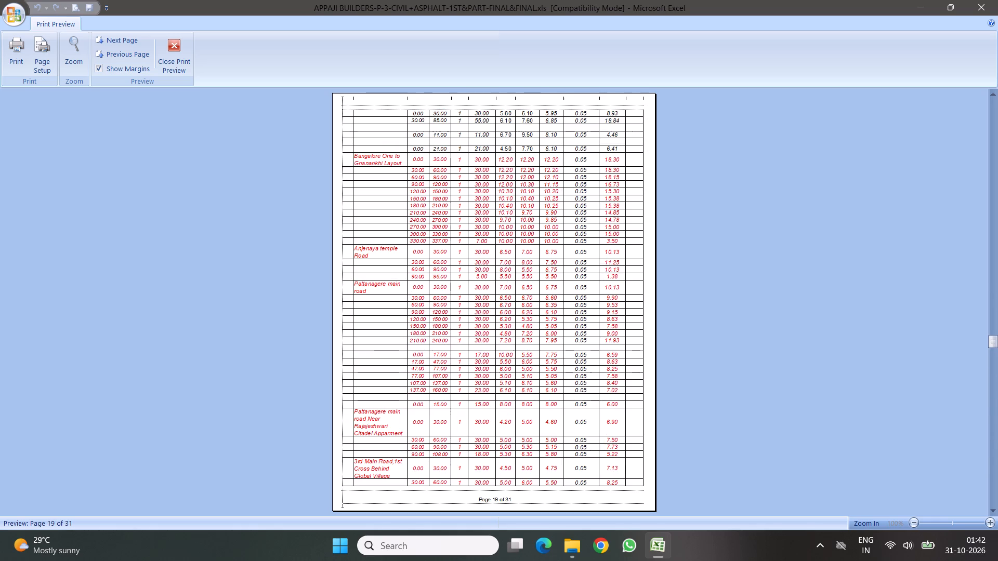
scroll(475, 214, up, 4)
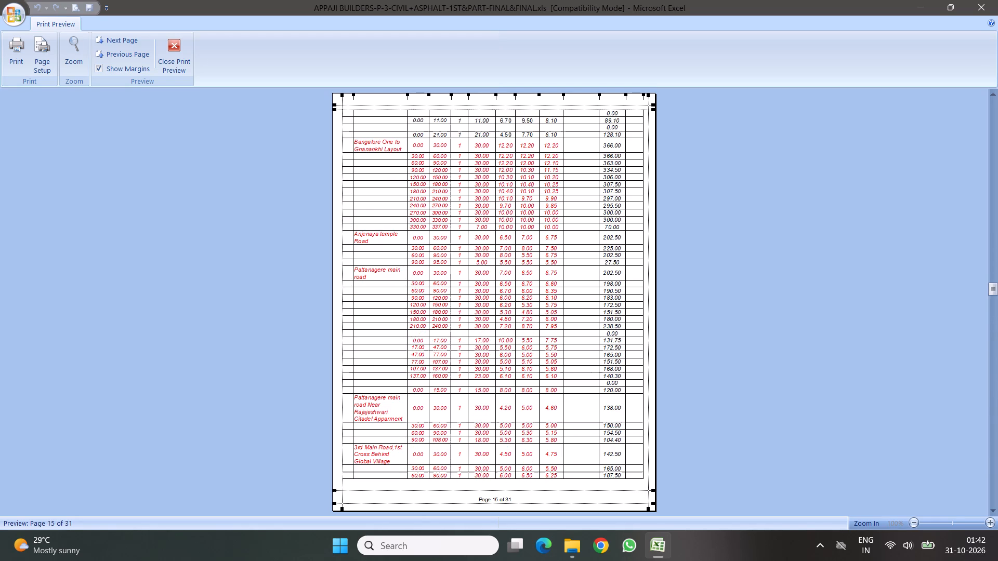
scroll(503, 212, up, 6)
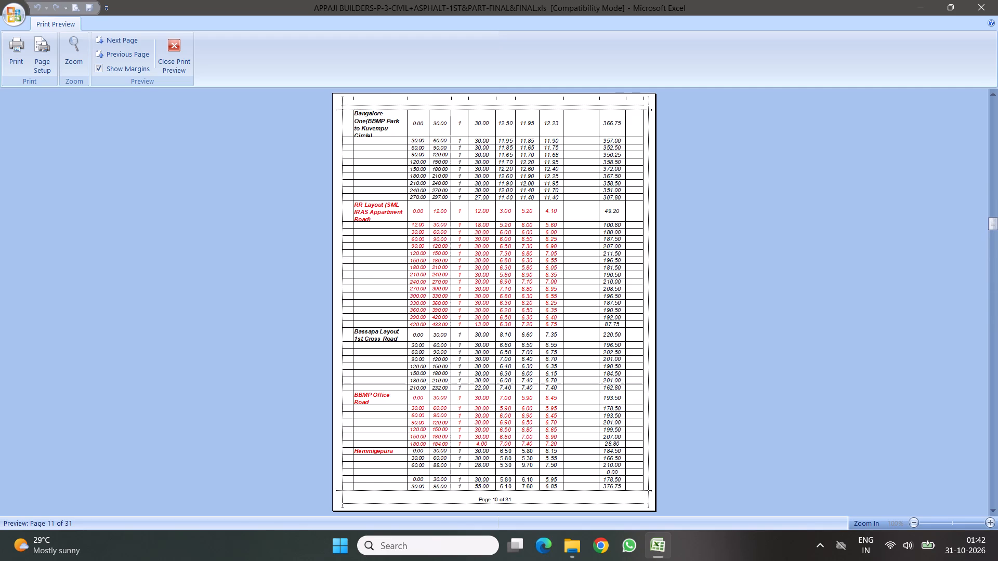
scroll(504, 212, up, 7)
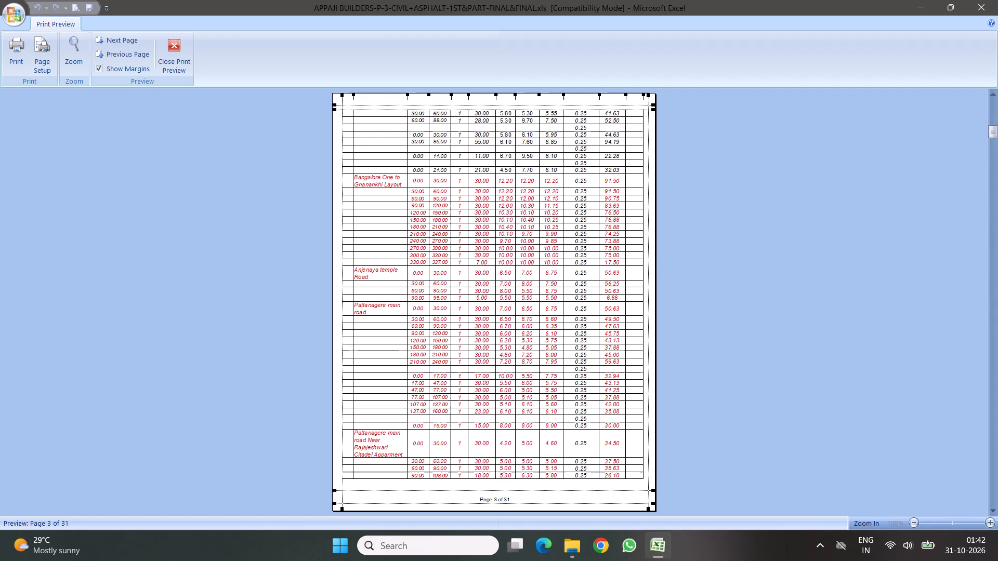
scroll(504, 212, up, 4)
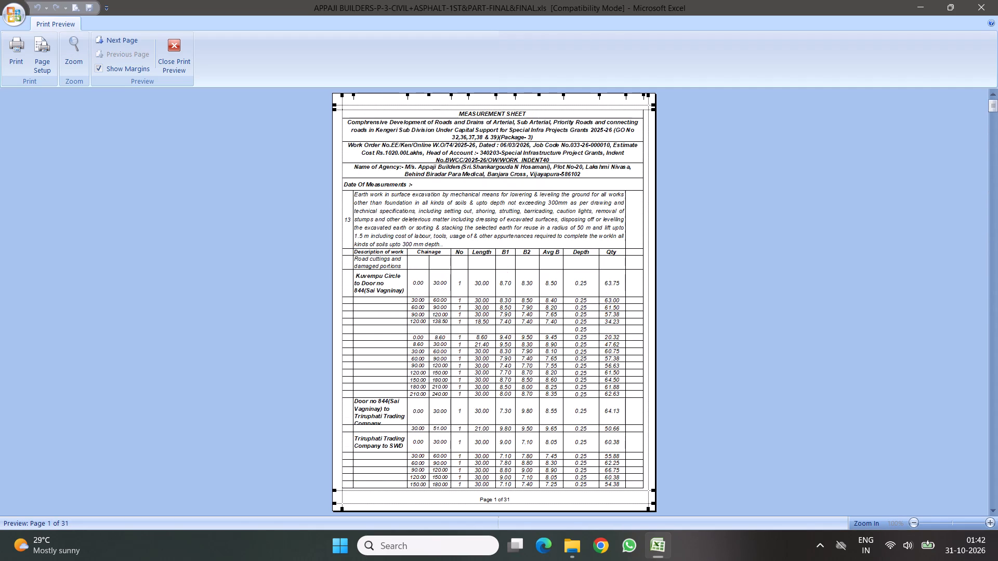
scroll(504, 212, up, 7)
scroll(487, 241, down, 5)
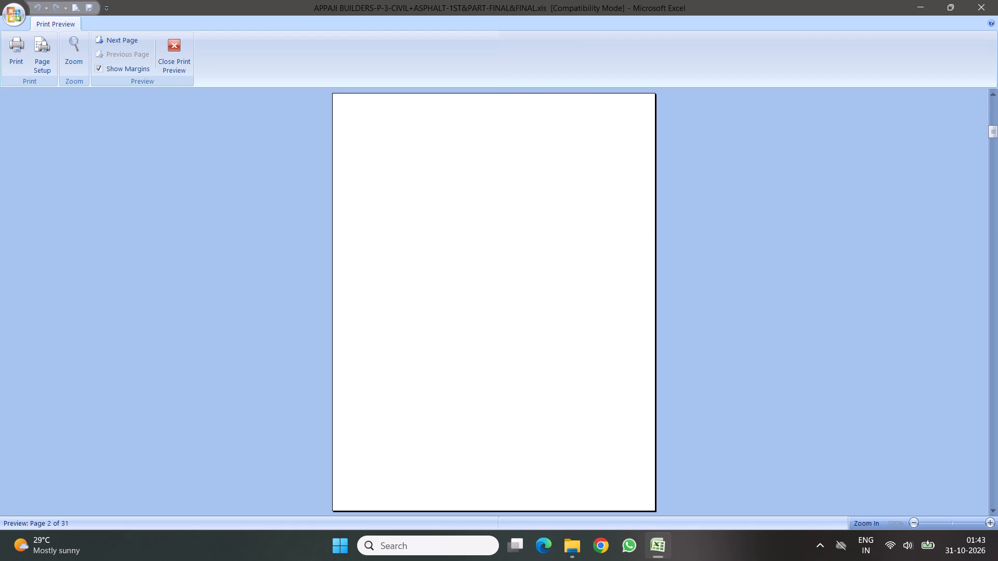
Leave the print preview and save the workbook with the SCHEDULE-B sheet open.
key(Escape)
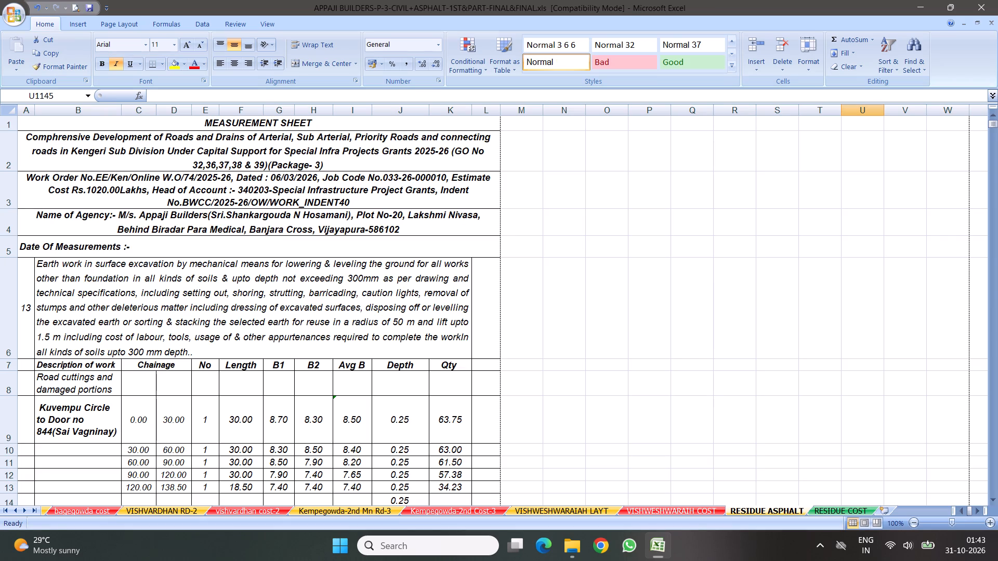
triple_click(7, 510)
double_click(7, 510)
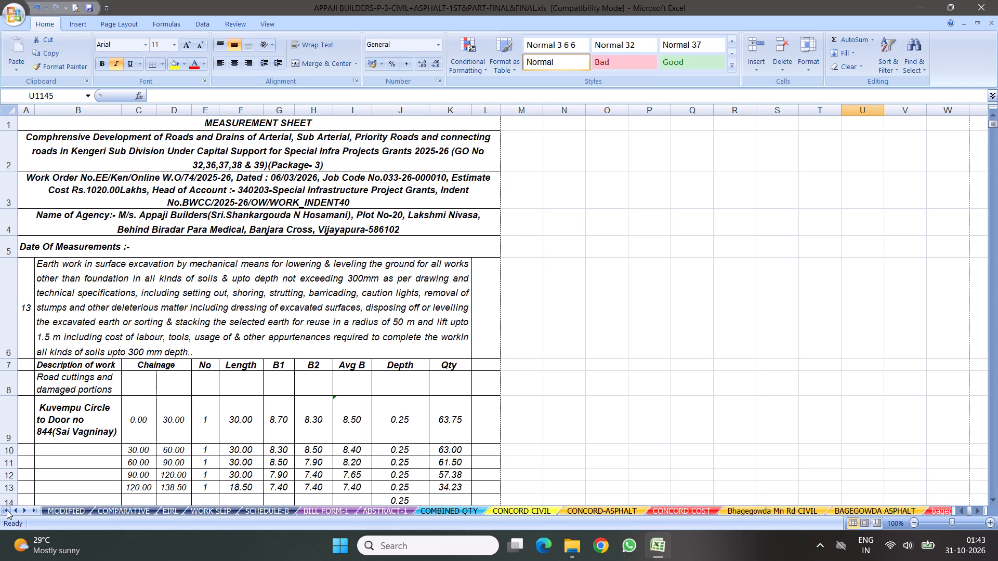
click(57, 511)
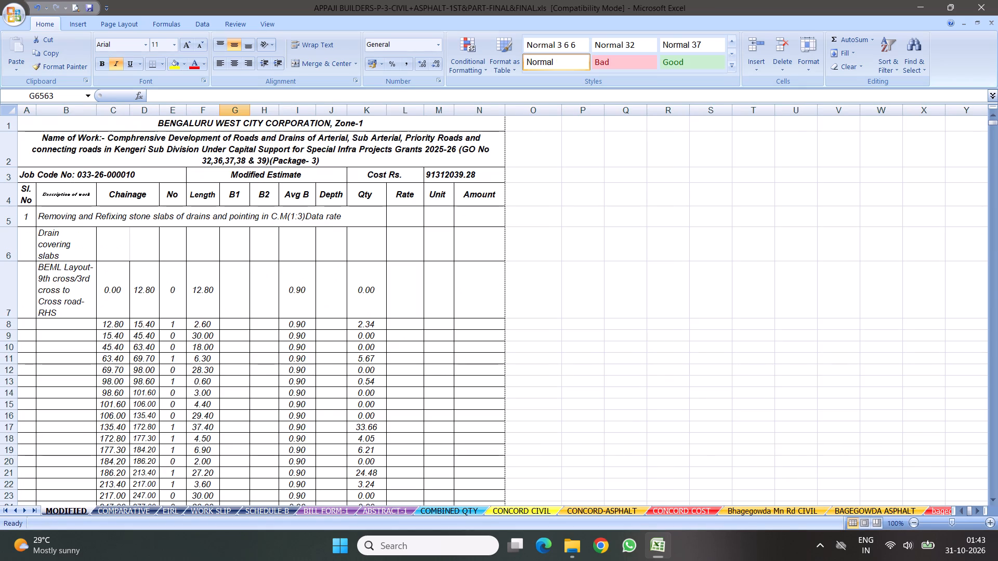
click(320, 510)
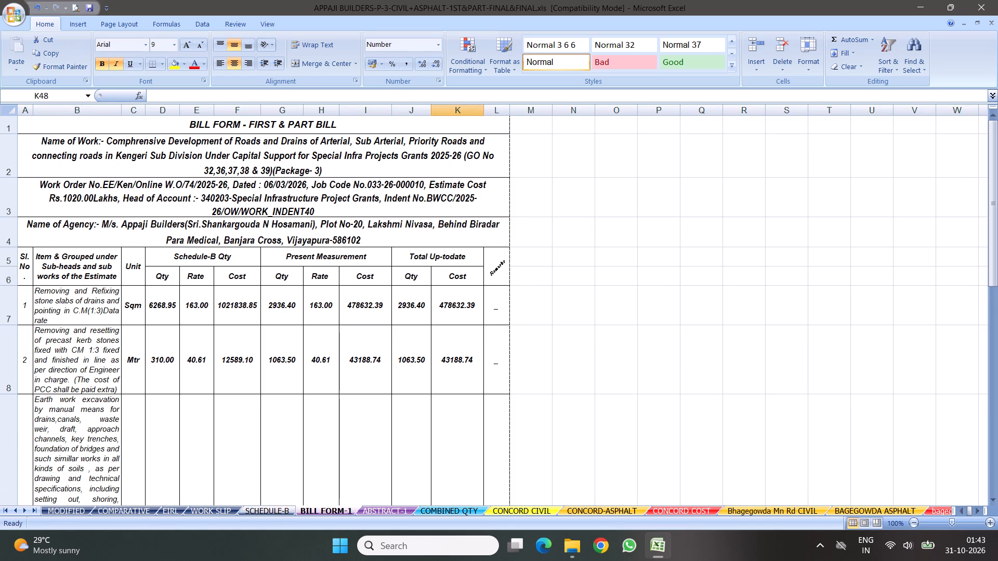
click(266, 510)
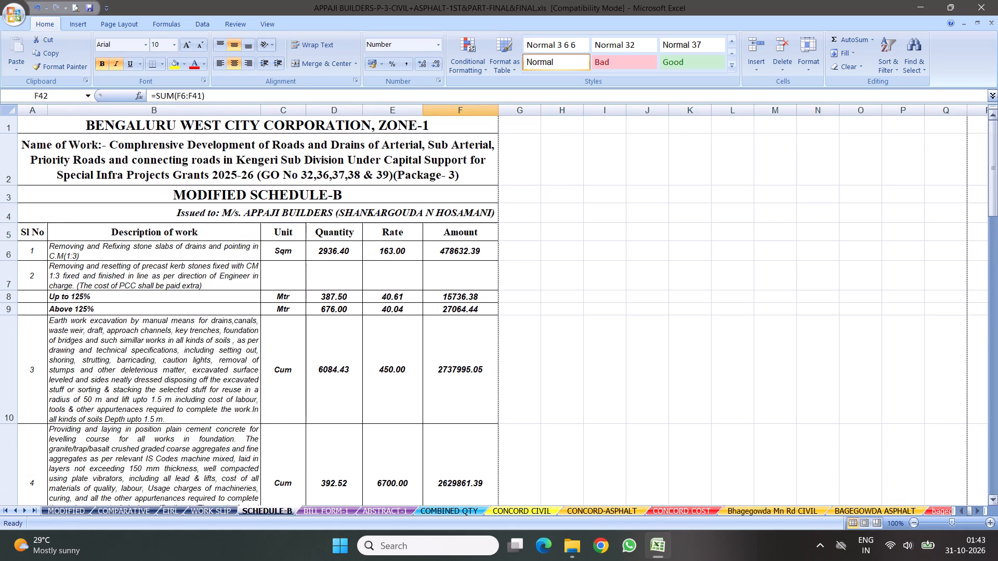
click(90, 8)
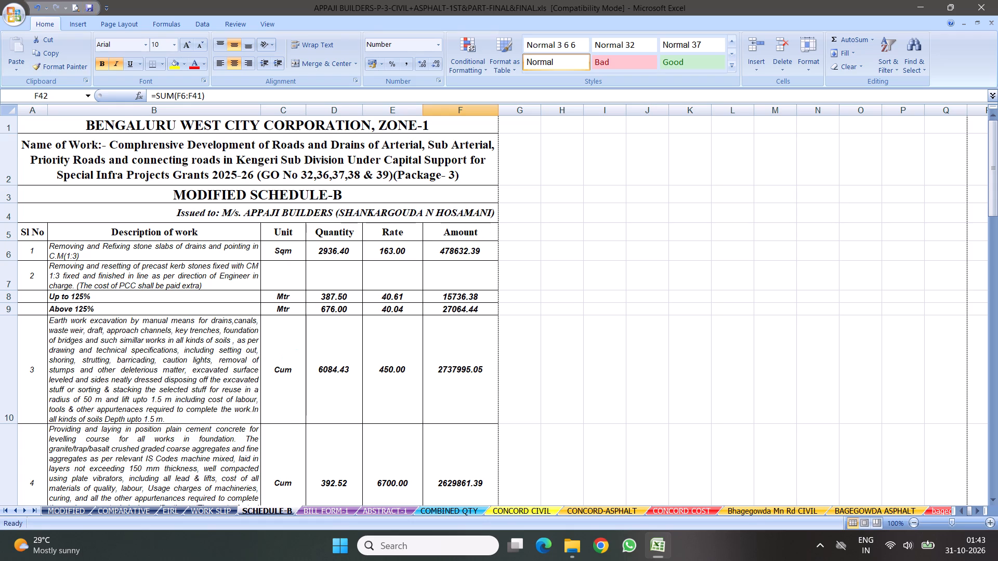
Check the MODIFIED estimate sheet down to its closing certificate and signature block, and save the workbook at the sheet's start.
click(245, 422)
click(50, 511)
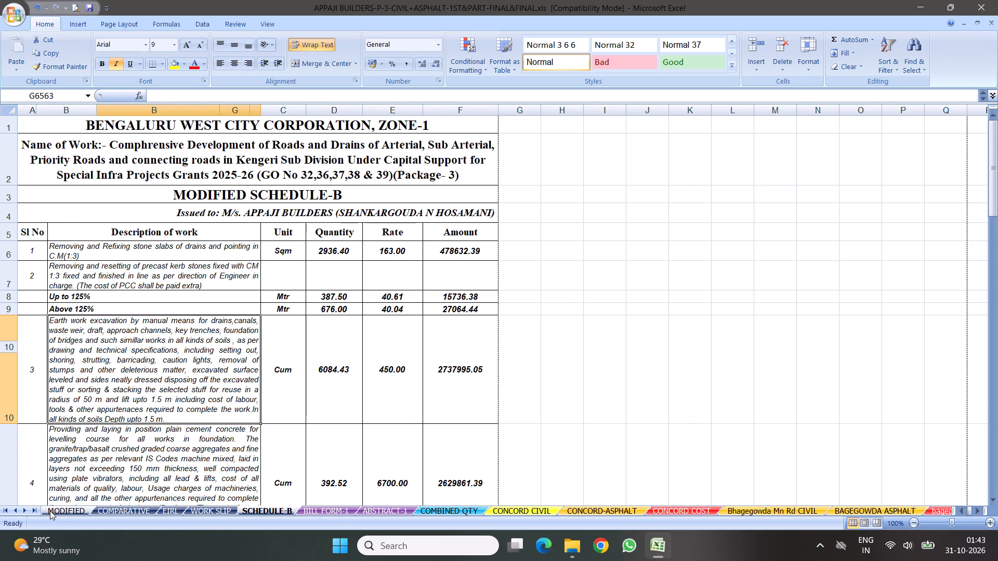
click(25, 511)
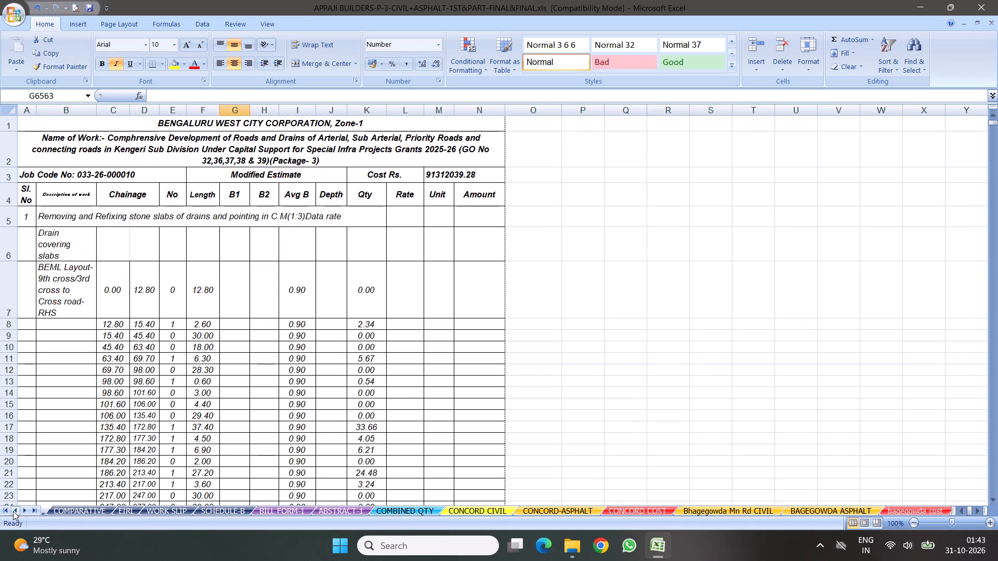
click(13, 511)
triple_click(5, 510)
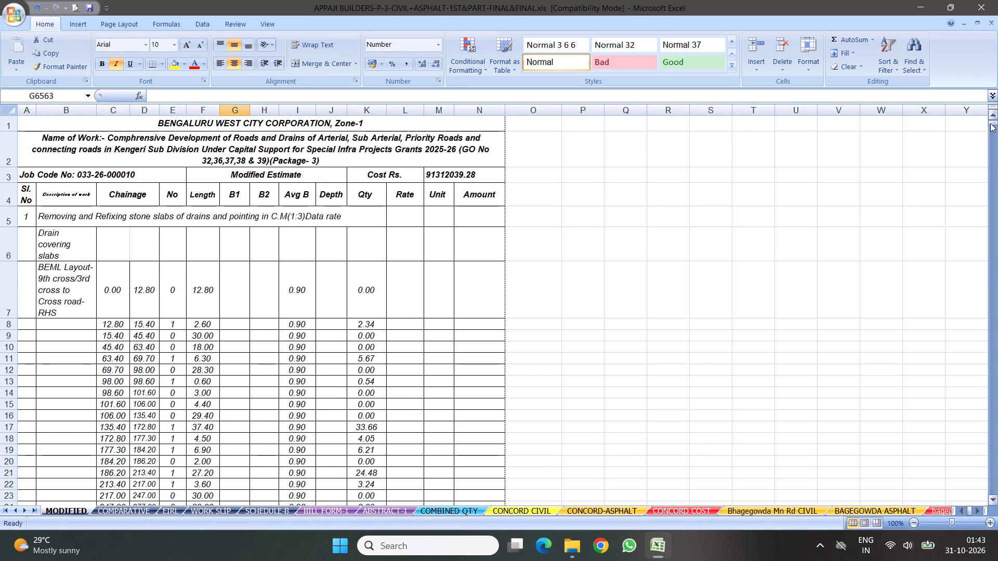
drag(990, 123, 997, 560)
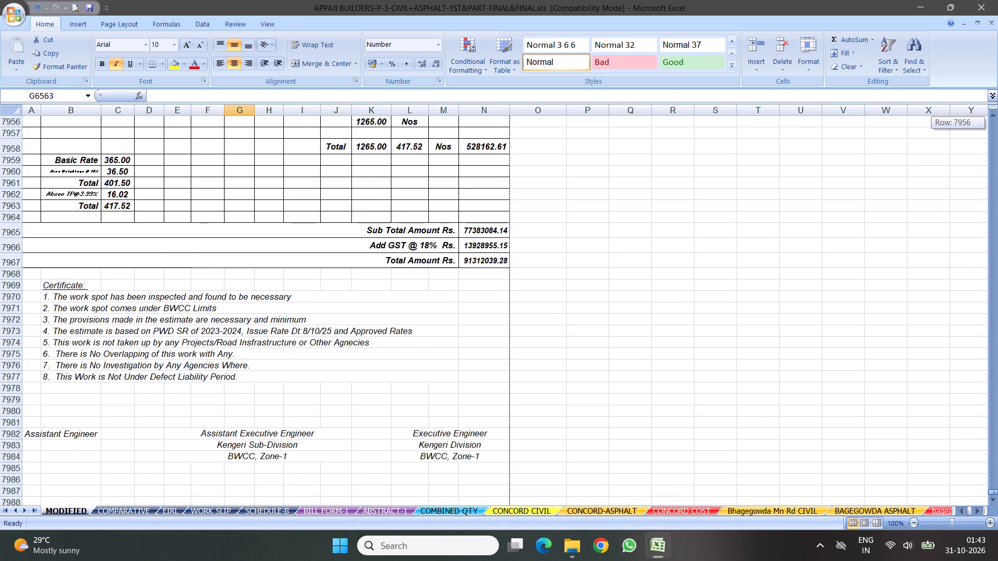
drag(997, 560, 997, 0)
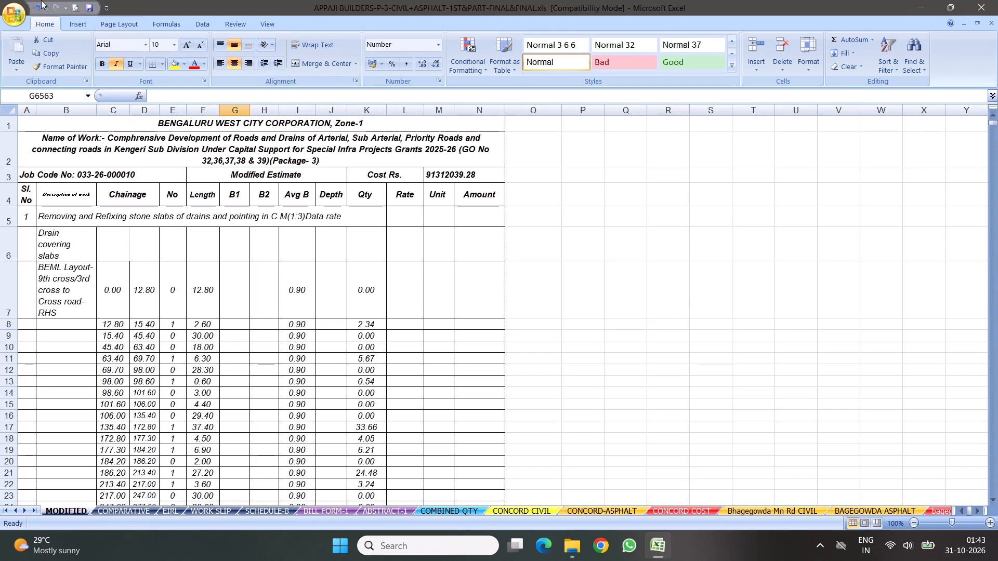
click(89, 8)
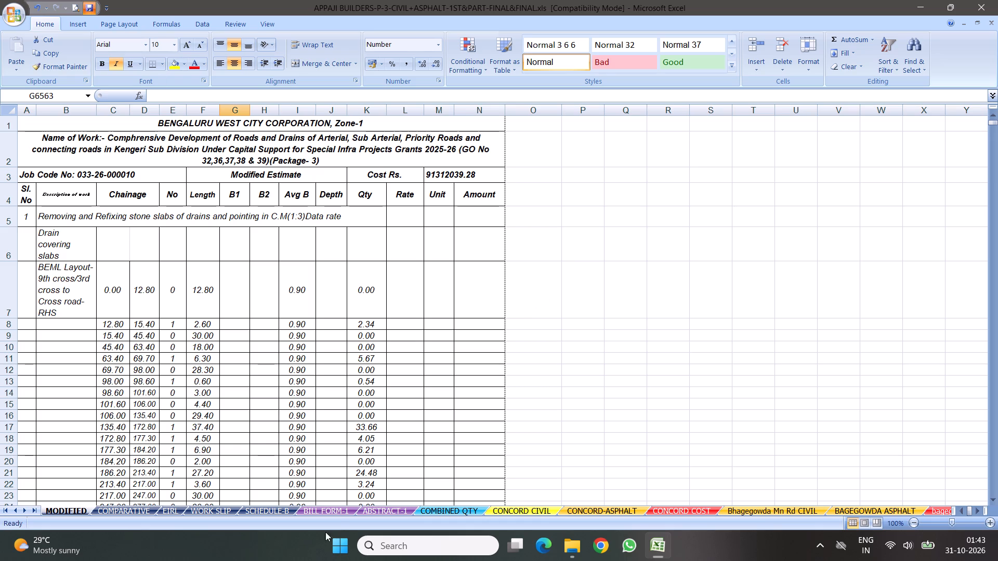
Check the ABSTRACT-1 sheet's closing totals and the Schedule-B total amount [A] formula, and save the workbook on the MODIFIED sheet.
click(337, 510)
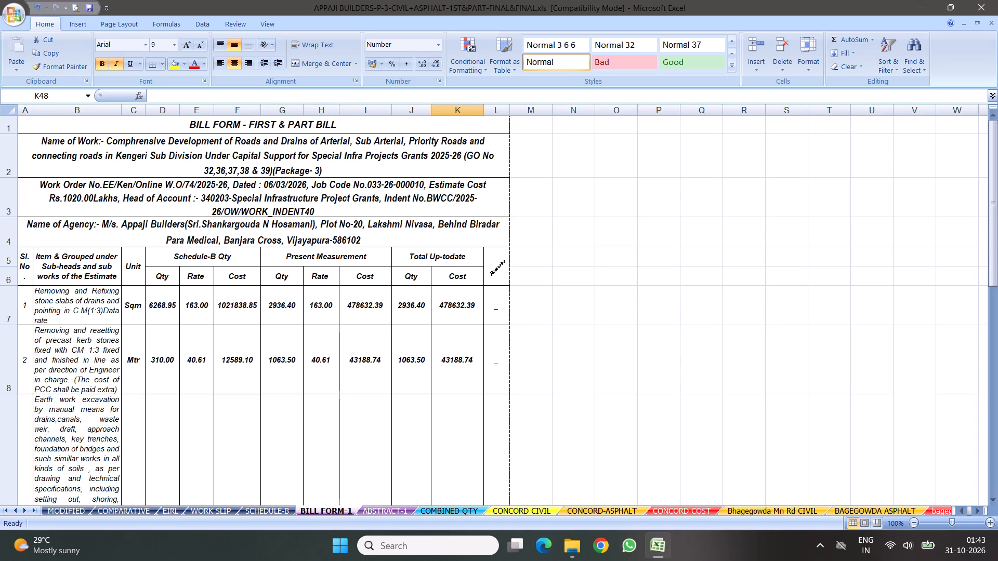
click(374, 512)
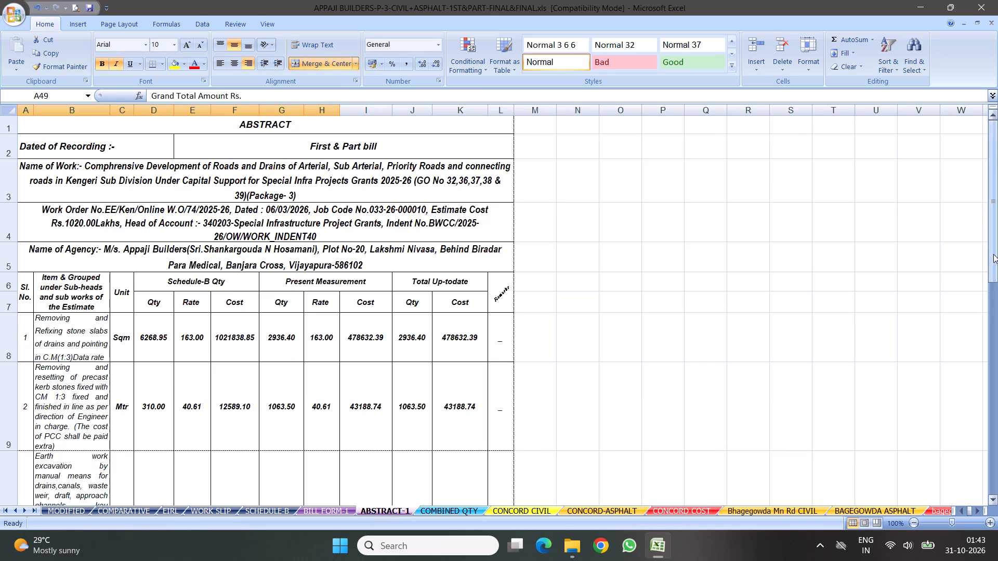
drag(993, 252, 997, 519)
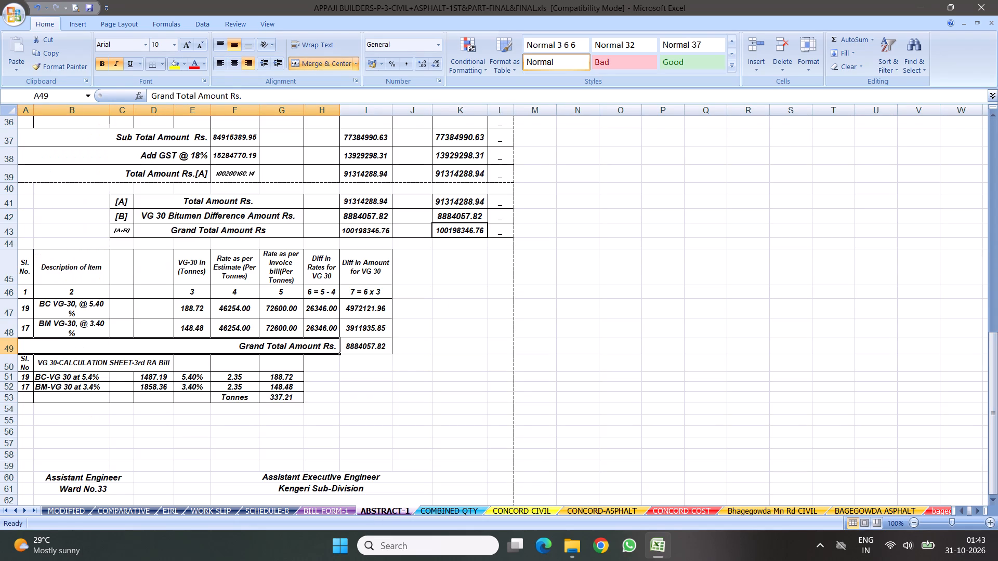
click(222, 172)
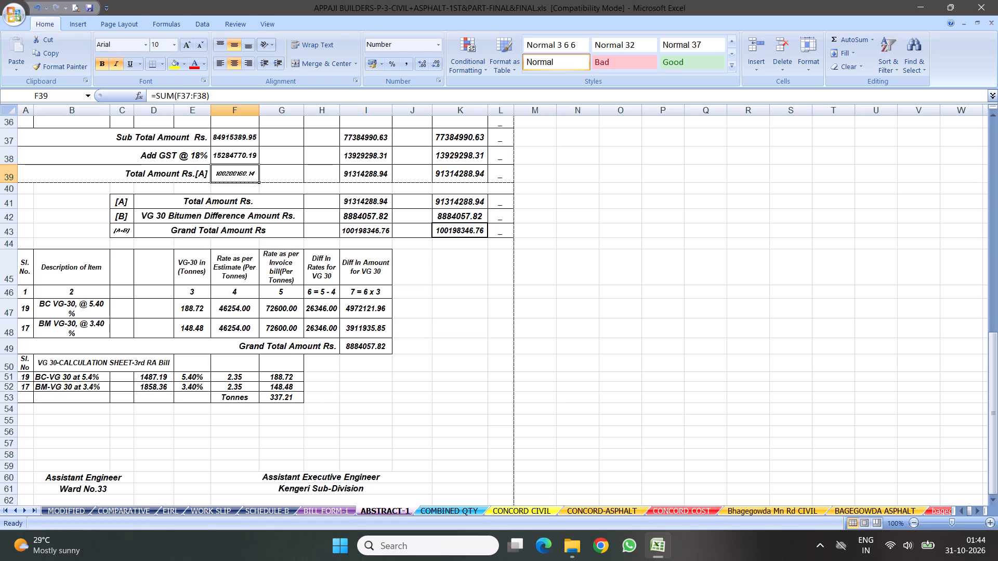
click(60, 514)
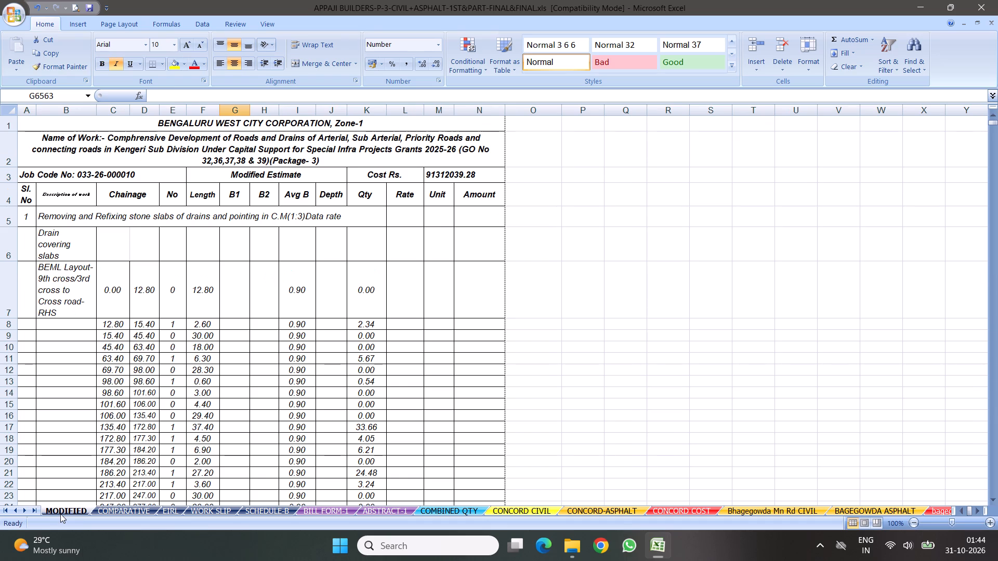
scroll(849, 295, up, 4)
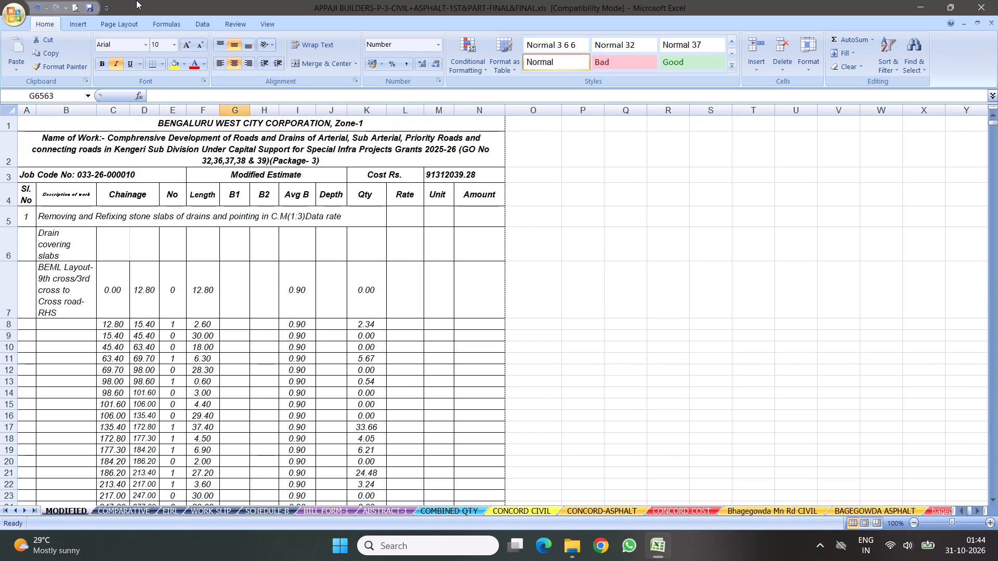
click(87, 5)
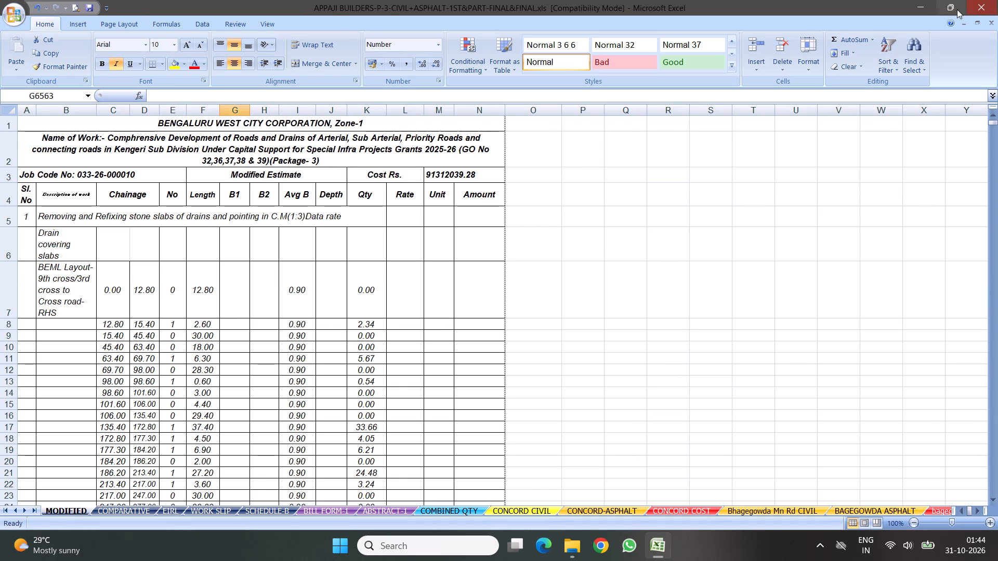
Close the APPAJI BUILDERS-P-3-CIVIL+ASPHALT-1ST&PART-FINAL&FINAL.xls workbook and clear the file selection in its Package-3 bill folder.
click(980, 6)
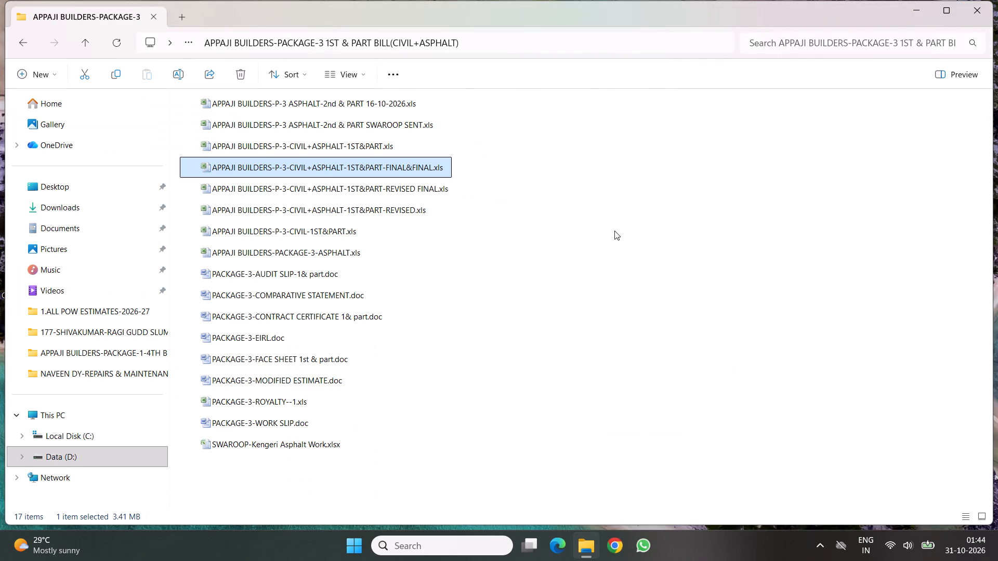
click(609, 221)
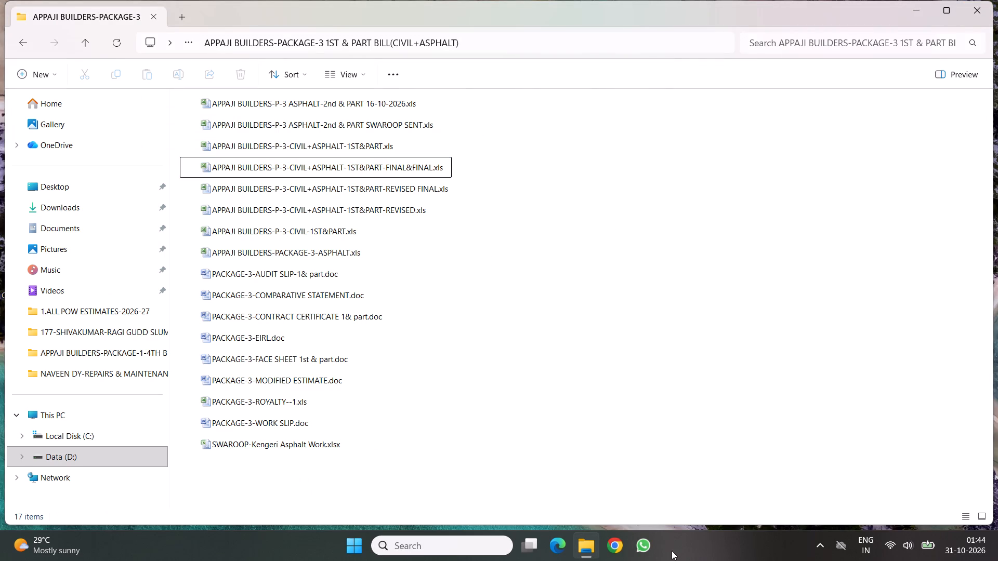
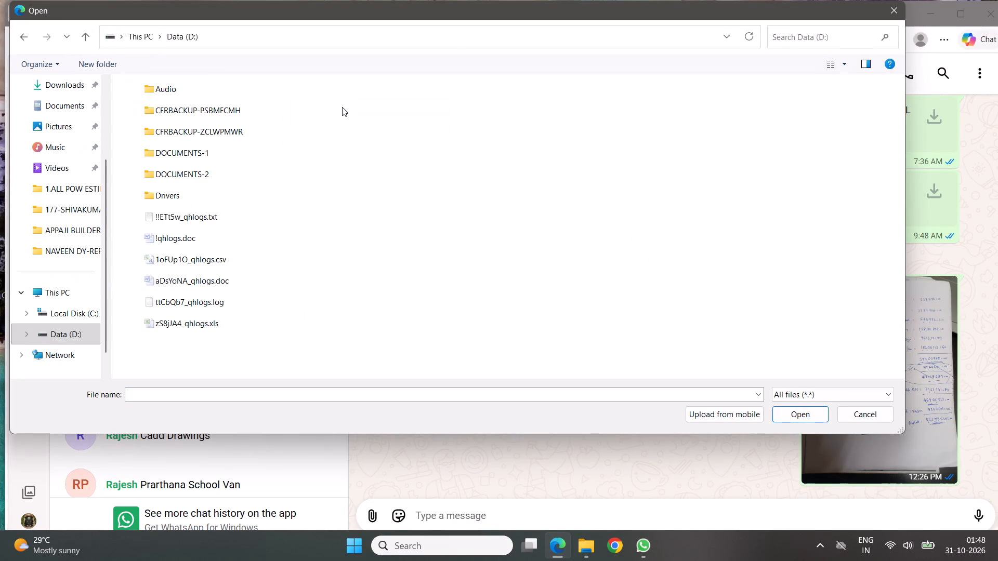
Choose APPAJI BUILDERS-P-3-CIVIL+ASPHALT-1ST&PART-FINAL&FINAL.xls from the PACKAGE-3 1ST & PART BILL(CIVIL+ASPHALT) folder under DOCUMENTS-1 on Data (D:) as the chat attachment.
double_click(192, 155)
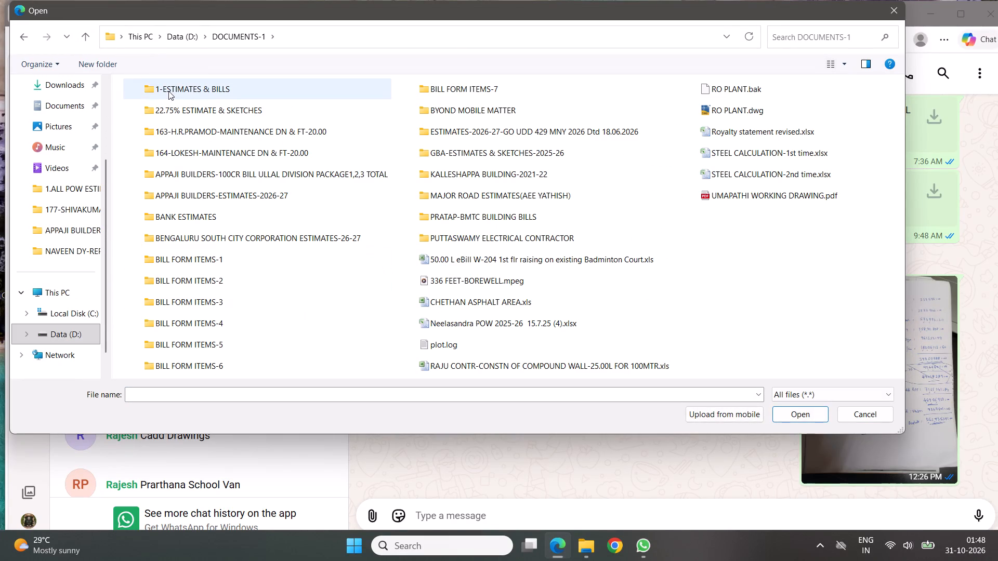
double_click(226, 175)
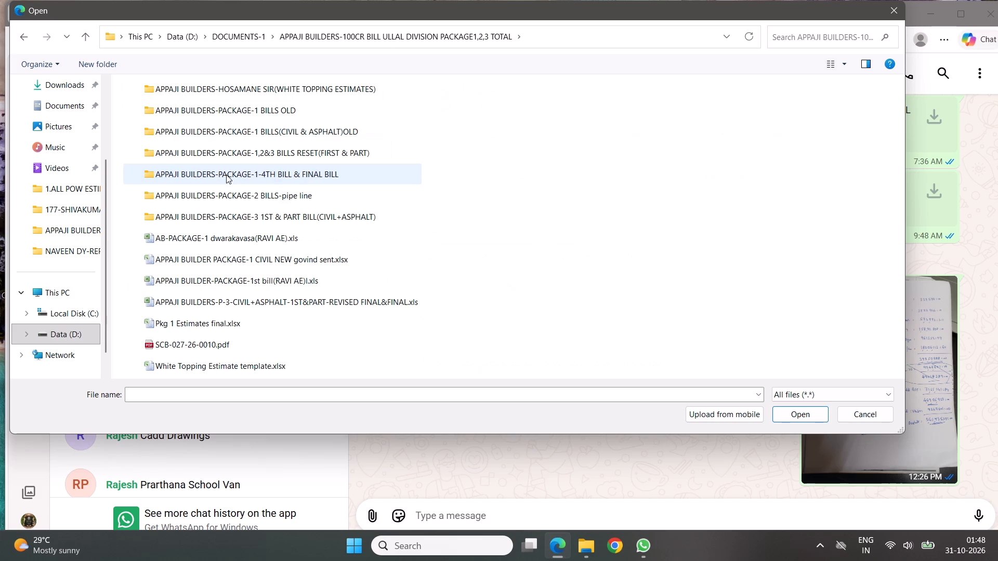
click(268, 194)
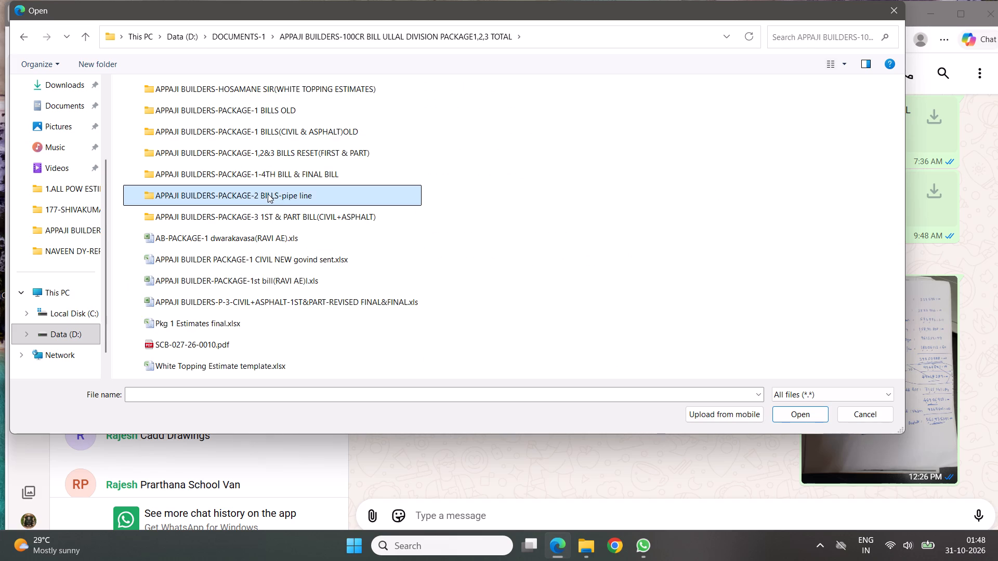
double_click(296, 220)
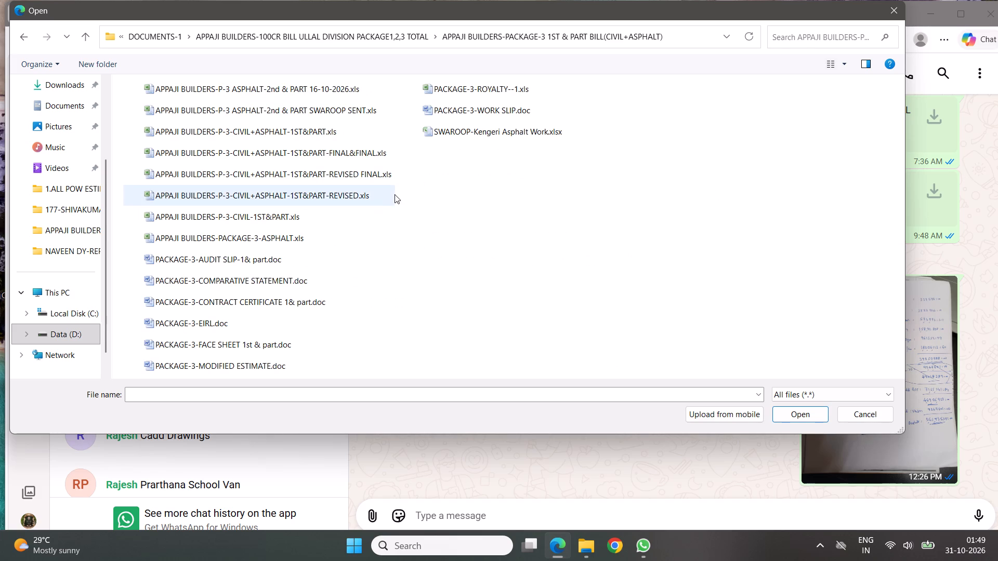
click(353, 152)
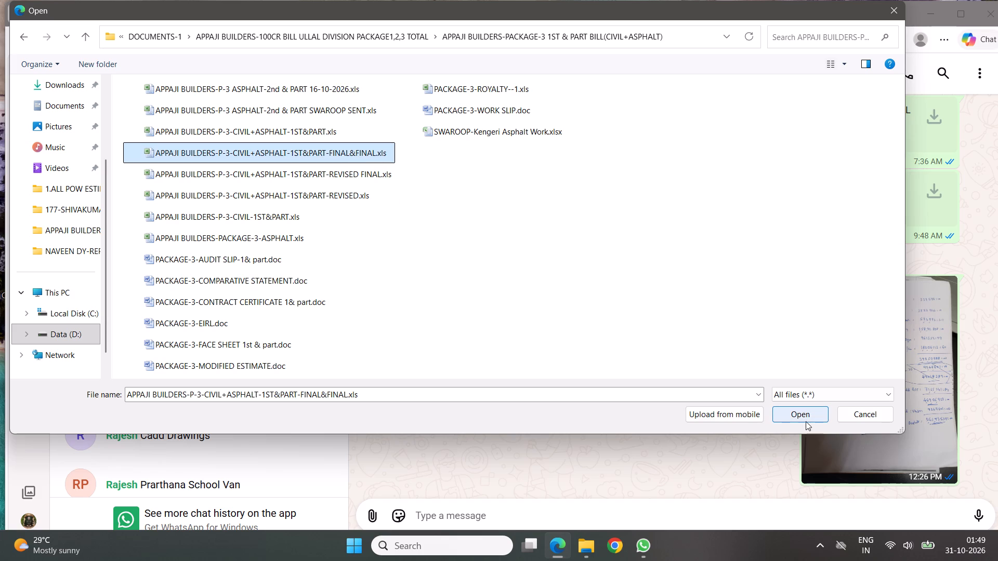